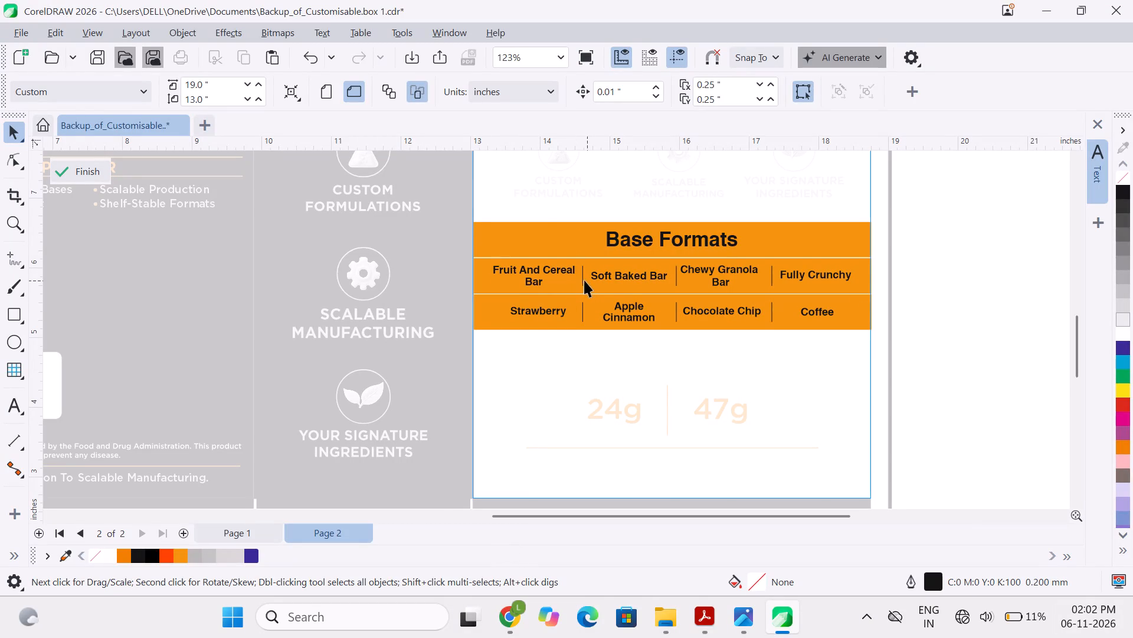
Group the "Fruit And Cereal" and "Bar" text lines in the first row of the Base Formats table.
{"action": "left_click", "coordinate": [555, 272]}
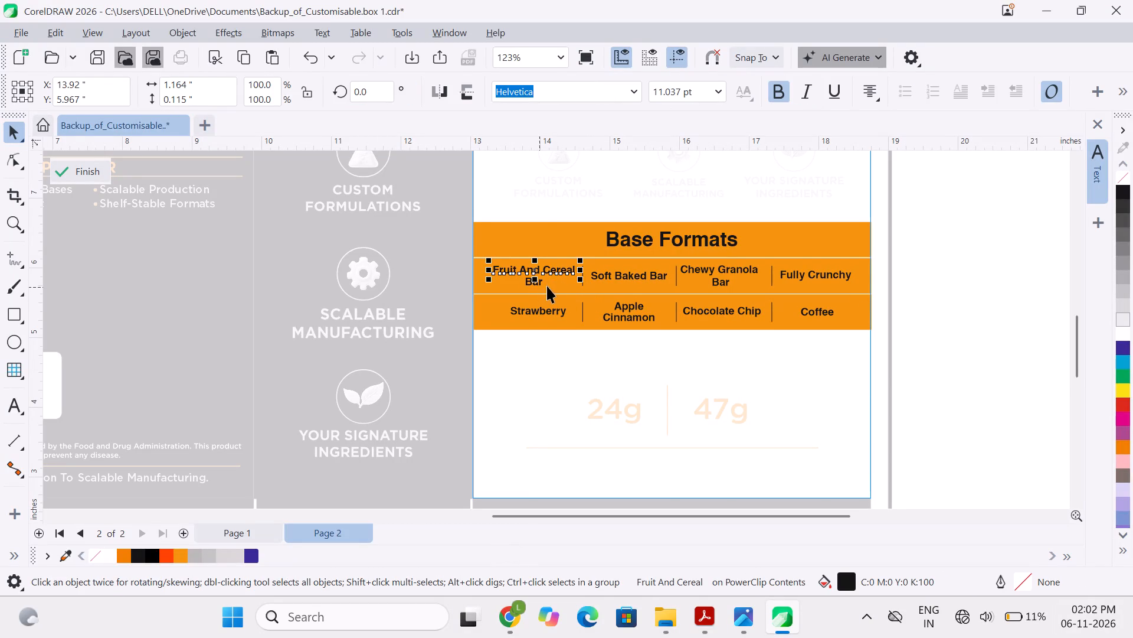
{"action": "scroll", "coordinate": [551, 282], "scroll_direction": "up", "scroll_amount": 6, "text": "ctrl"}
{"action": "scroll", "coordinate": [549, 277], "scroll_direction": "up", "scroll_amount": 2}
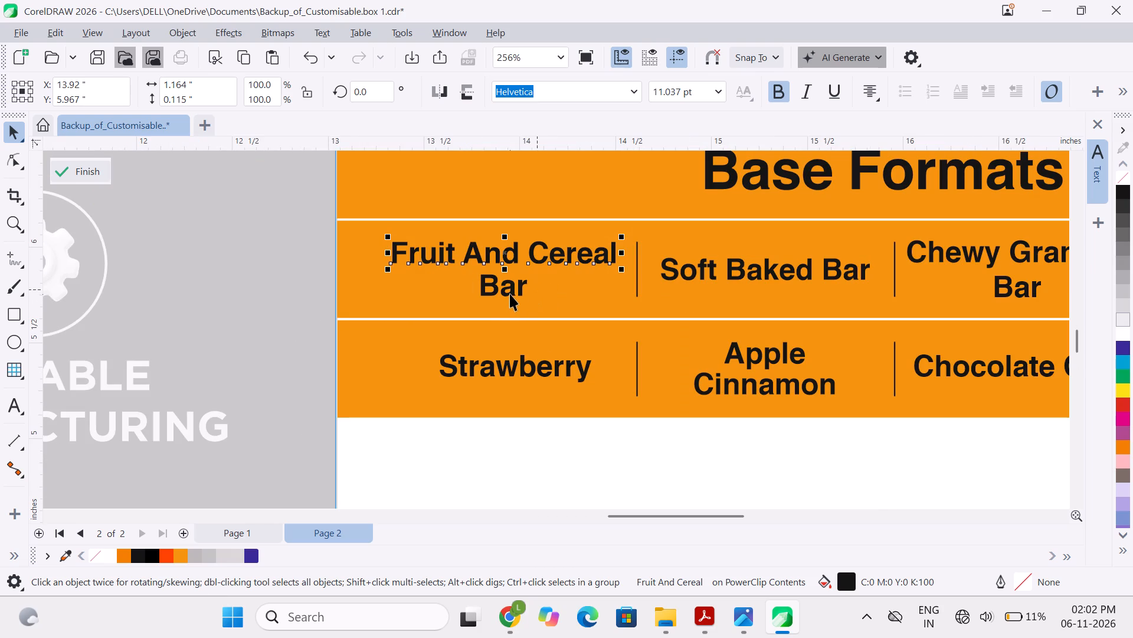
{"action": "left_click", "coordinate": [510, 292], "text": "shift"}
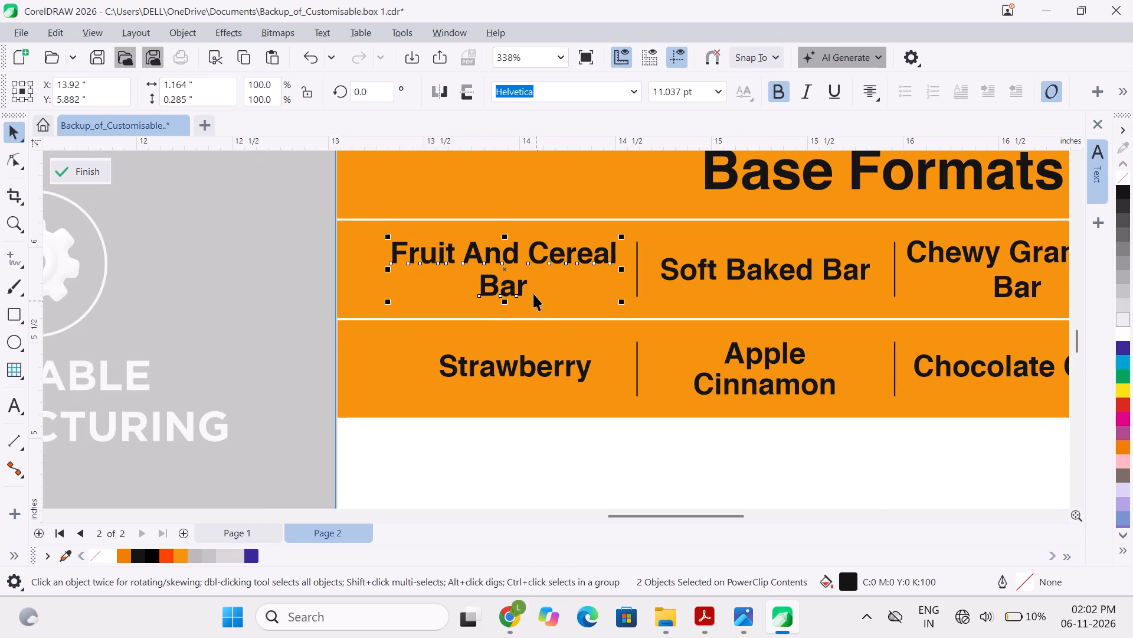
{"action": "key", "text": "ctrl+g"}
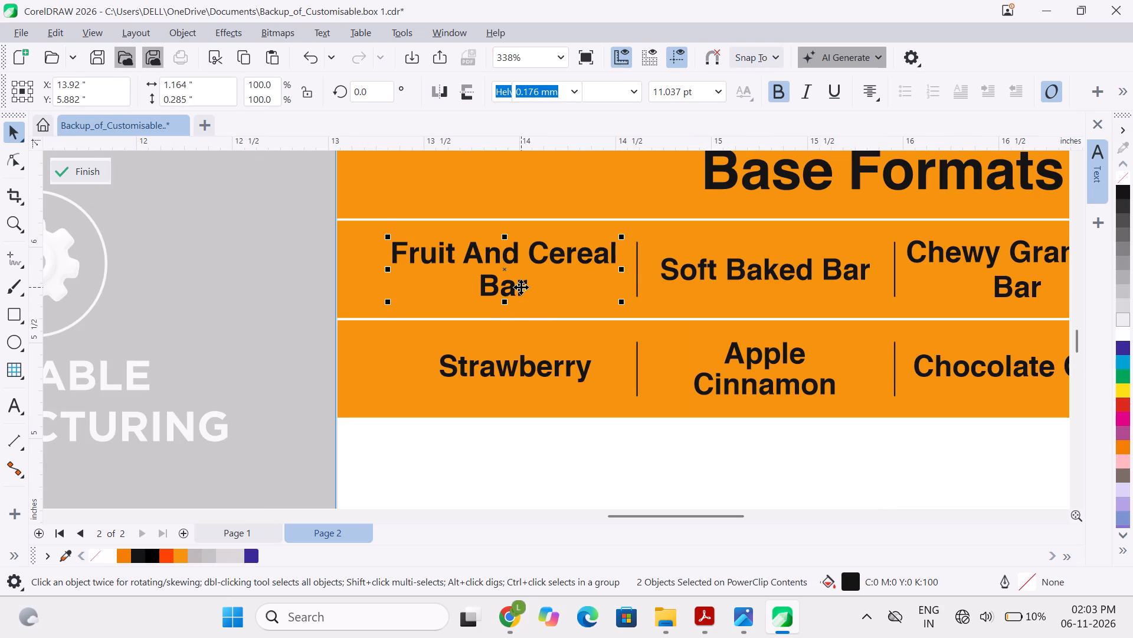
Ungroup the two vertical divider lines on either side of "Soft Baked Bar" so each can be handled separately.
{"action": "left_click", "coordinate": [746, 278]}
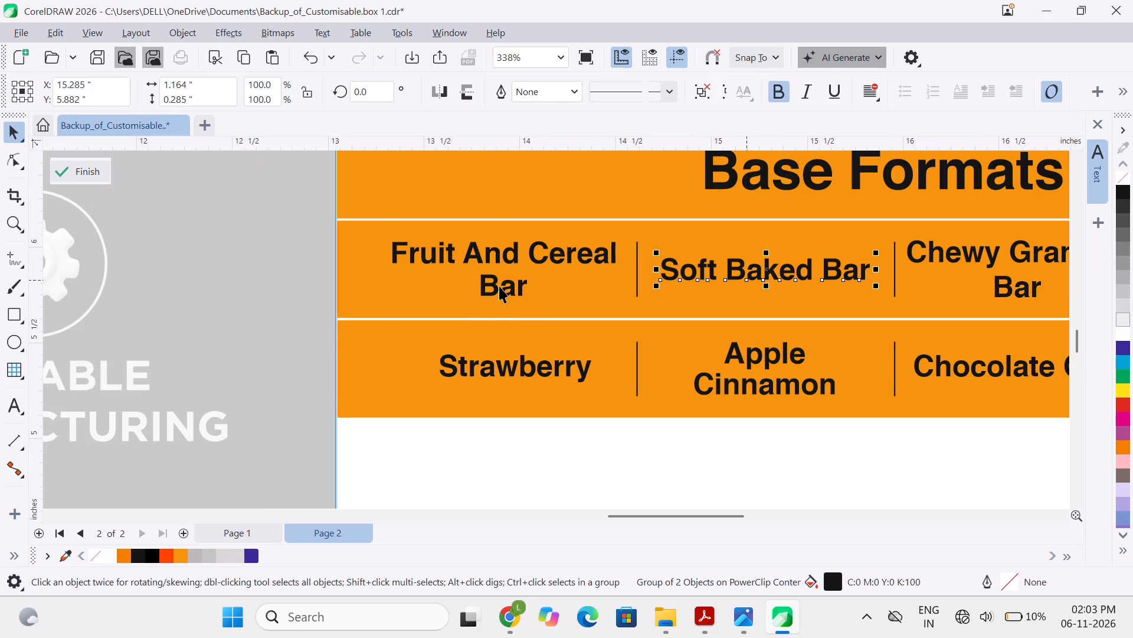
{"action": "left_click", "coordinate": [500, 284]}
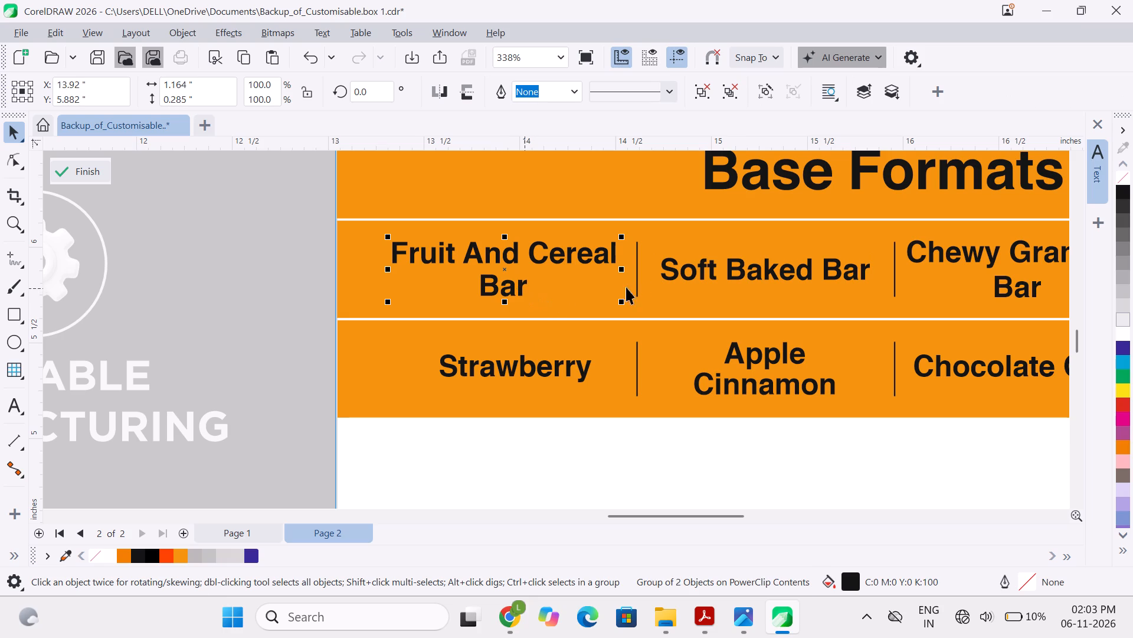
{"action": "left_click", "coordinate": [637, 282]}
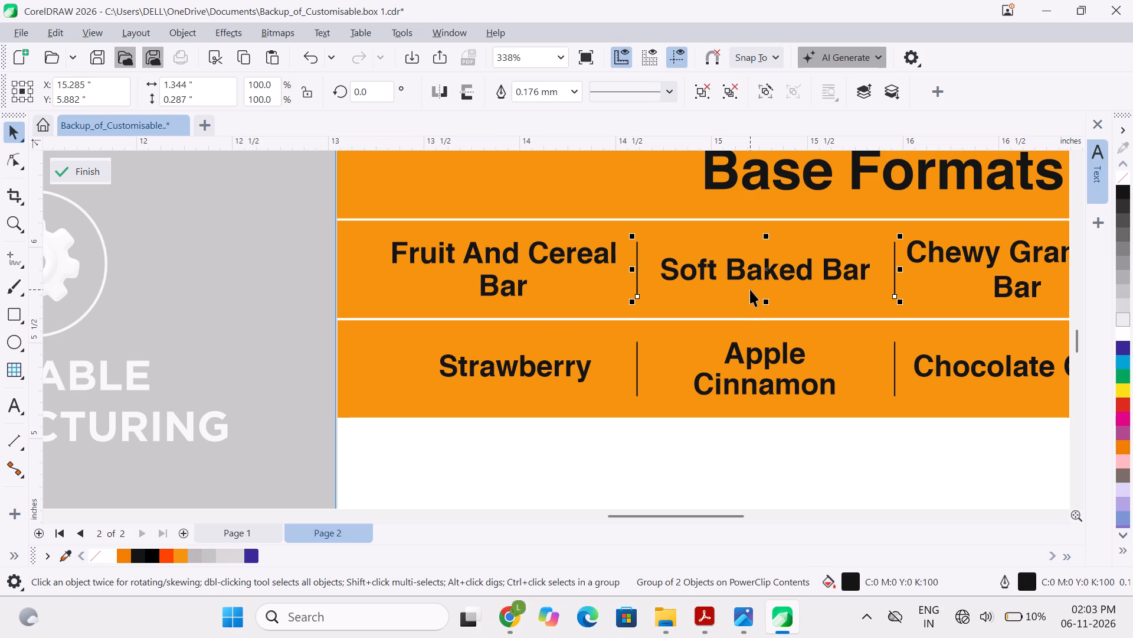
{"action": "key", "text": "ctrl+u"}
{"action": "left_click", "coordinate": [719, 294]}
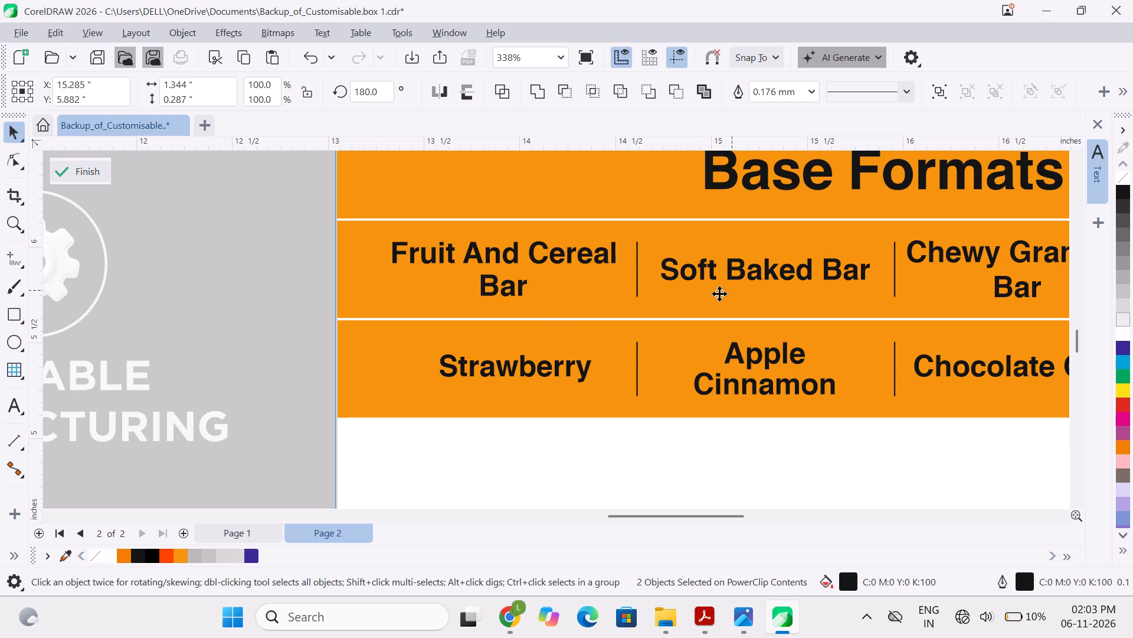
{"action": "left_click", "coordinate": [896, 273]}
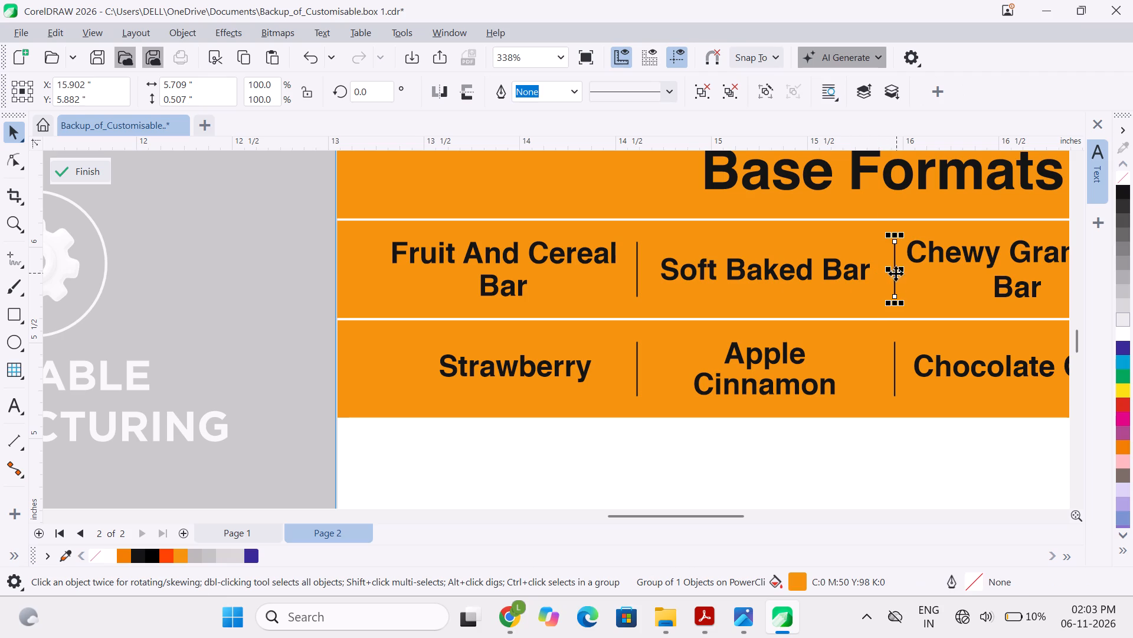
{"action": "left_click_drag", "start_coordinate": [811, 307], "coordinate": [554, 322]}
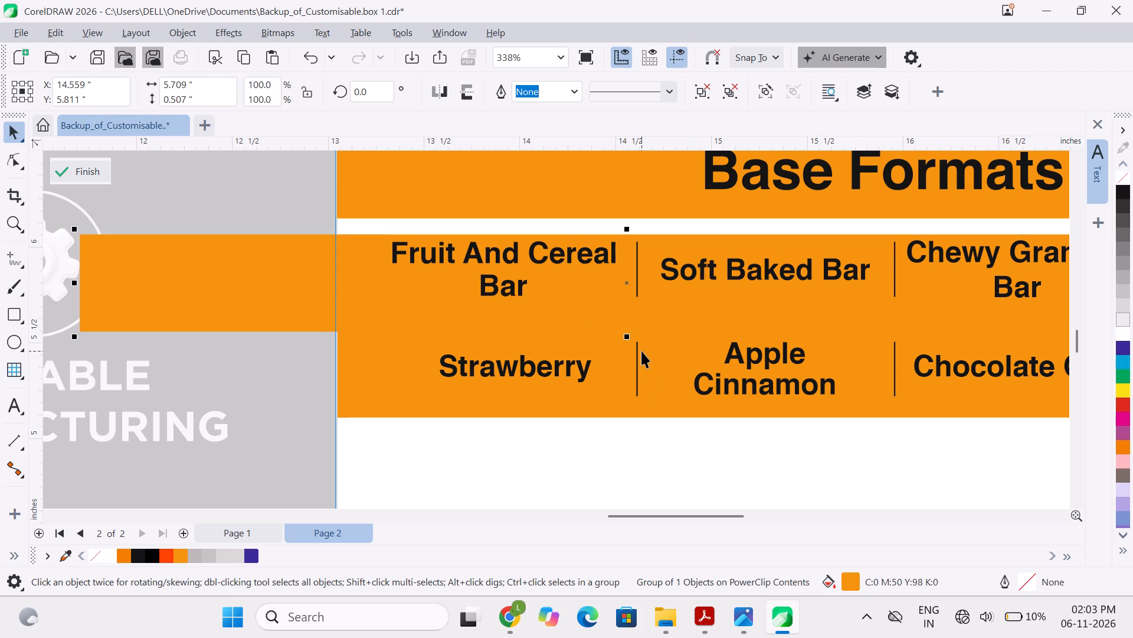
{"action": "key", "text": "ctrl+z"}
Align the "Fully Crunchy" text to the right edge of the orange band in the first row.
{"action": "scroll", "coordinate": [614, 346], "scroll_direction": "down", "scroll_amount": 4, "text": "ctrl"}
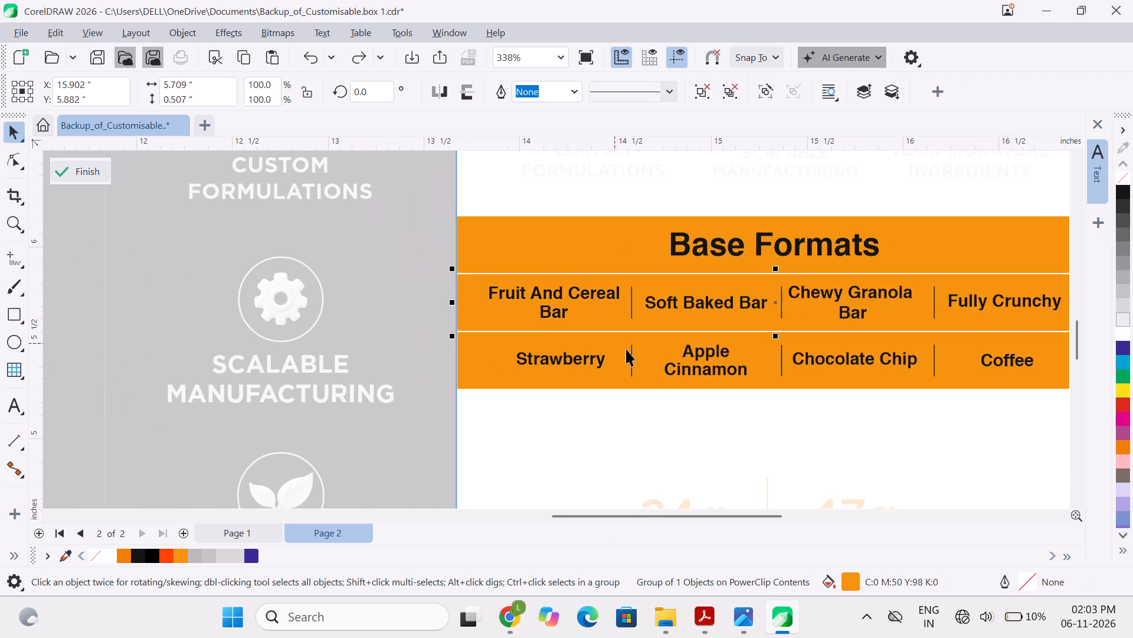
{"action": "scroll", "coordinate": [626, 349], "scroll_direction": "left", "scroll_amount": 3}
{"action": "left_click", "coordinate": [1011, 315]}
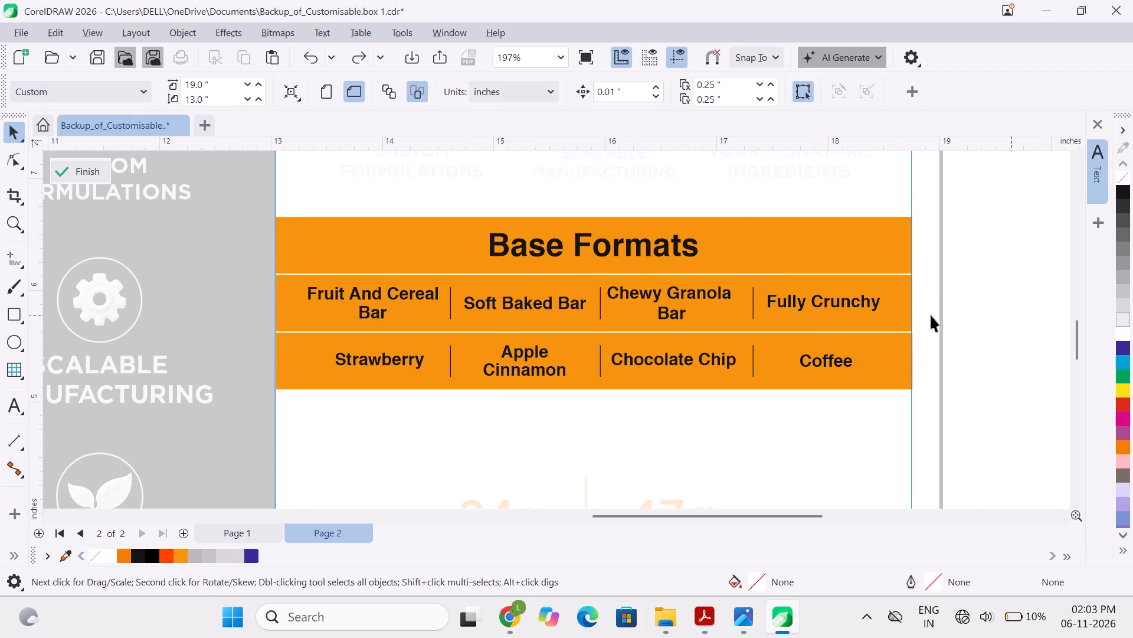
{"action": "left_click", "coordinate": [770, 302]}
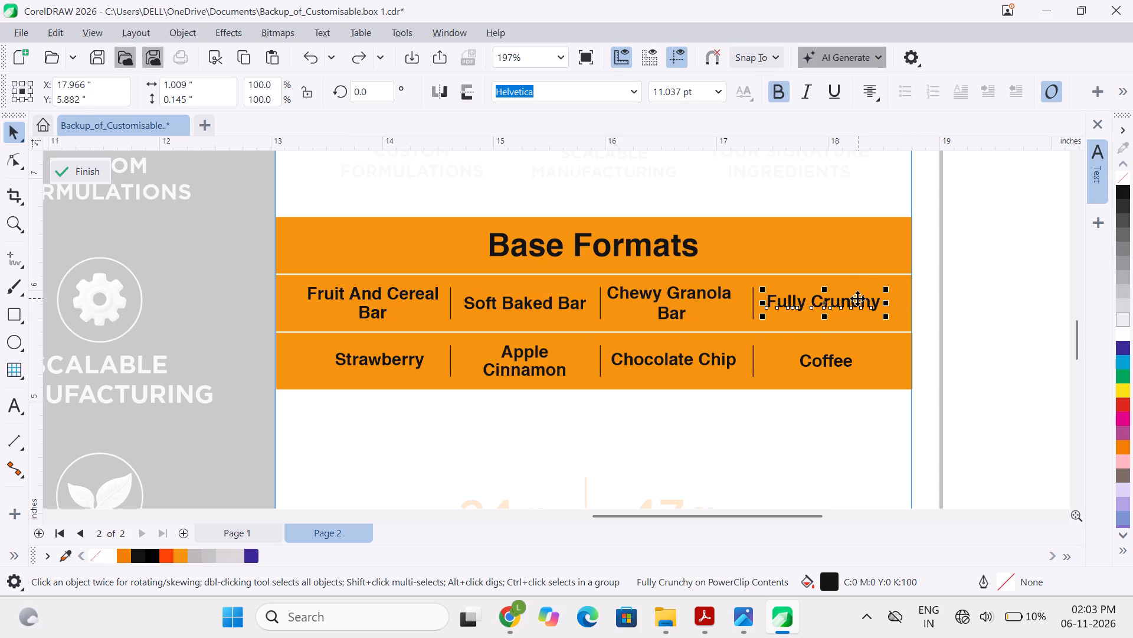
{"action": "left_click", "coordinate": [905, 309], "text": "shift"}
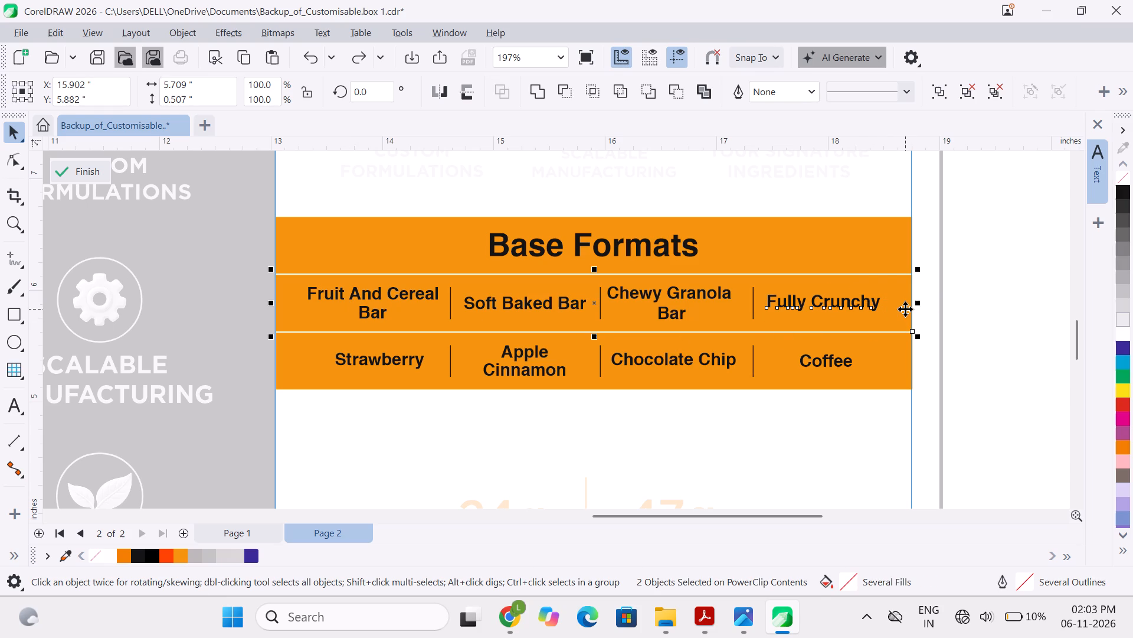
{"action": "key", "text": "r"}
{"action": "left_click", "coordinate": [1011, 310]}
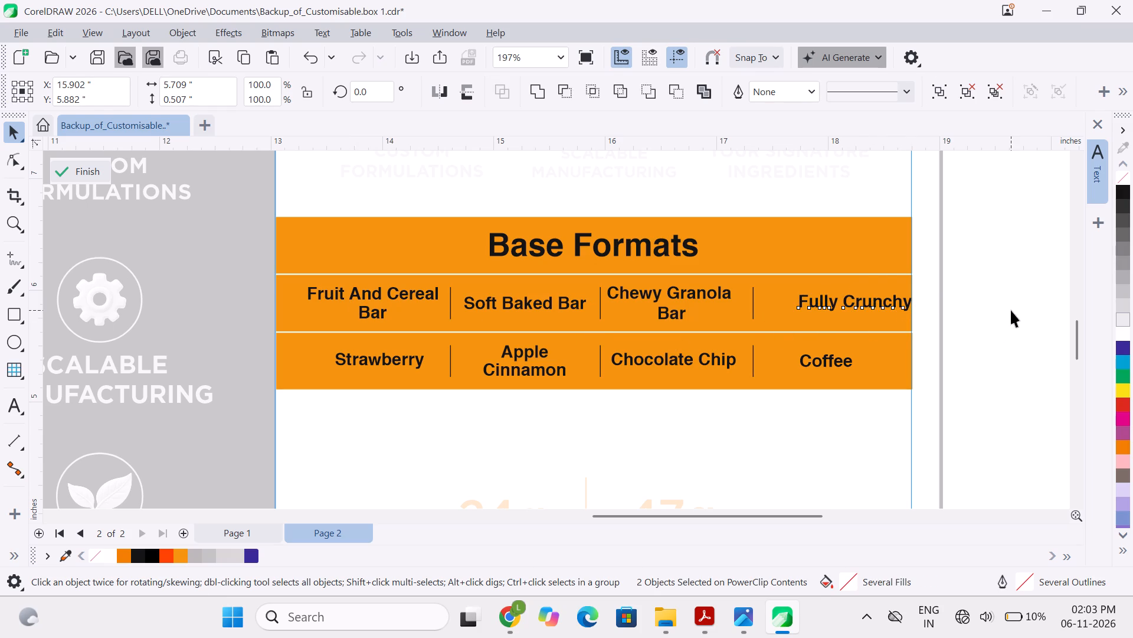
Align the grouped "Fruit And Cereal Bar" label to the left edge of its orange row band.
{"action": "left_click", "coordinate": [385, 292]}
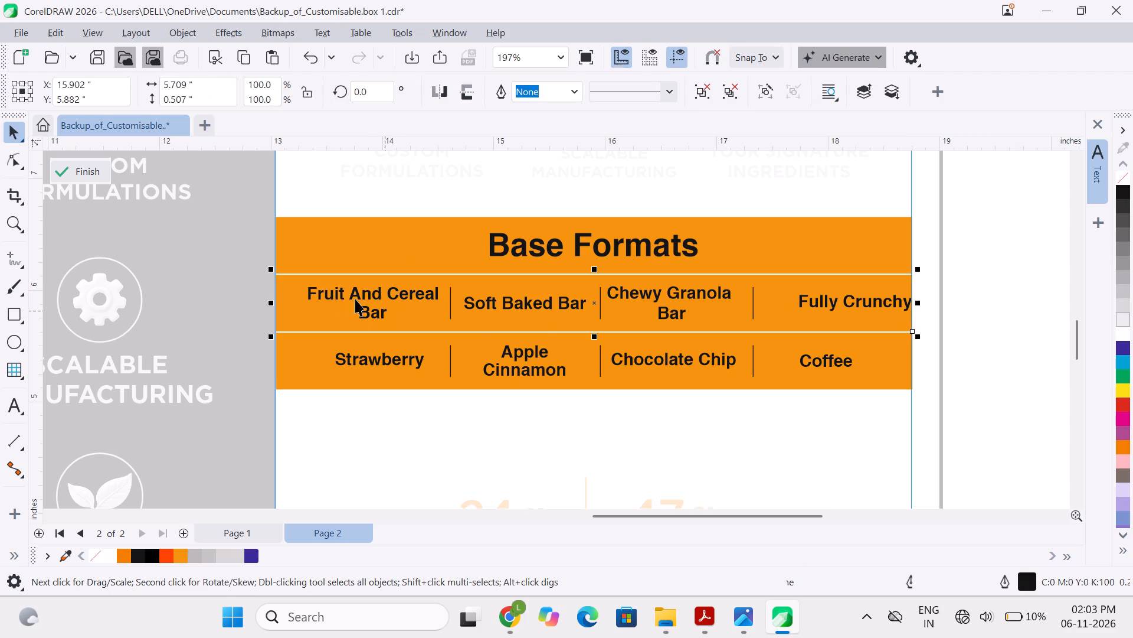
{"action": "left_click", "coordinate": [358, 296], "text": "shift"}
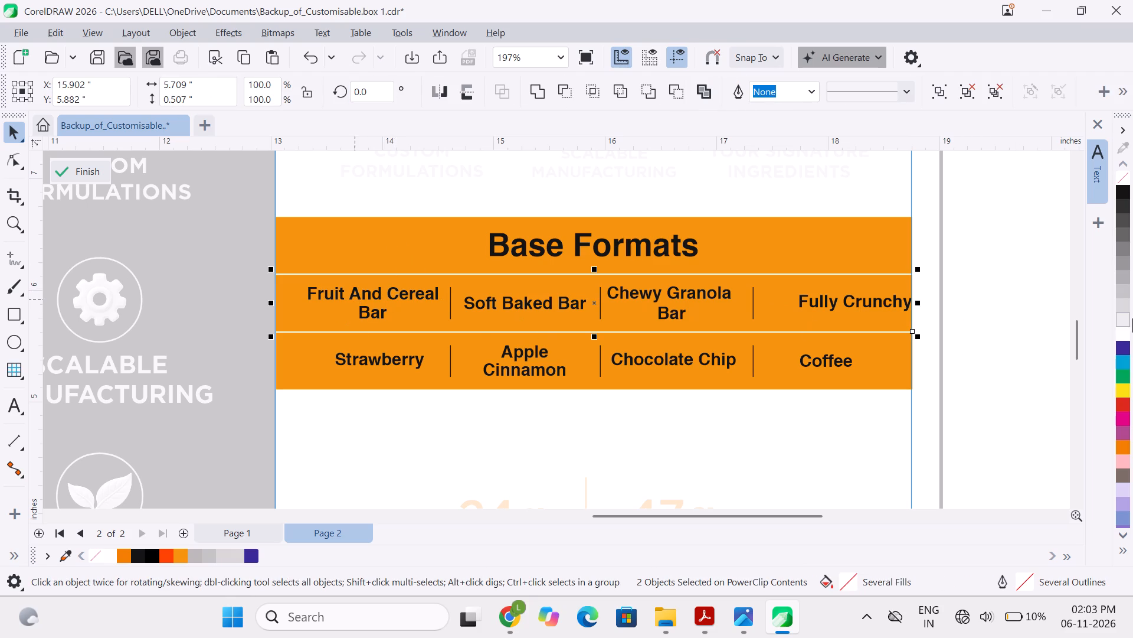
{"action": "left_click", "coordinate": [1019, 321]}
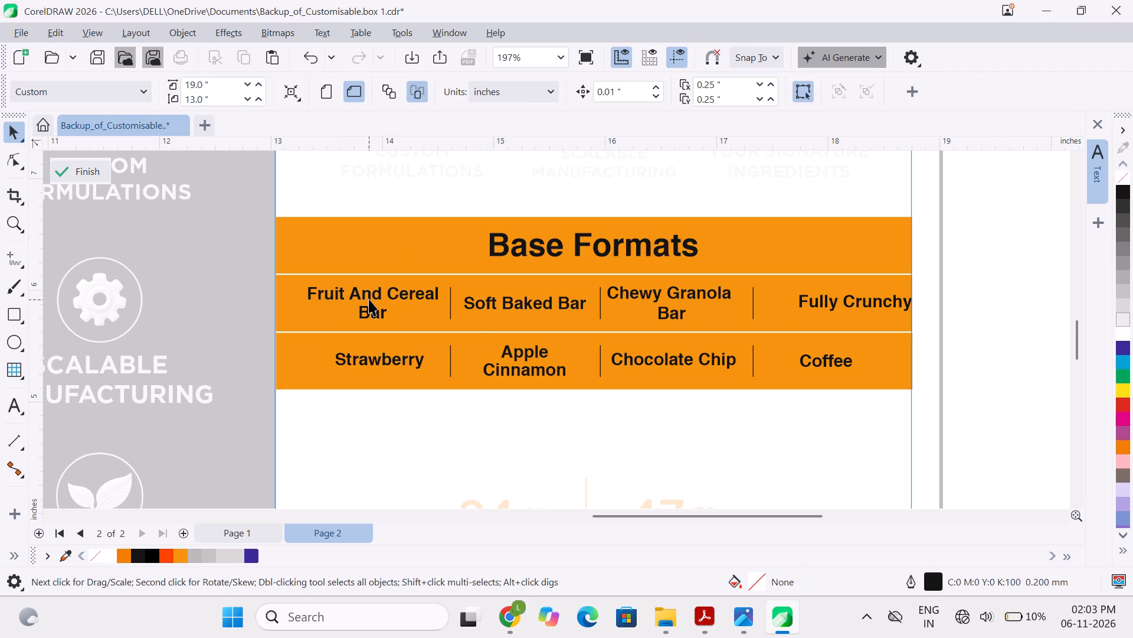
{"action": "left_click", "coordinate": [369, 298]}
{"action": "left_click", "coordinate": [291, 311], "text": "shift"}
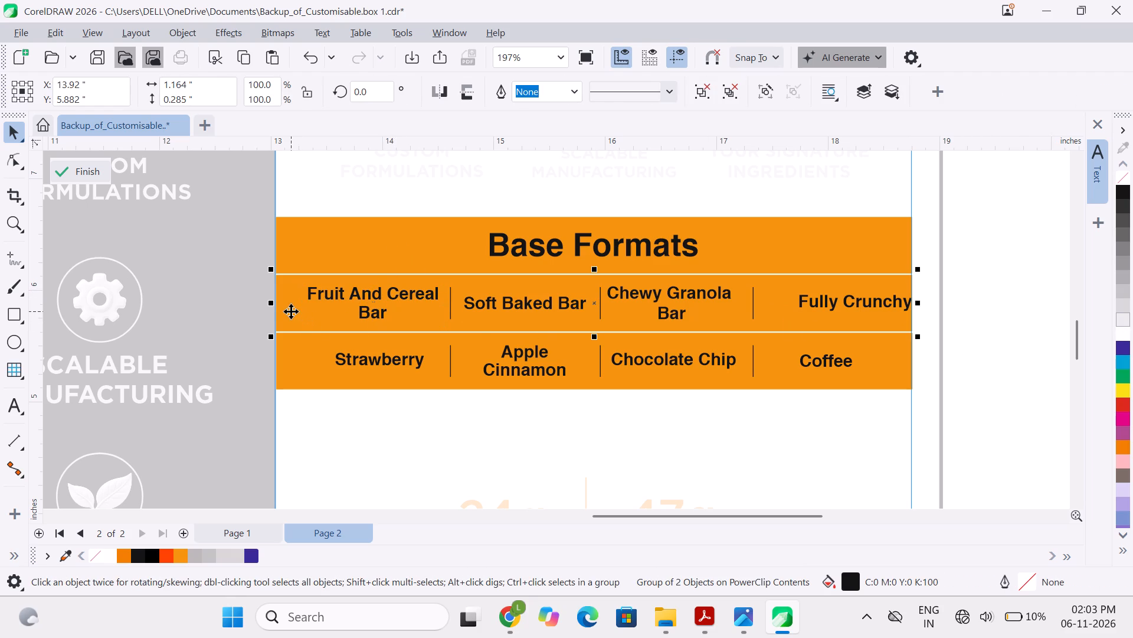
{"action": "key", "text": "l"}
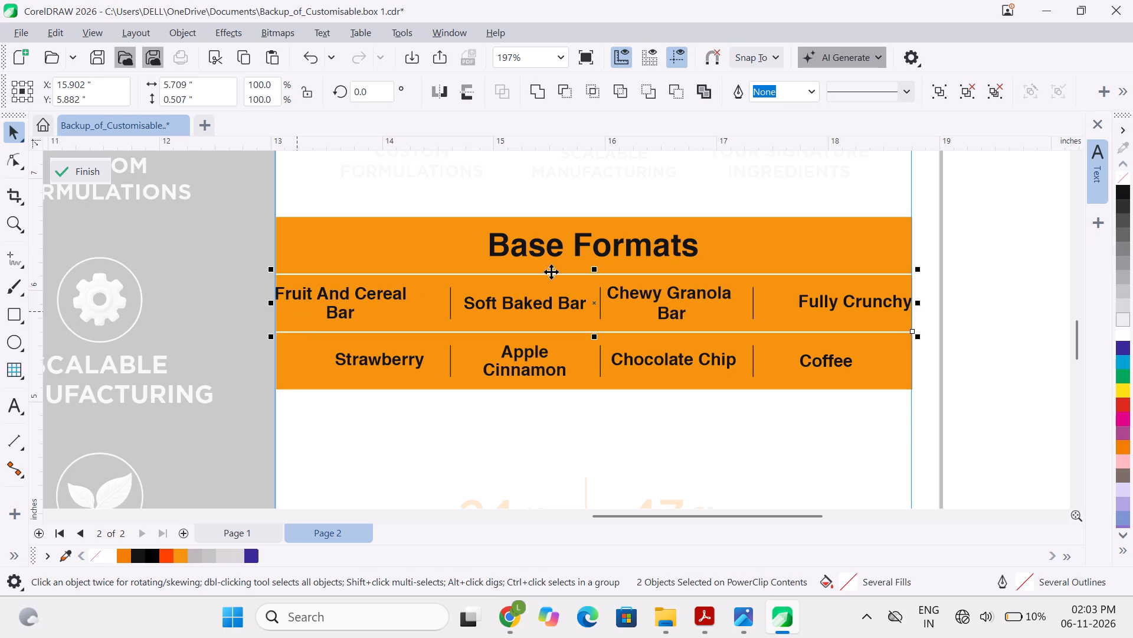
{"action": "left_click", "coordinate": [971, 232]}
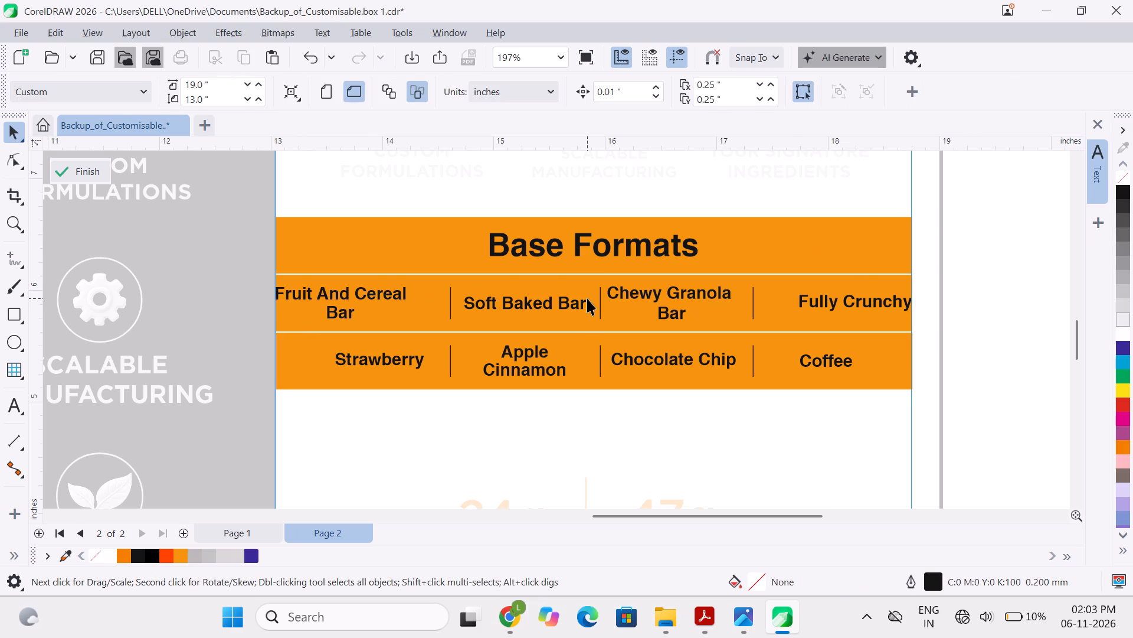
Centre the divider between "Soft Baked Bar" and "Chewy Granola Bar" horizontally on the orange row band.
{"action": "left_click", "coordinate": [601, 303]}
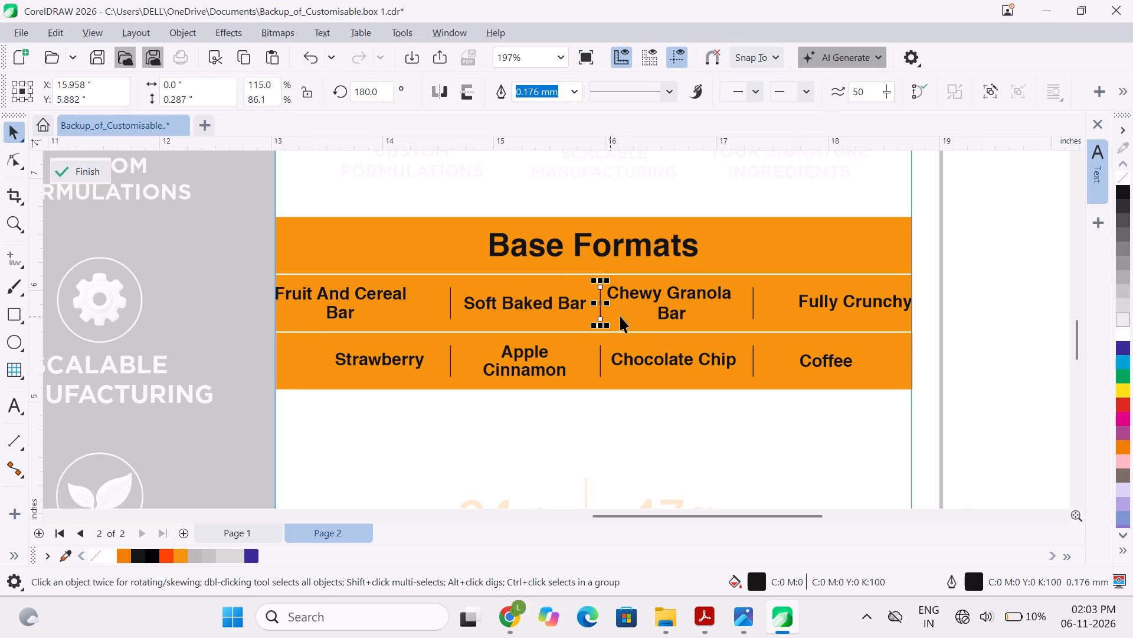
{"action": "left_click", "coordinate": [624, 324], "text": "shift"}
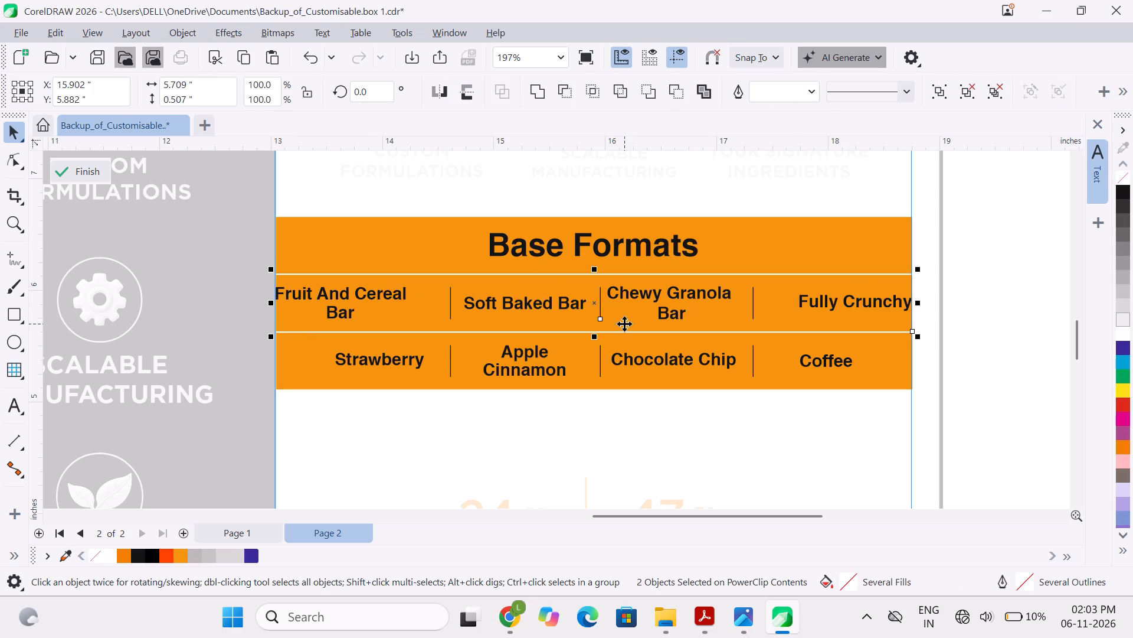
{"action": "key", "text": "c"}
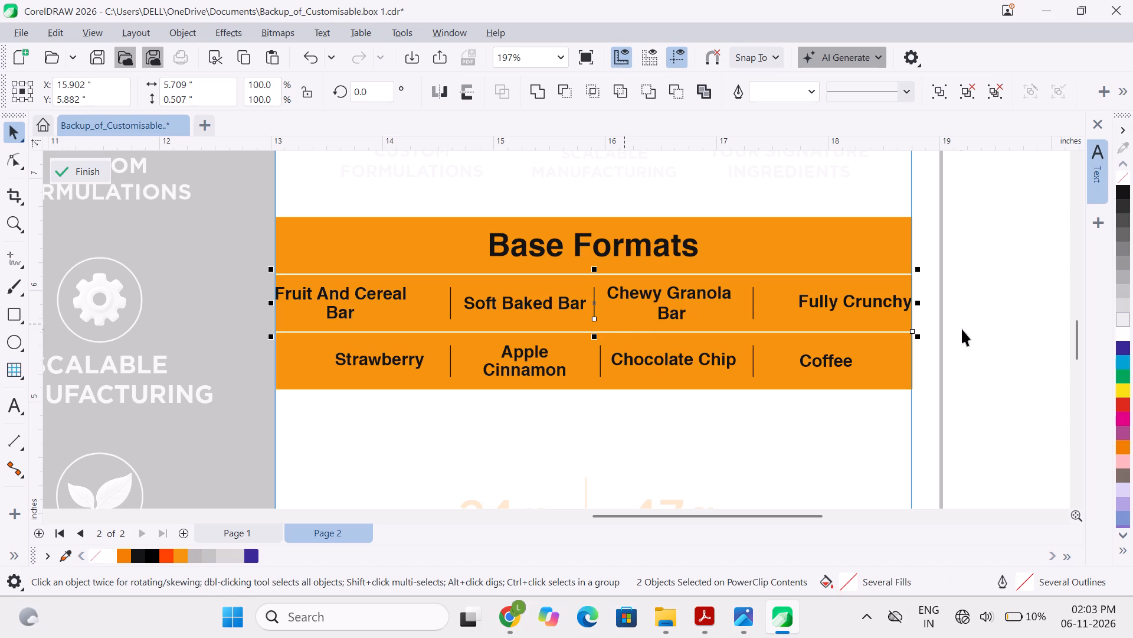
{"action": "left_click", "coordinate": [970, 328]}
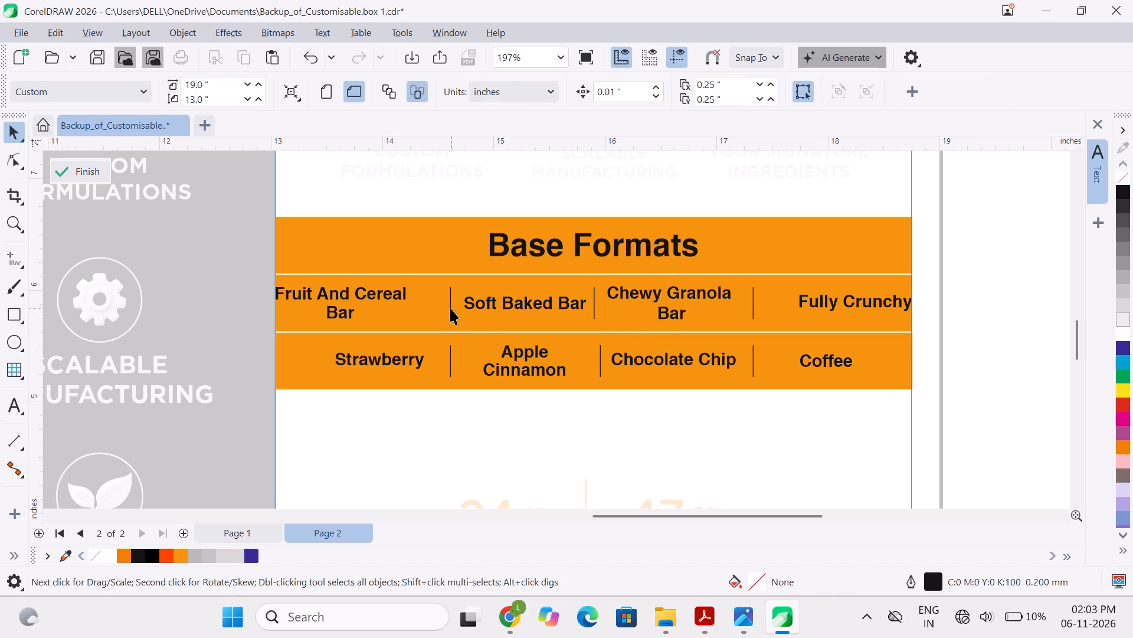
Nudge the divider between "Fruit And Cereal Bar" and "Soft Baked Bar" left to X 14.513".
{"action": "left_click", "coordinate": [450, 308]}
{"action": "scroll", "coordinate": [473, 324], "scroll_direction": "up", "scroll_amount": 4, "text": "ctrl"}
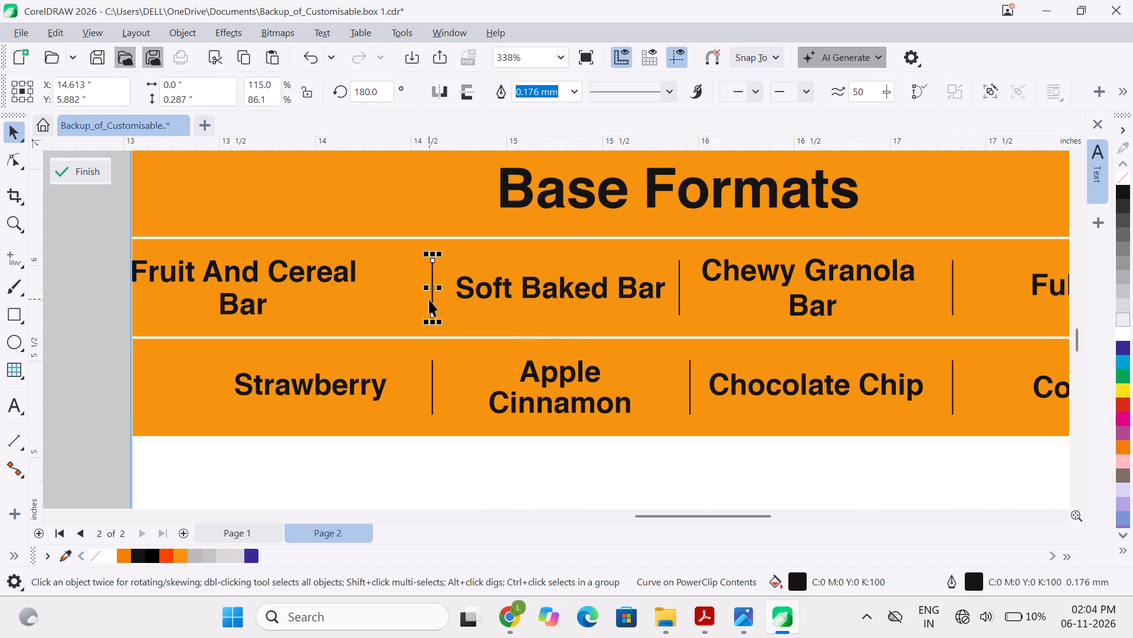
{"action": "key", "text": "Left"}
{"action": "key", "text": "Left"}
{"action": "key", "text": "Left"}
{"action": "key", "text": "Left"}
{"action": "key", "text": "Left"}
{"action": "key", "text": "Left"}
{"action": "key", "text": "Left"}
{"action": "key", "text": "Left"}
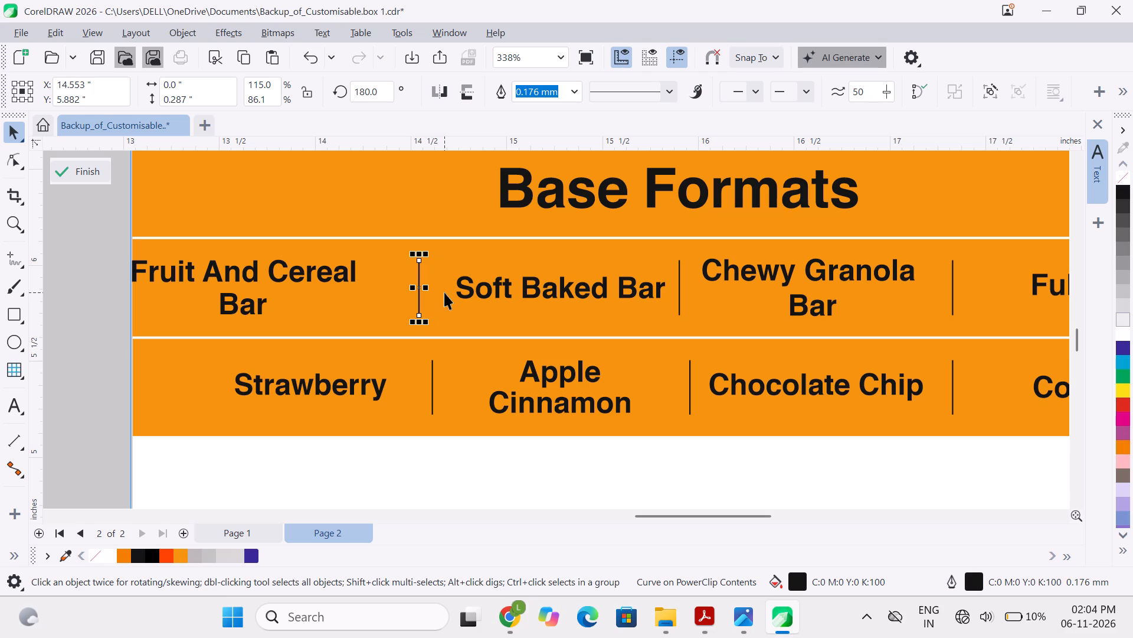
{"action": "key", "text": "Left"}
{"action": "key", "text": "Left"}
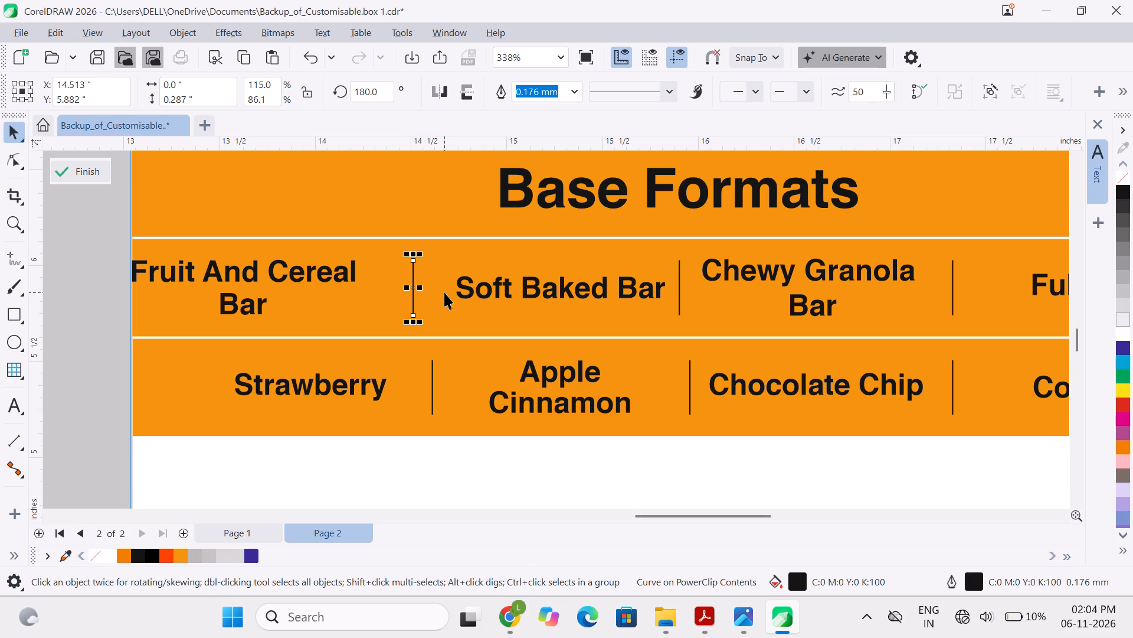
Delete the divider line between "Chewy Granola Bar" and "Fully Crunchy" in the first row.
{"action": "scroll", "coordinate": [266, 302], "scroll_direction": "down", "scroll_amount": 2, "text": "ctrl"}
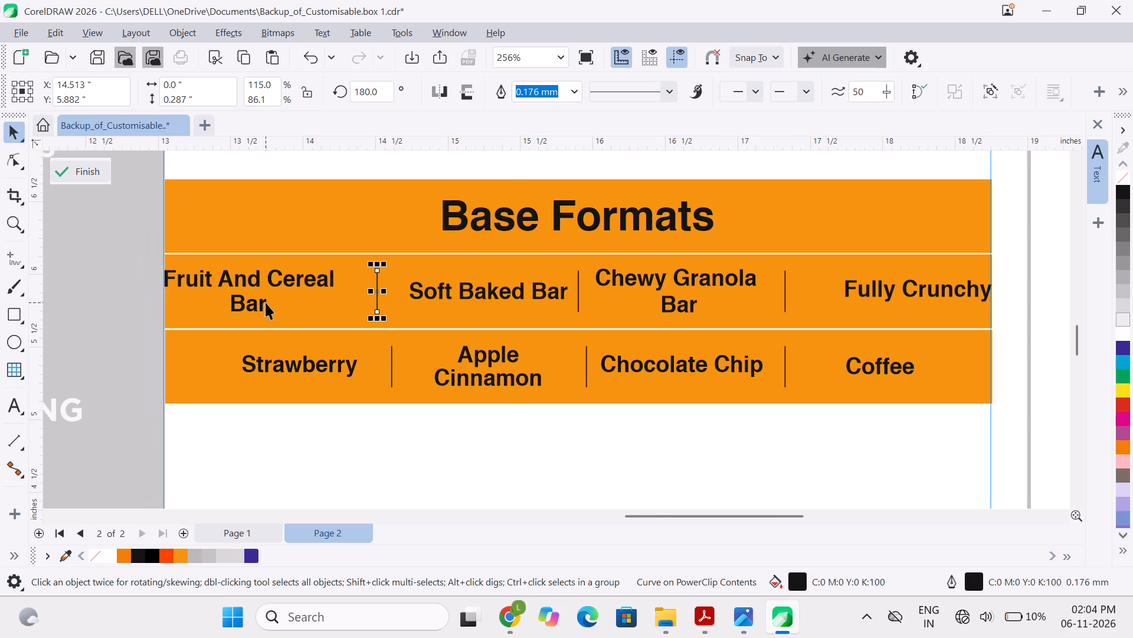
{"action": "left_click", "coordinate": [784, 297]}
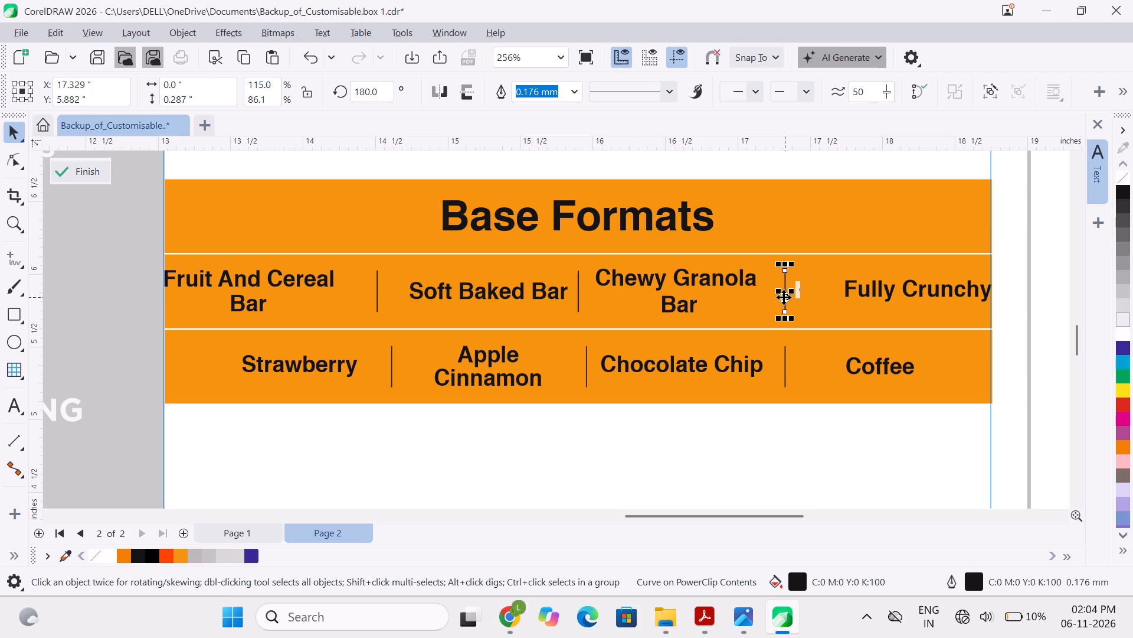
{"action": "key", "text": "BackSpace"}
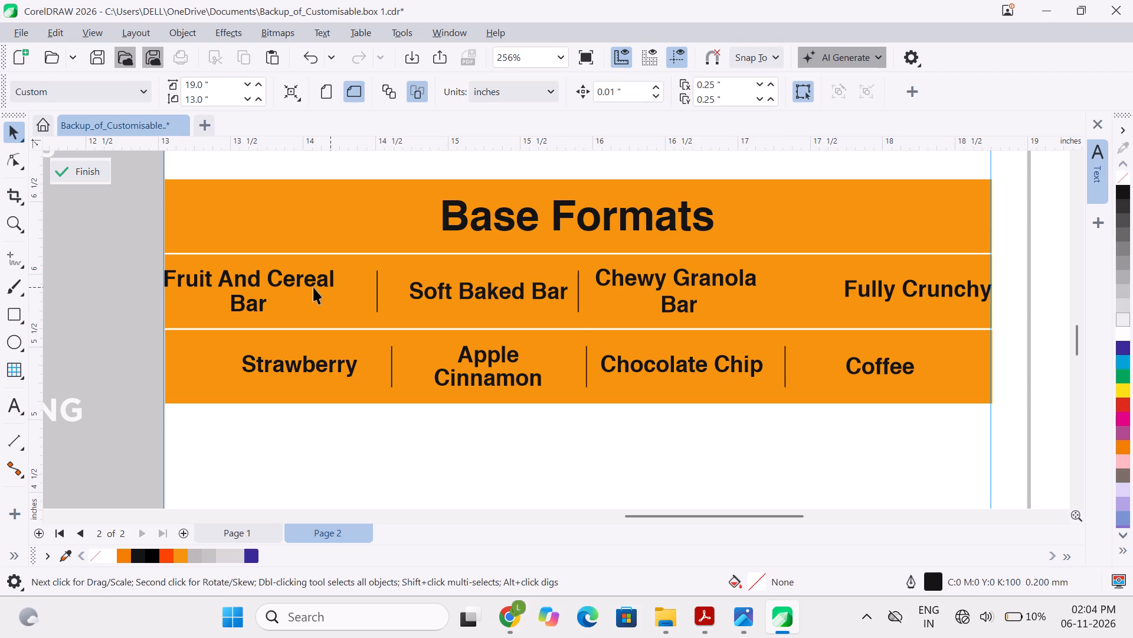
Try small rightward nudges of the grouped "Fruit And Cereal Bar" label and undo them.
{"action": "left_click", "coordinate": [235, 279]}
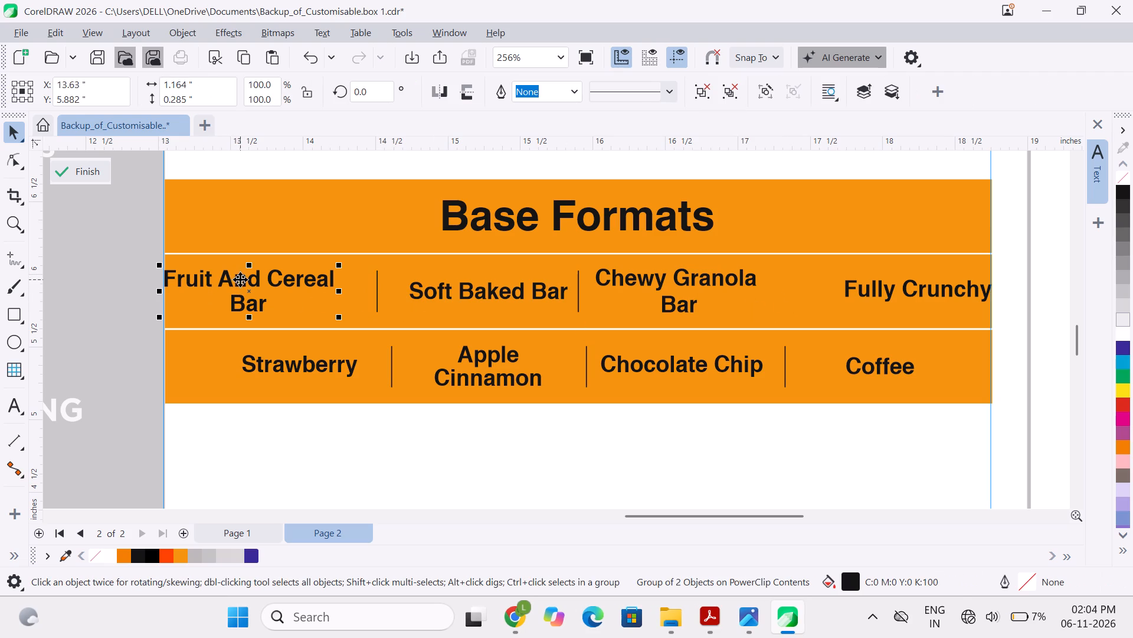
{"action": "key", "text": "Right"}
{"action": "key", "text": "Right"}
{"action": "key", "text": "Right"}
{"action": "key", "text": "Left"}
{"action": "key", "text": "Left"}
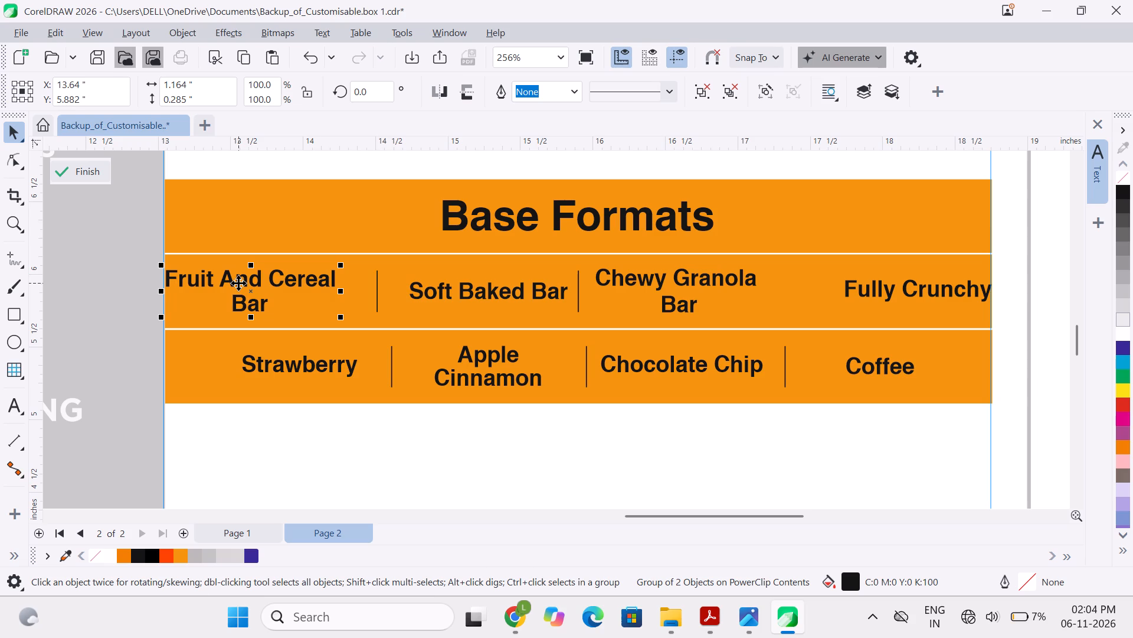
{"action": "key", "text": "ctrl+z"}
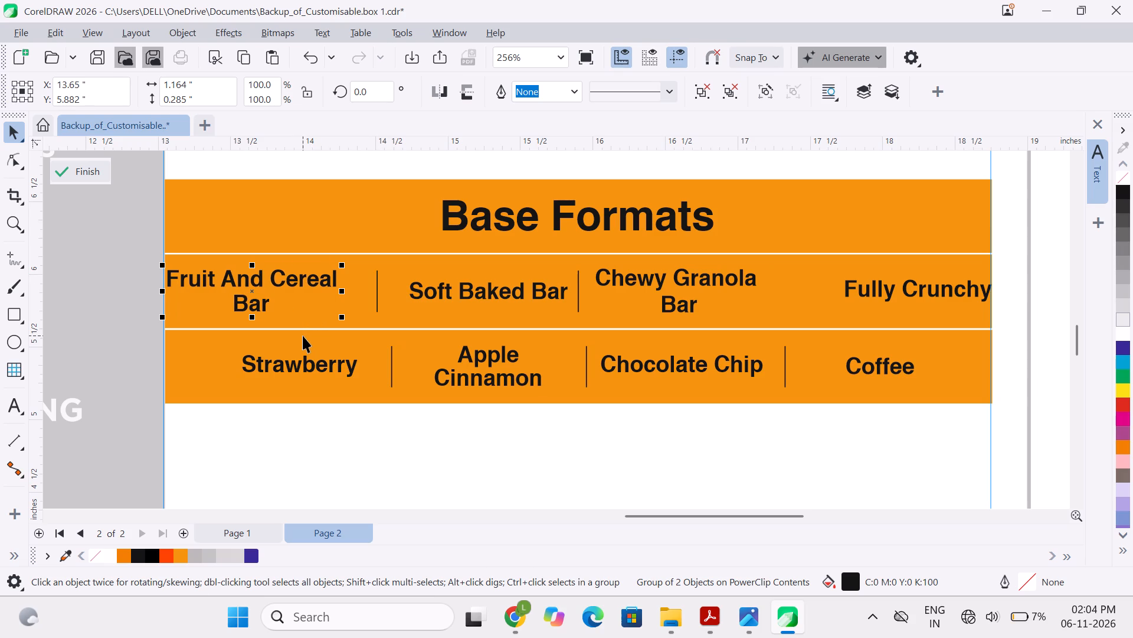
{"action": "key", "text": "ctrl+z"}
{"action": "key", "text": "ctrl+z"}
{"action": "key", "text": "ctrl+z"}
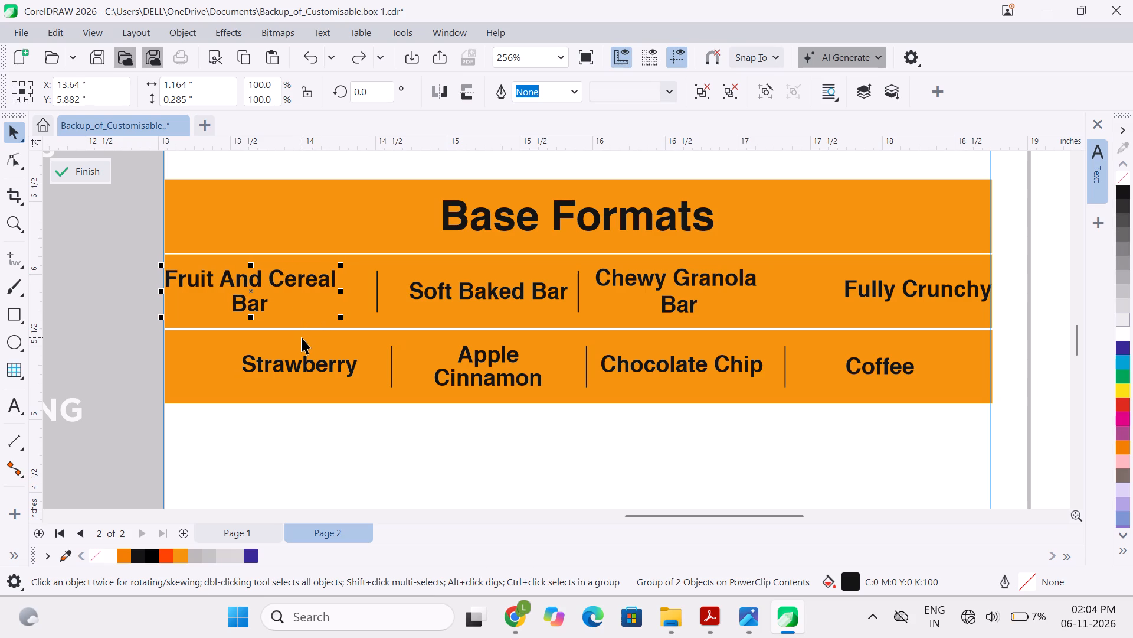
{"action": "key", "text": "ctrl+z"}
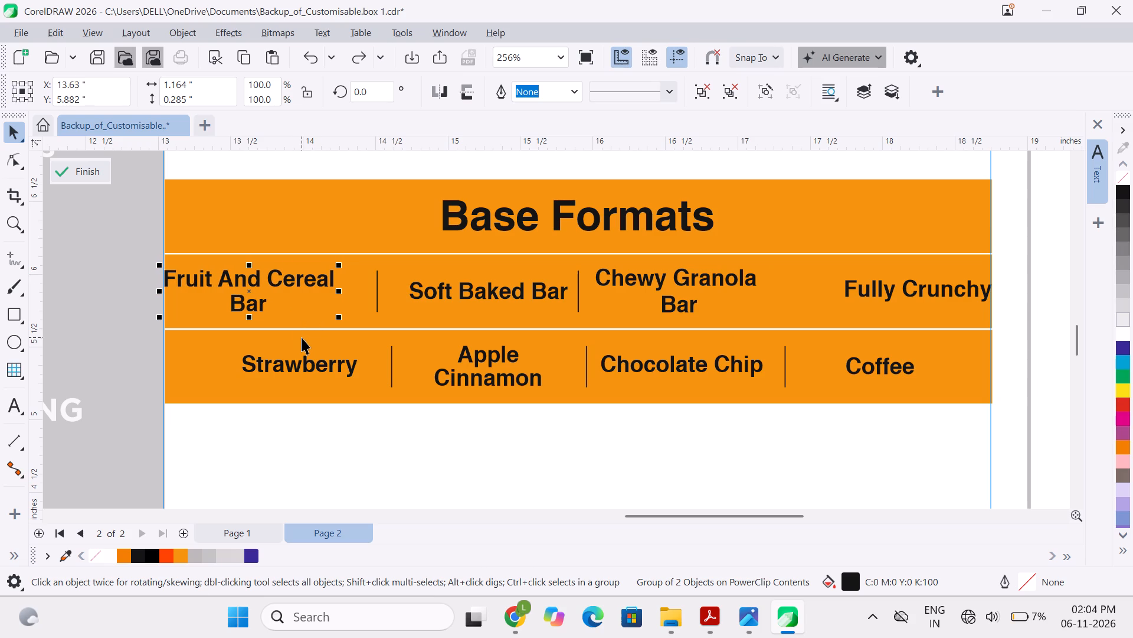
Nudge the grouped "Fruit And Cereal Bar" label right to X 13.76", inside its cell in the first row.
{"action": "key", "text": "Right"}
{"action": "key", "text": "Right"}
{"action": "key", "text": "Right"}
{"action": "key", "text": "Right"}
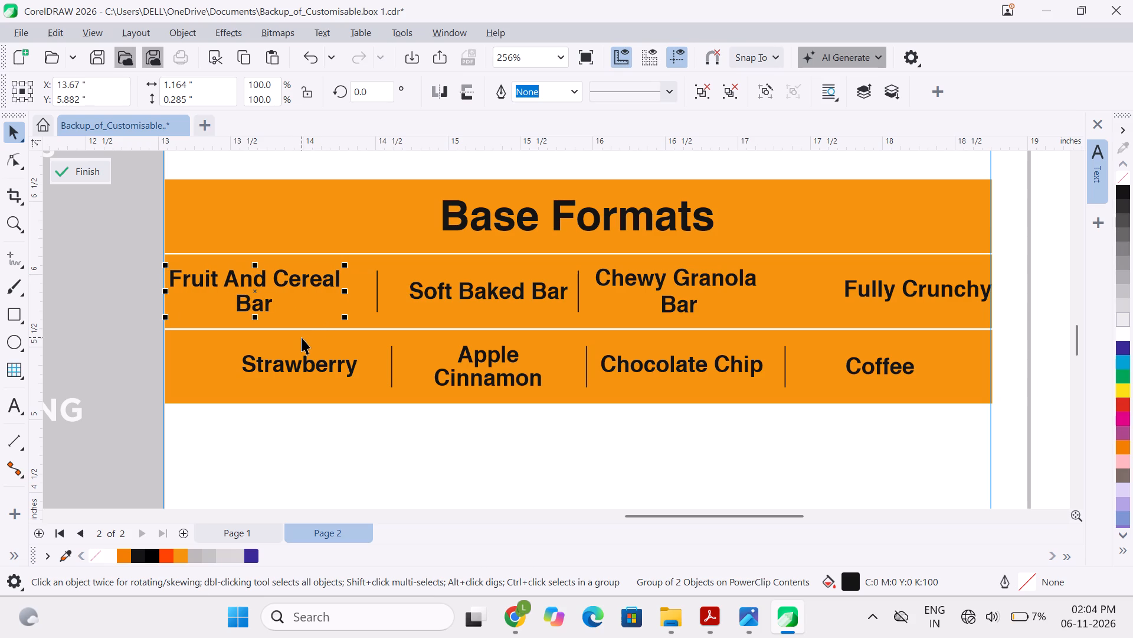
{"action": "key", "text": "Right"}
{"action": "key", "text": "Right"}
{"action": "key", "text": "Right"}
{"action": "key", "text": "Right"}
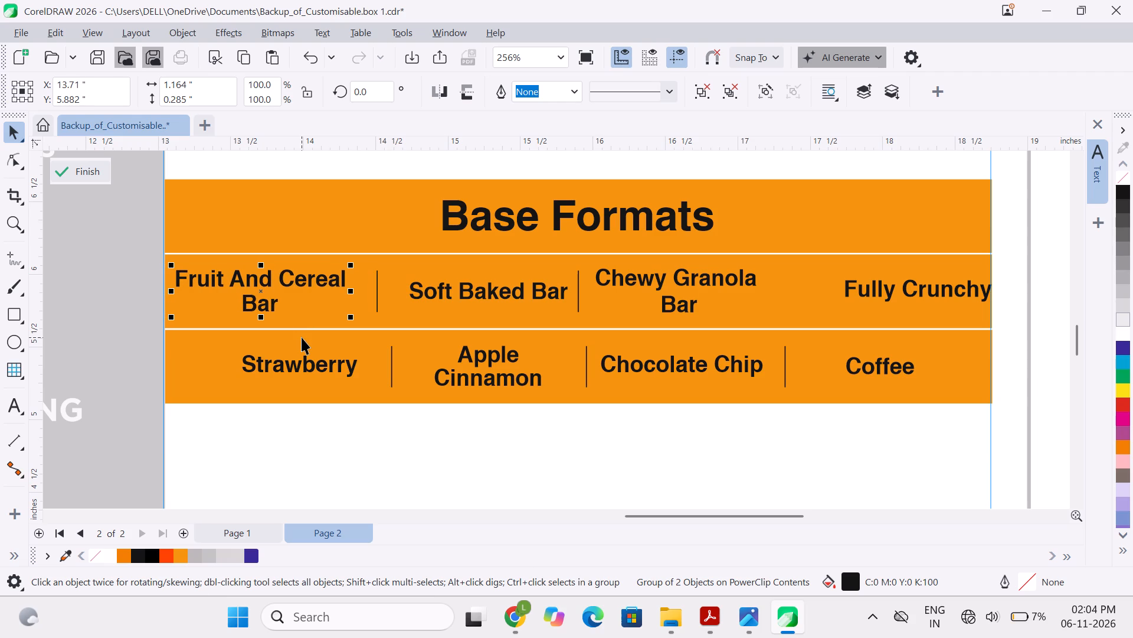
{"action": "key", "text": "Right"}
{"action": "key", "text": "Right"}
{"action": "key", "text": "Right"}
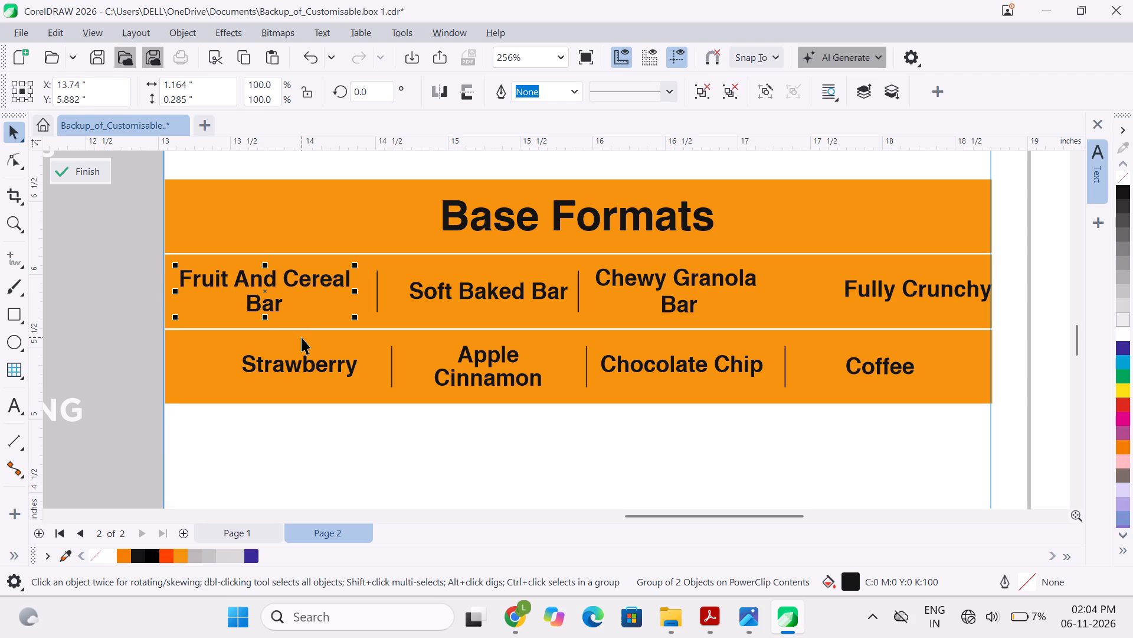
{"action": "key", "text": "Right"}
{"action": "key", "text": "Right"}
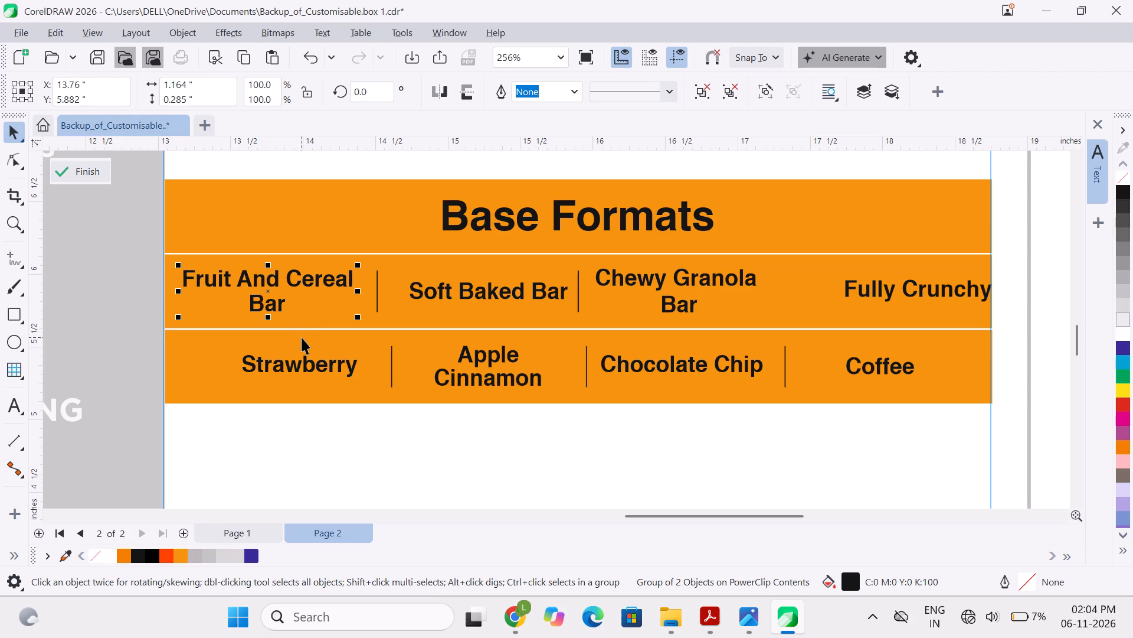
Nudge the "Soft Baked Bar" label left to X 15.225", midway between its two dividers.
{"action": "left_click", "coordinate": [435, 317]}
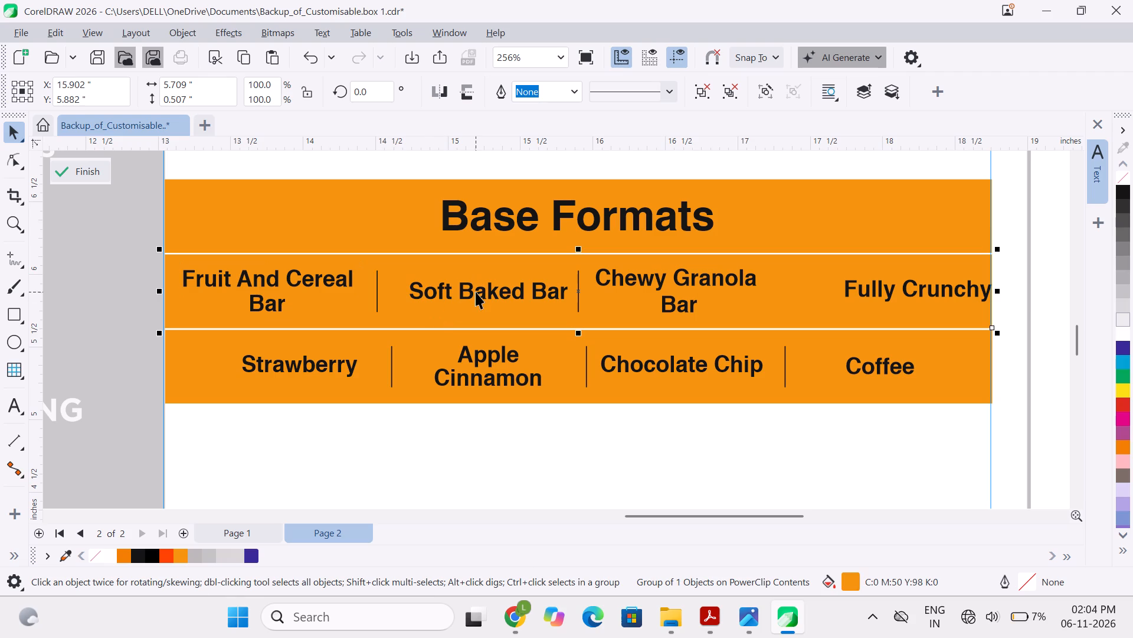
{"action": "left_click", "coordinate": [476, 292]}
{"action": "key", "text": "Left"}
{"action": "key", "text": "Left"}
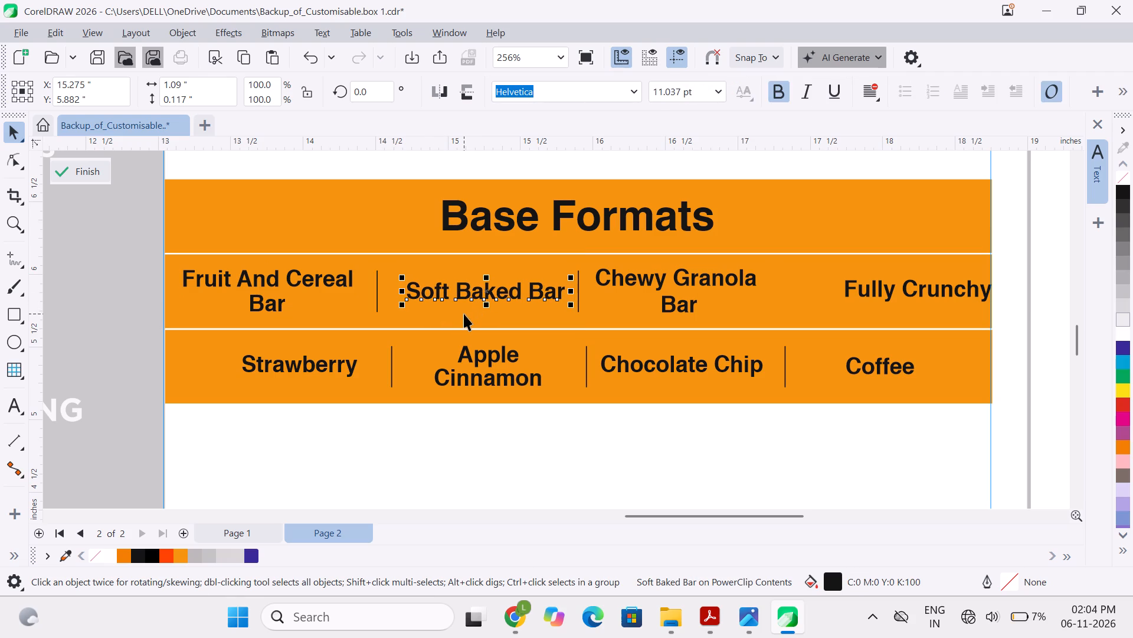
{"action": "key", "text": "Left"}
{"action": "key", "text": "Left"}
{"action": "key", "text": "Left"}
{"action": "key", "text": "Left"}
{"action": "key", "text": "Right"}
{"action": "key", "text": "Left"}
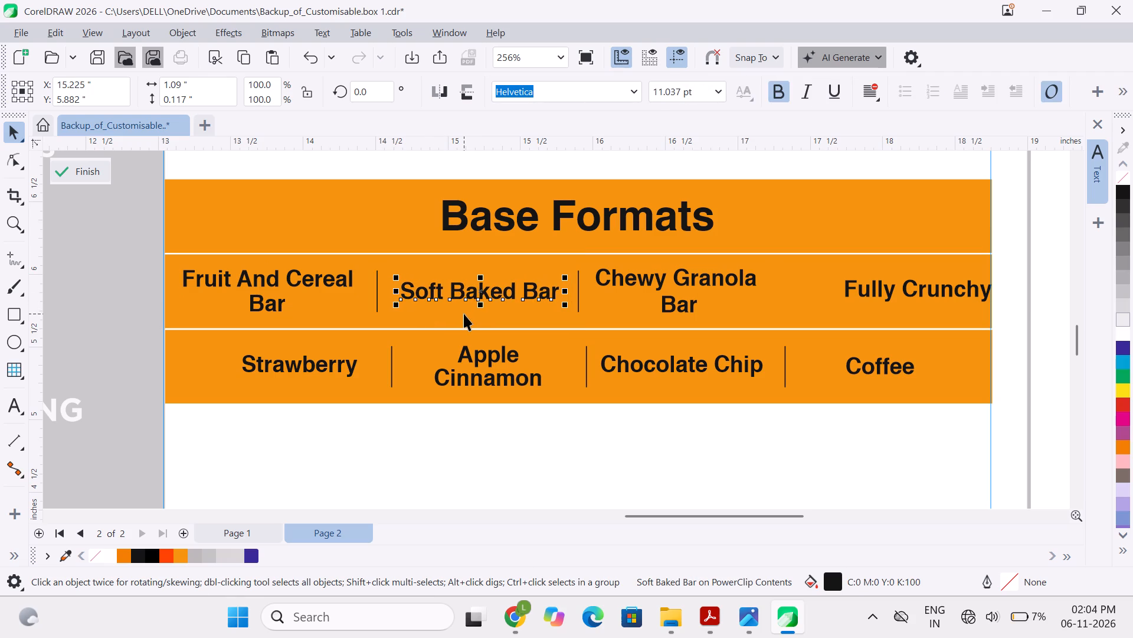
{"action": "key", "text": "Left"}
{"action": "key", "text": "Right"}
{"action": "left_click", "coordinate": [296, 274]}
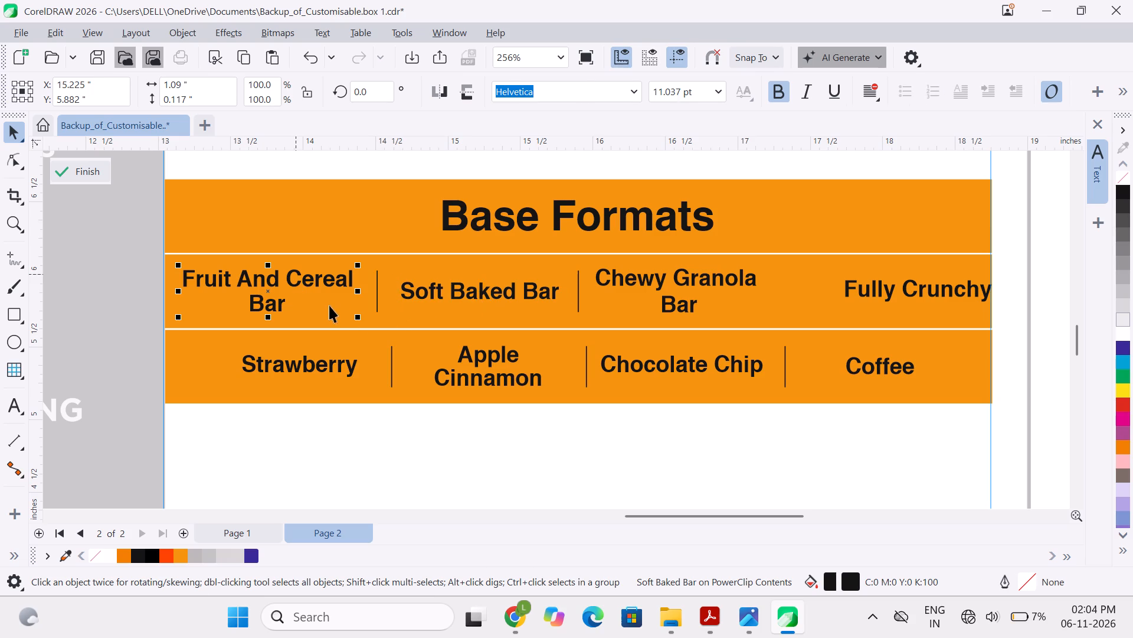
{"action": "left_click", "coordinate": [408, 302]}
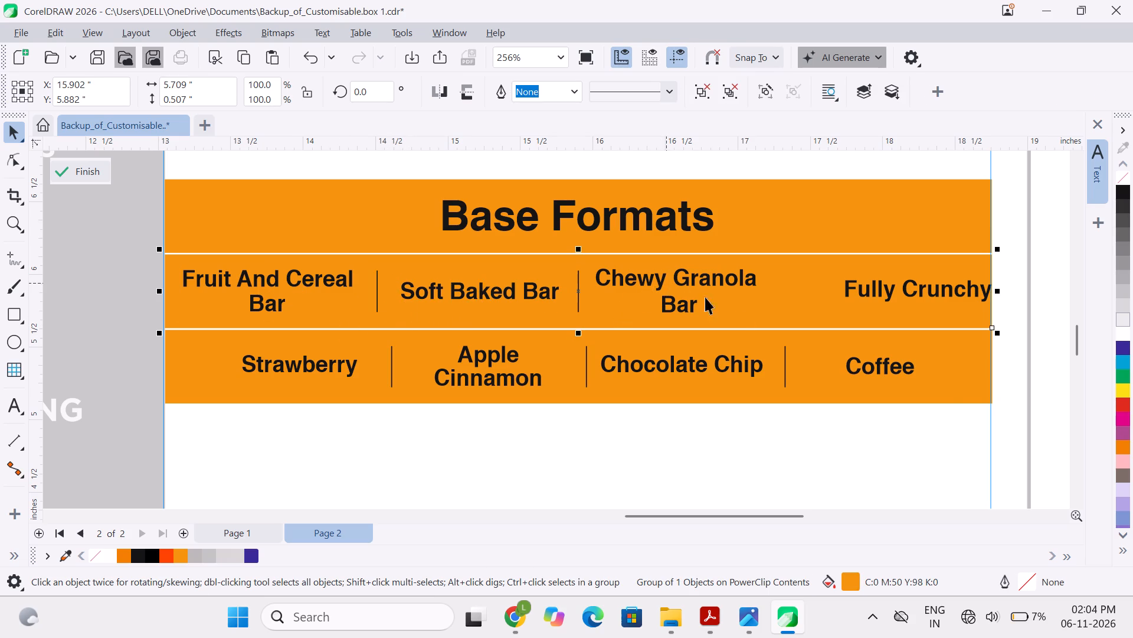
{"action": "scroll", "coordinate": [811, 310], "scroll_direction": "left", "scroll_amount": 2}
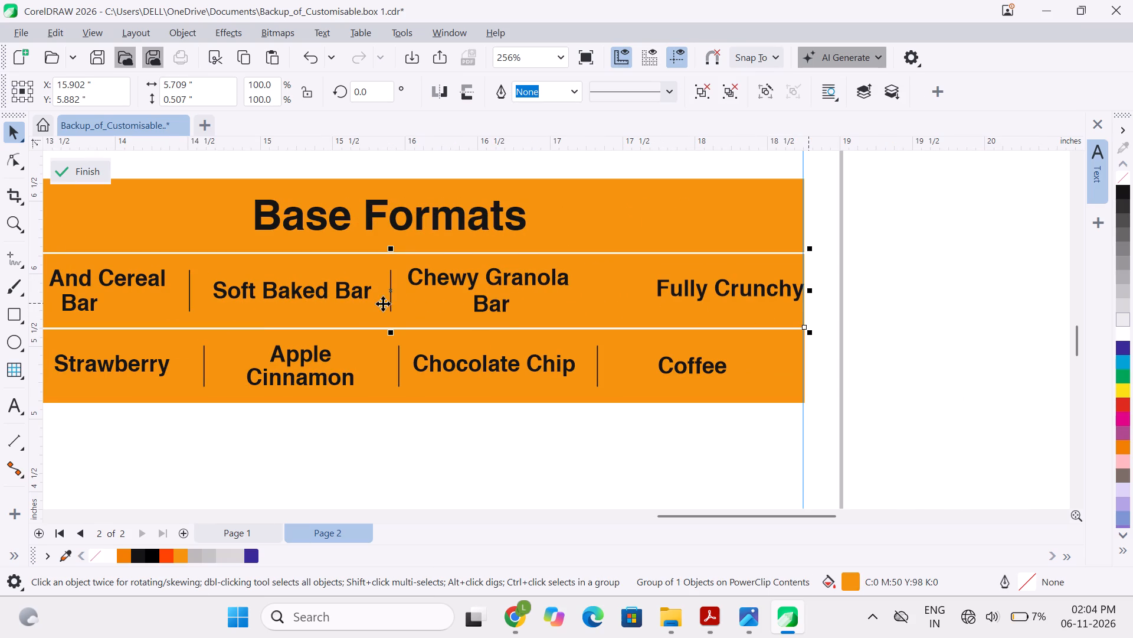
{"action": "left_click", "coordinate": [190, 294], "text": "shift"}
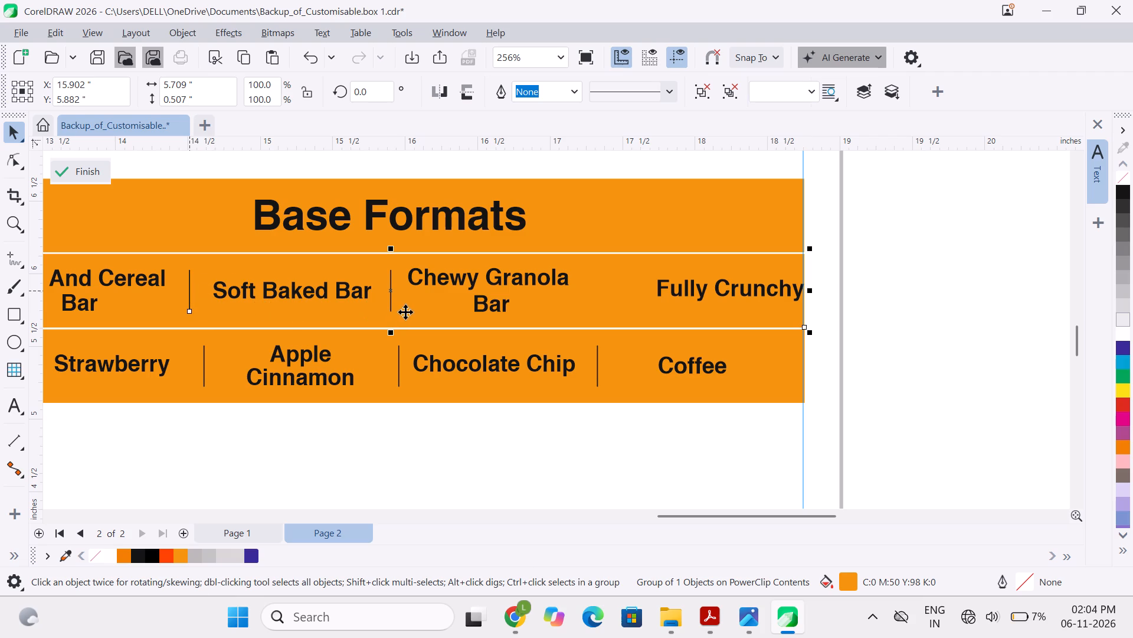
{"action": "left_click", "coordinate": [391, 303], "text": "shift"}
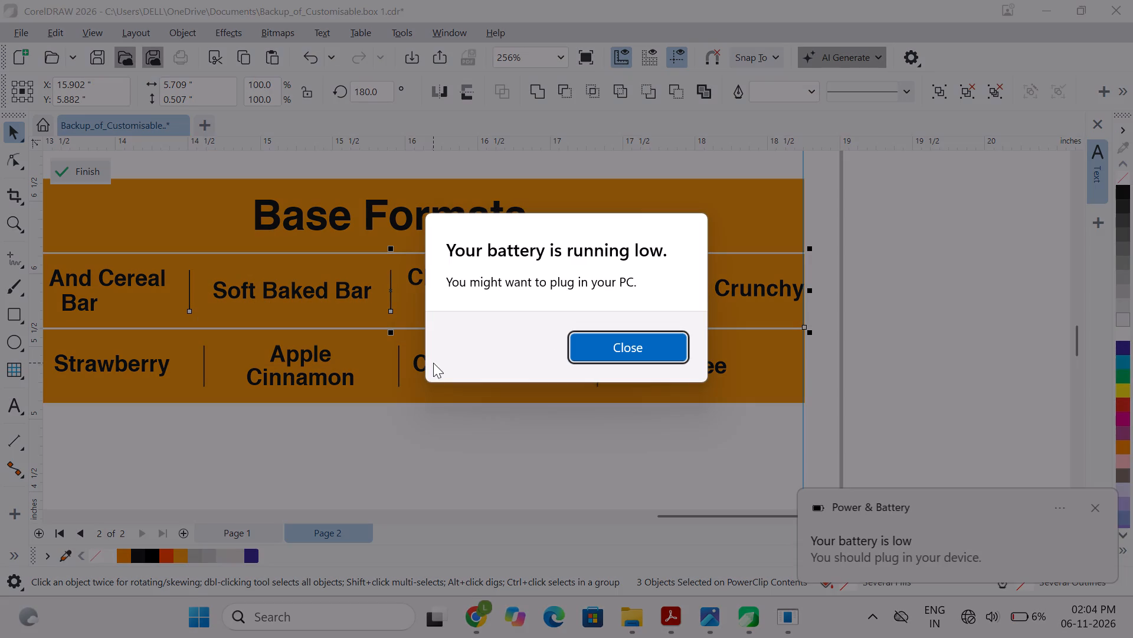
Dismiss the low-battery warning and clear the current selection.
{"action": "left_click", "coordinate": [599, 337]}
{"action": "left_click", "coordinate": [899, 314]}
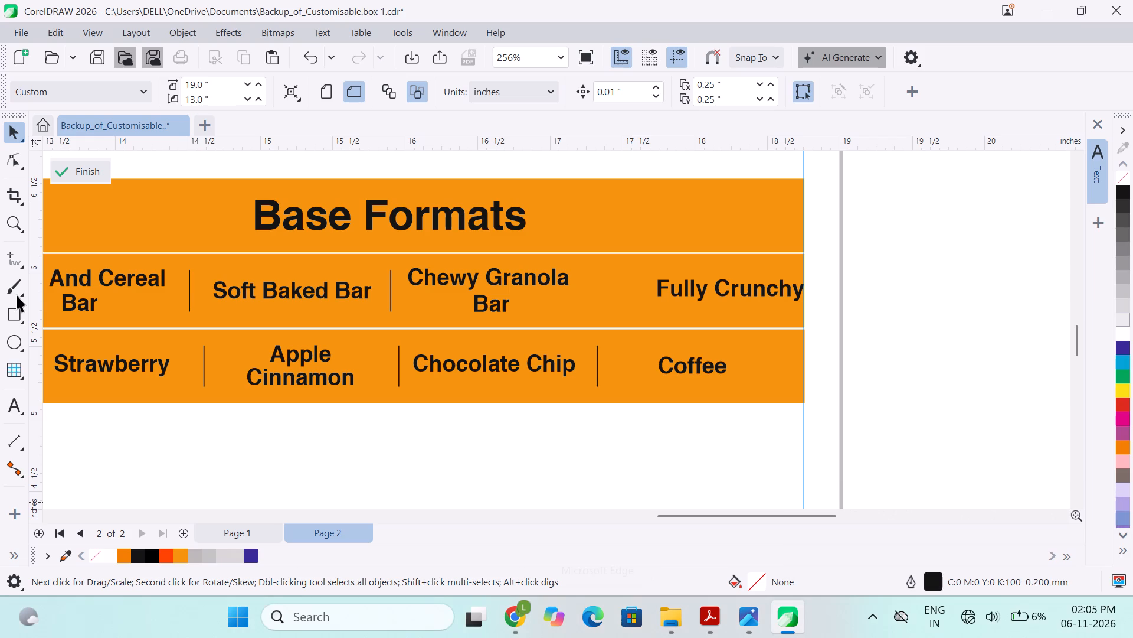
Group the two dividers on either side of "Soft Baked Bar" and duplicate the group.
{"action": "left_click", "coordinate": [189, 300]}
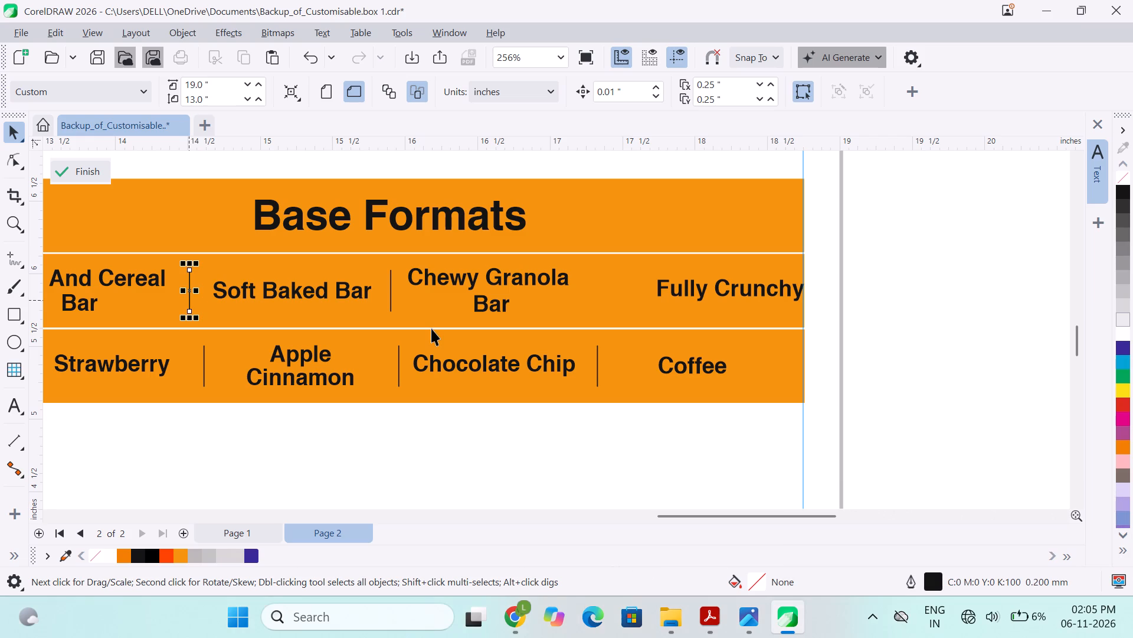
{"action": "left_click", "coordinate": [391, 303], "text": "shift"}
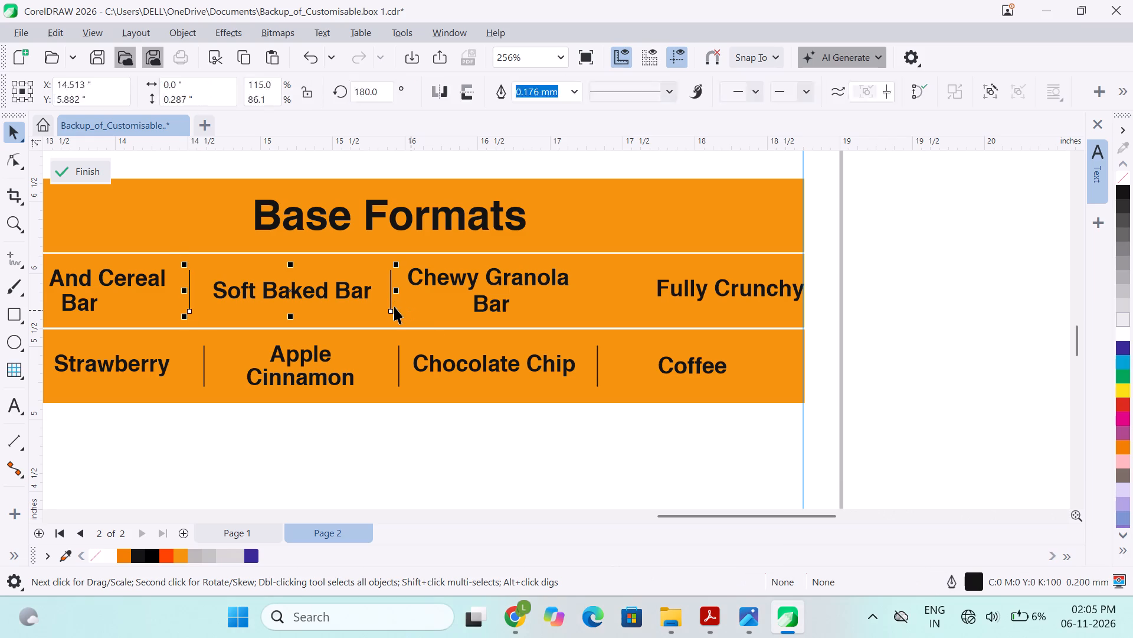
{"action": "key", "text": "ctrl+g"}
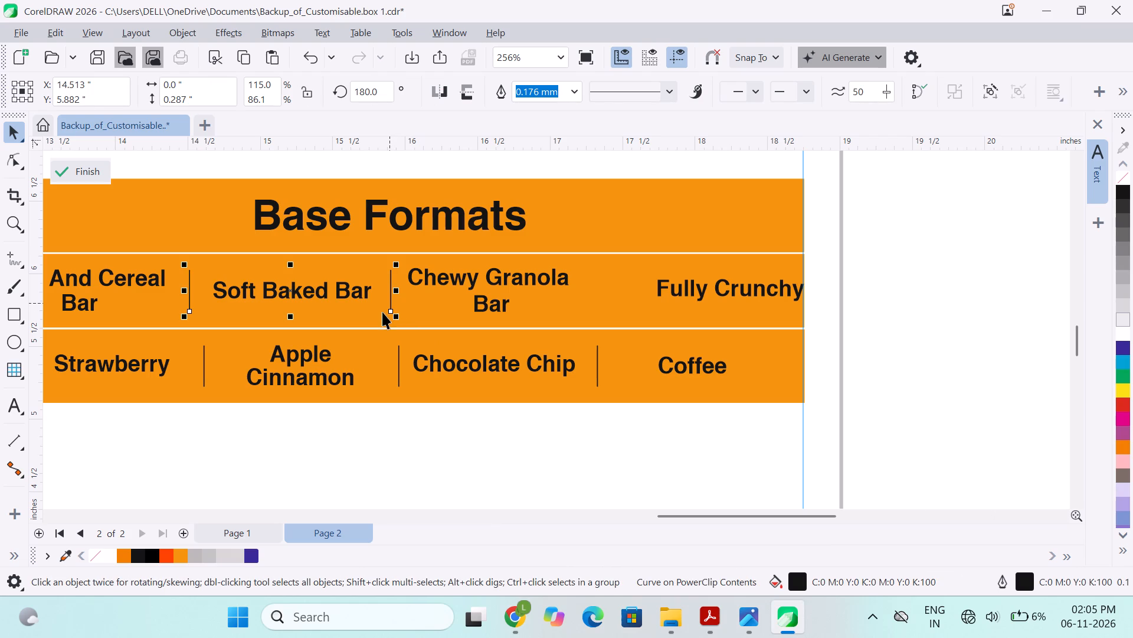
{"action": "key", "text": "ctrl+d"}
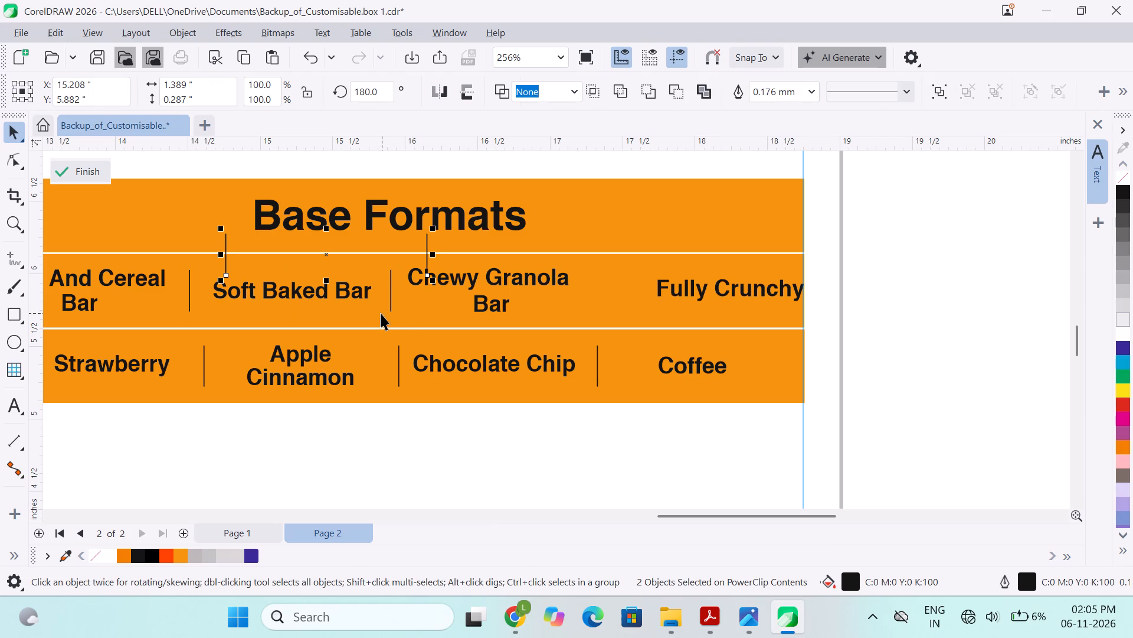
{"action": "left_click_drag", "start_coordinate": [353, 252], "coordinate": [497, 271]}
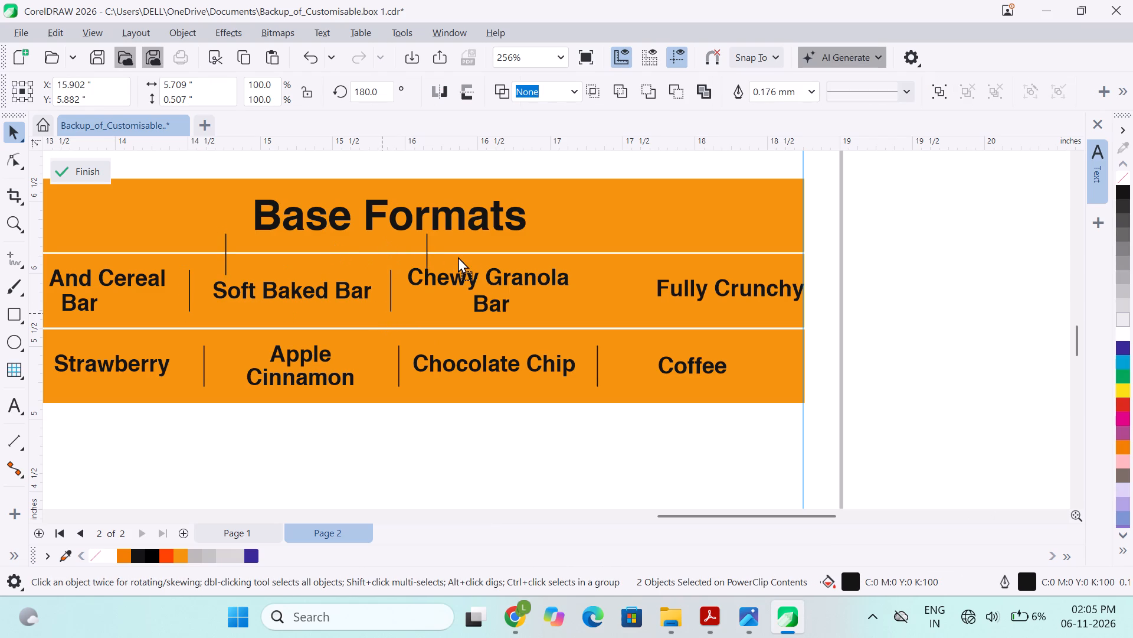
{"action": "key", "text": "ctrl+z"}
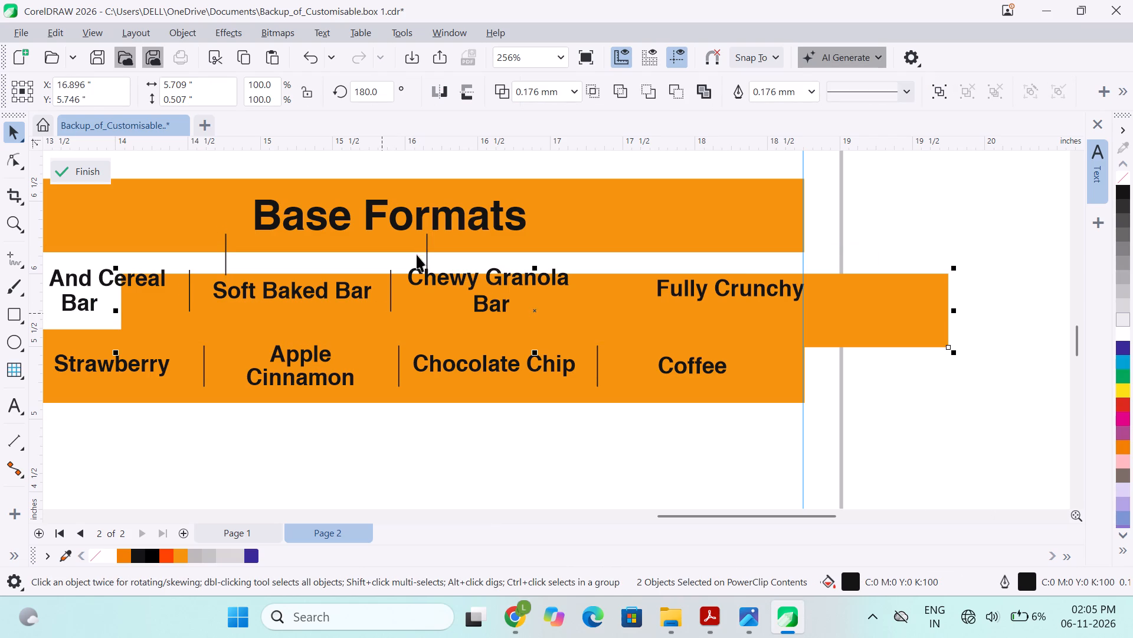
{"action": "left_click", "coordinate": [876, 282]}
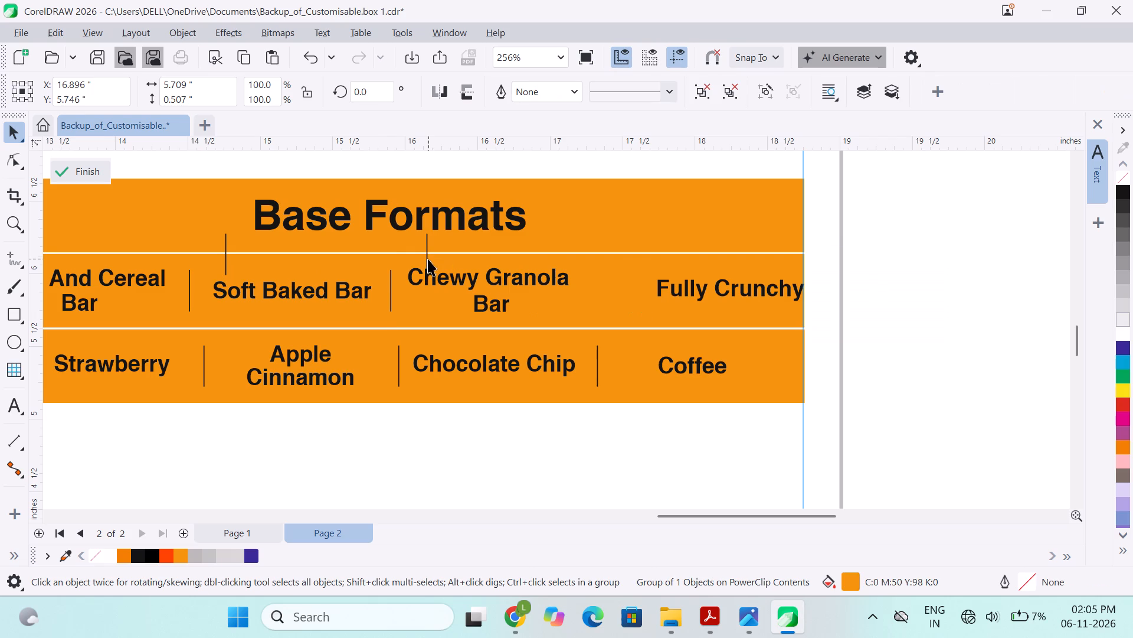
Move the duplicated divider pair around the "Chewy Granola Bar" label, to about X 16.66", Y 5.9".
{"action": "left_click", "coordinate": [426, 259]}
{"action": "left_click_drag", "start_coordinate": [427, 255], "coordinate": [564, 284]}
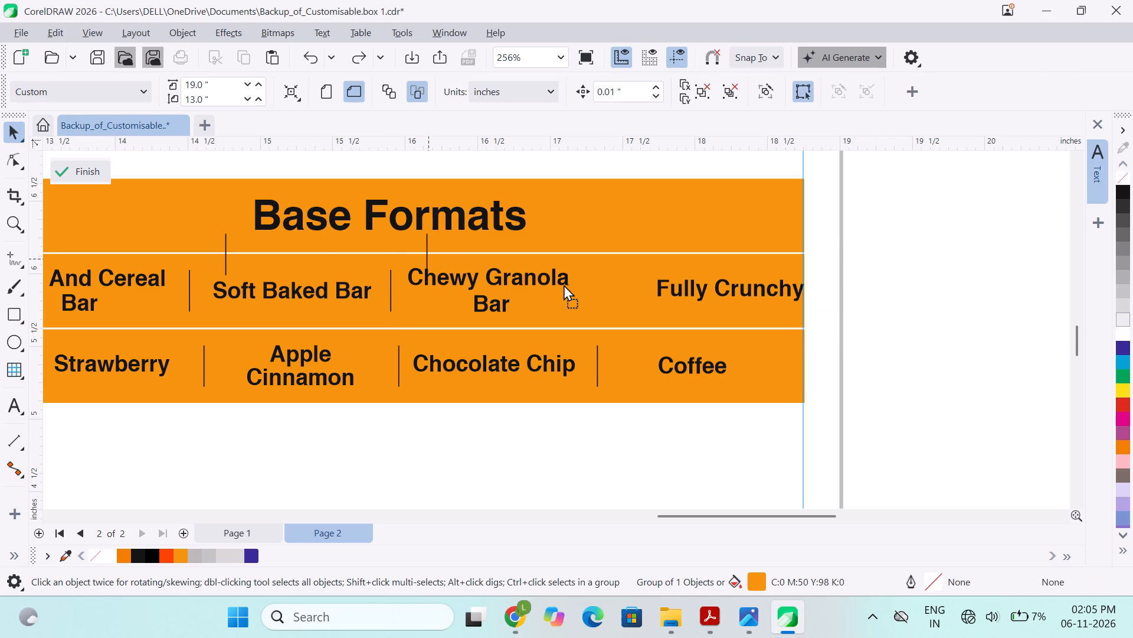
{"action": "left_click_drag", "start_coordinate": [564, 284], "coordinate": [601, 289]}
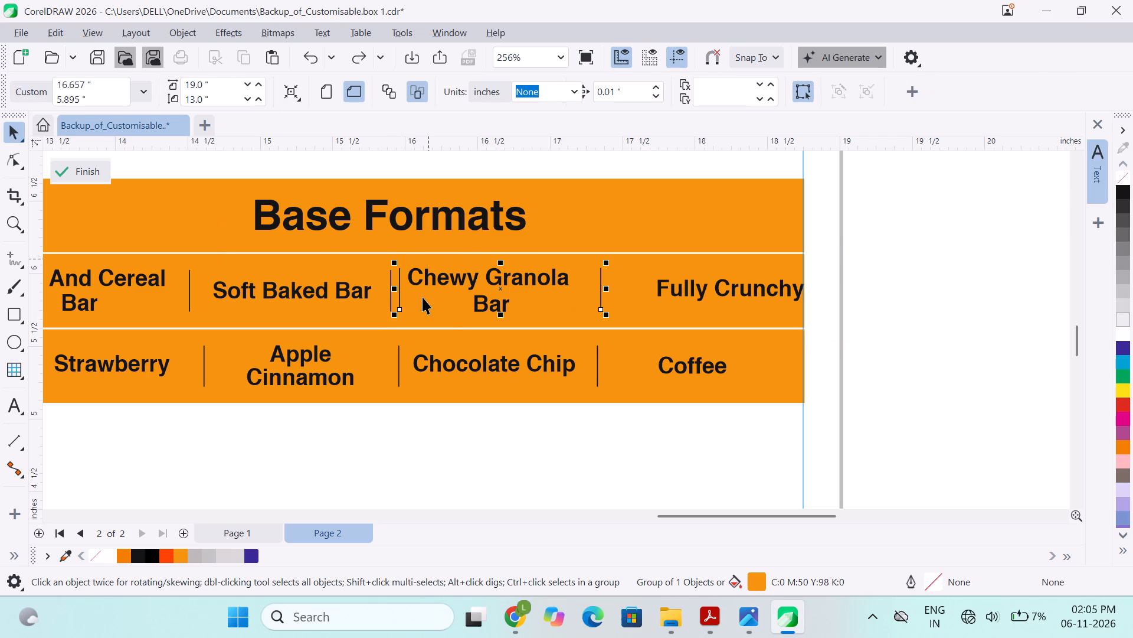
Nudge the duplicated divider pair to X 16.597", Y 5.875" so its first line overlaps the divider after "Soft Baked Bar".
{"action": "scroll", "coordinate": [449, 310], "scroll_direction": "up", "scroll_amount": 1, "text": "ctrl"}
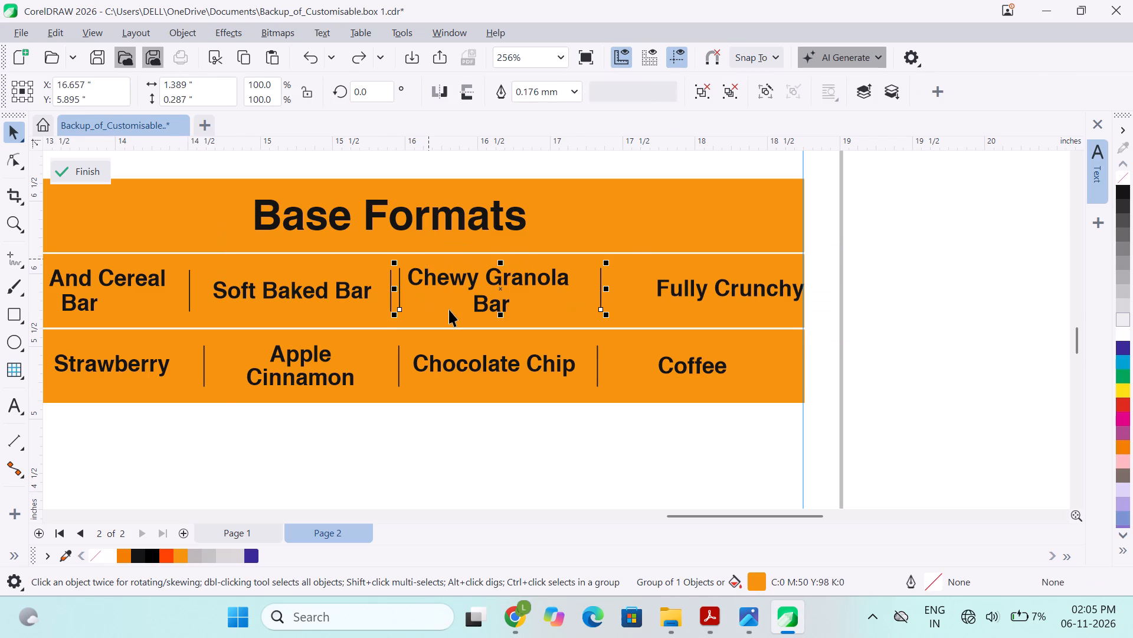
{"action": "key", "text": "Down"}
{"action": "key", "text": "Down"}
{"action": "key", "text": "Left"}
{"action": "key", "text": "Up"}
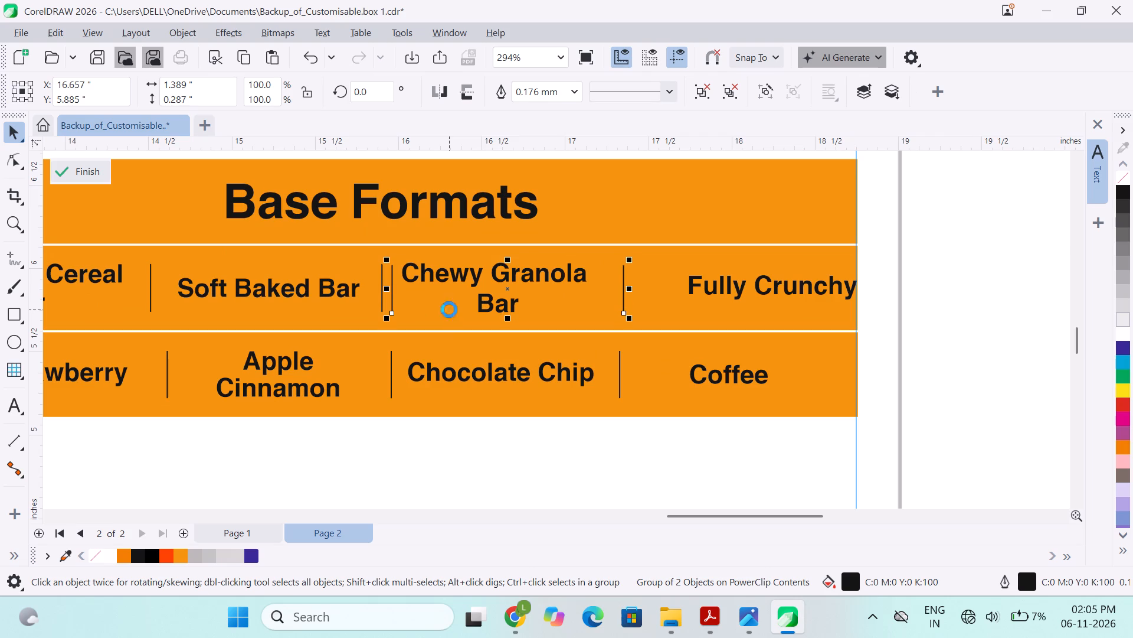
{"action": "key", "text": "Up"}
{"action": "key", "text": "Left"}
{"action": "key", "text": "Left"}
{"action": "key", "text": "Down"}
{"action": "key", "text": "Left"}
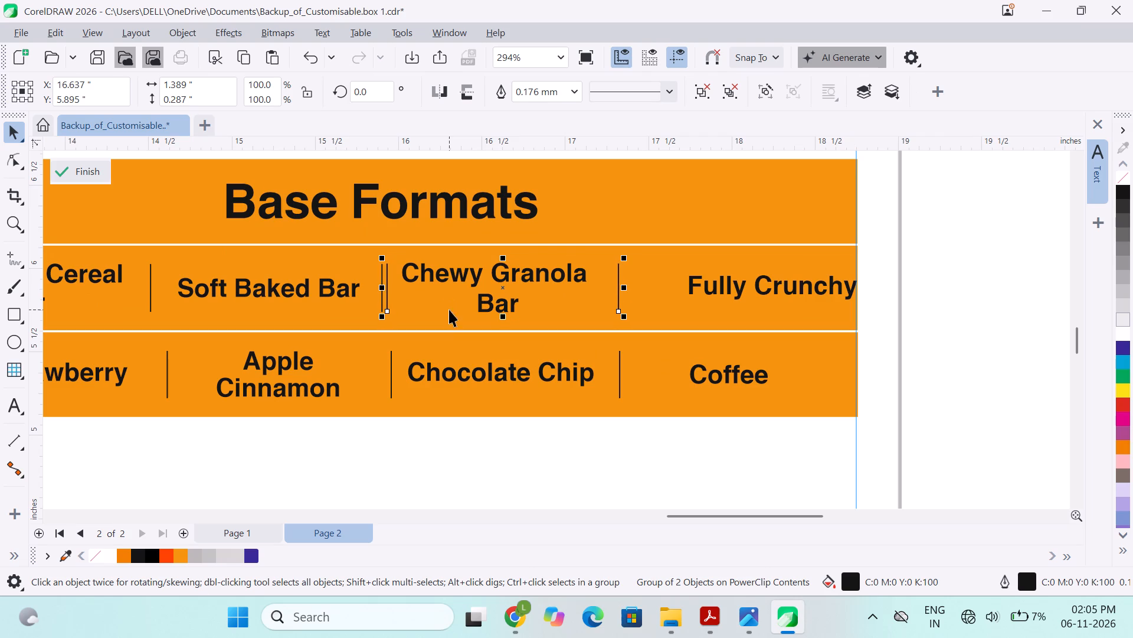
{"action": "key", "text": "Left"}
{"action": "key", "text": "Left"}
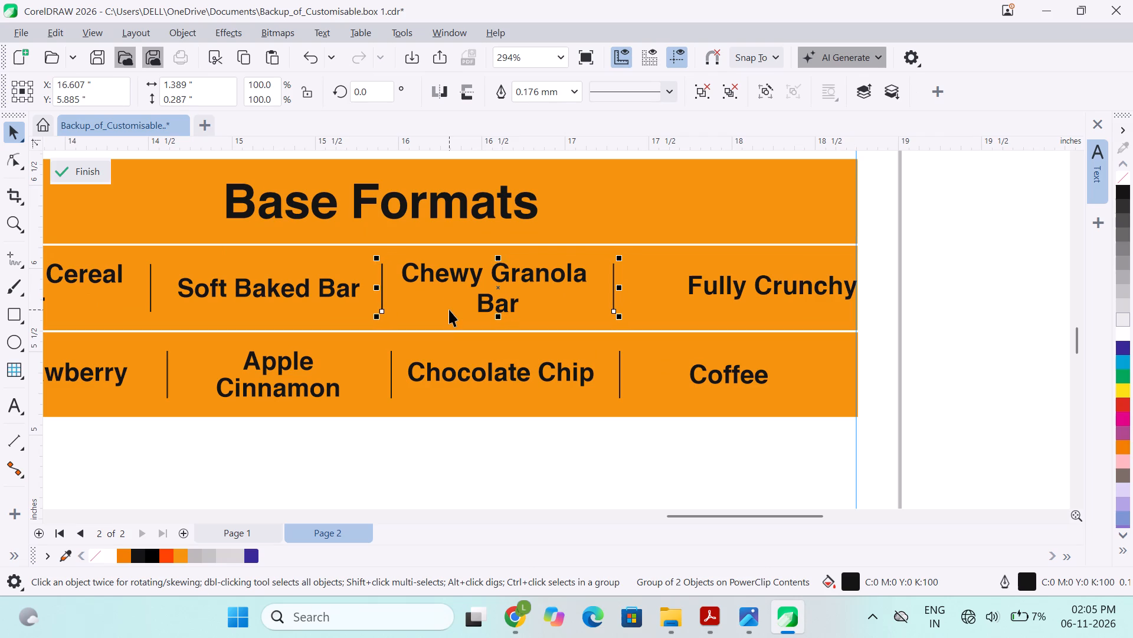
{"action": "key", "text": "Down"}
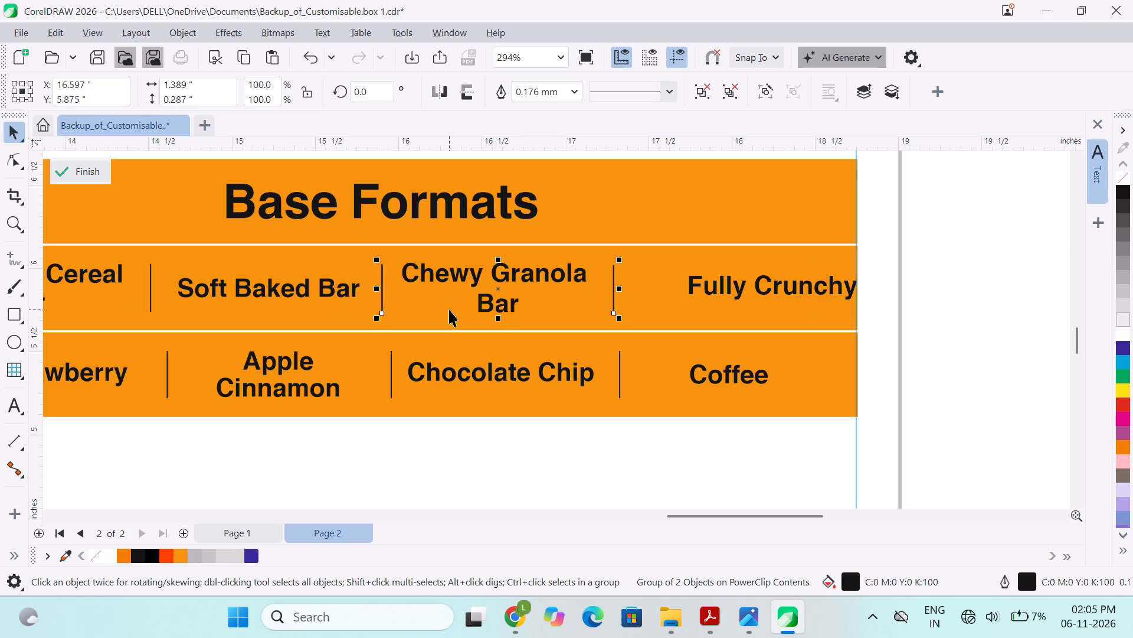
Centre the "Chewy Granola Bar" label horizontally between the two dividers on either side of it.
{"action": "left_click", "coordinate": [506, 275]}
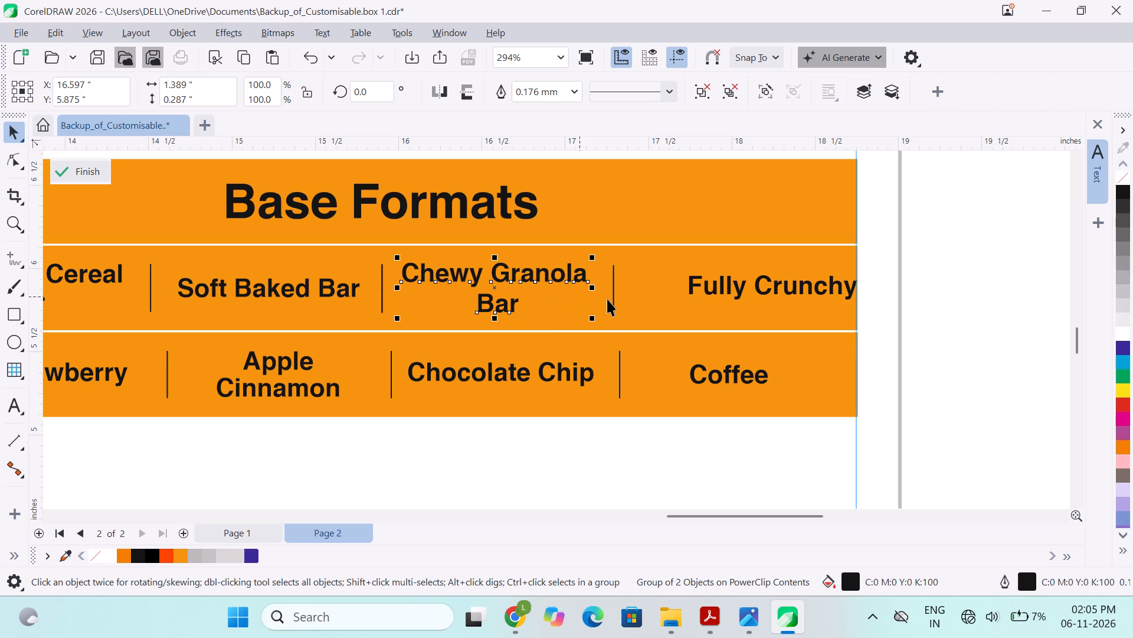
{"action": "left_click", "coordinate": [607, 299], "text": "shift"}
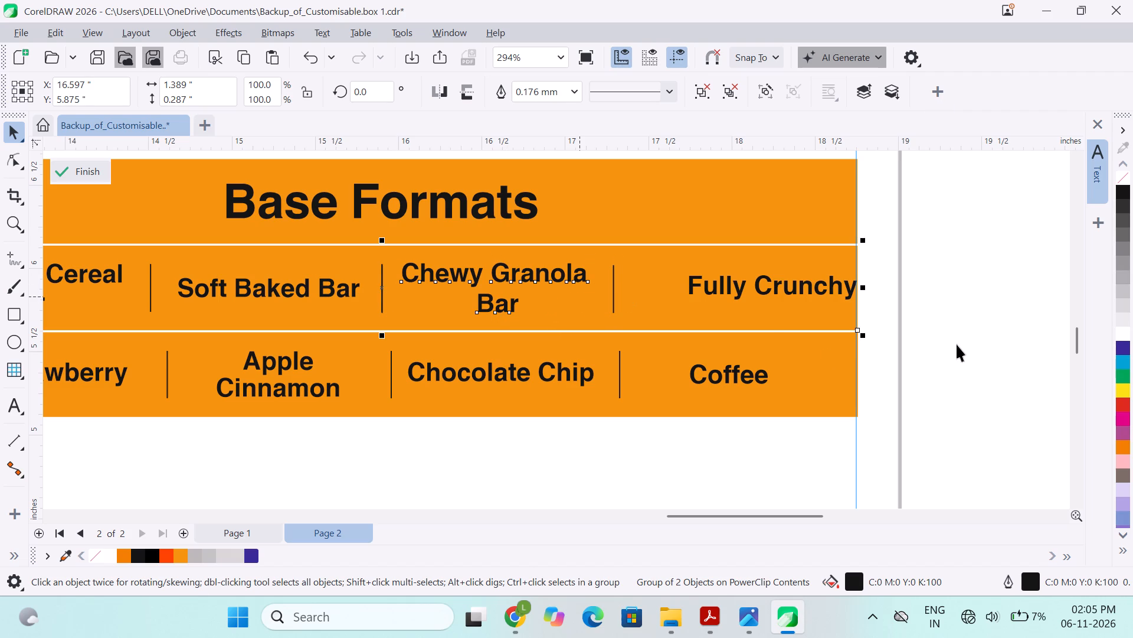
{"action": "left_click", "coordinate": [957, 344]}
{"action": "left_click", "coordinate": [505, 278]}
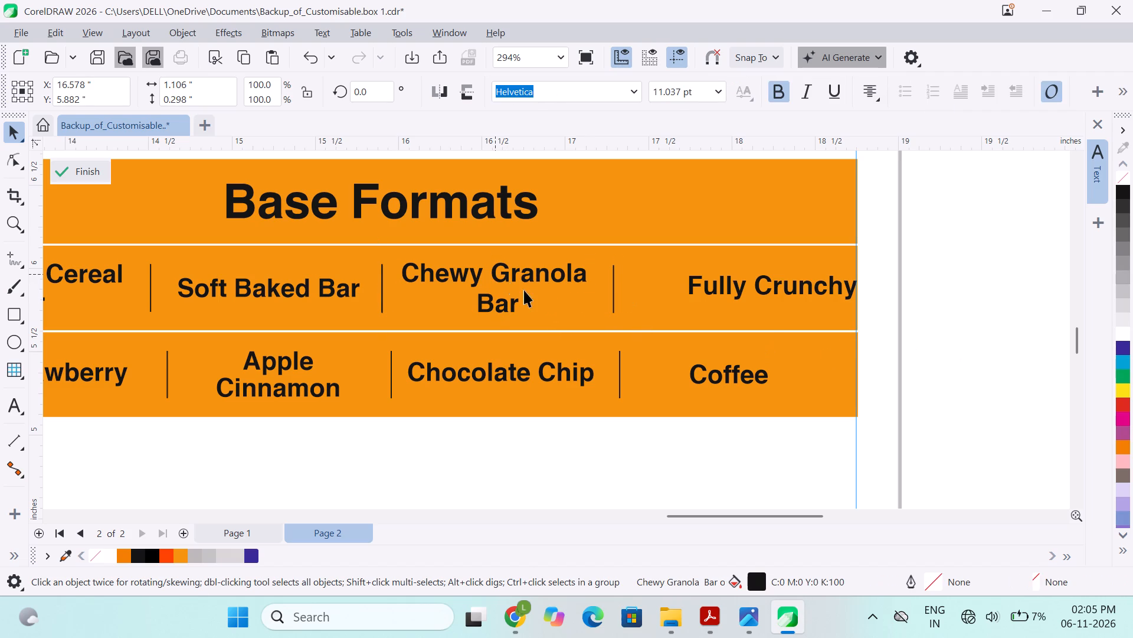
{"action": "left_click", "coordinate": [613, 299], "text": "shift"}
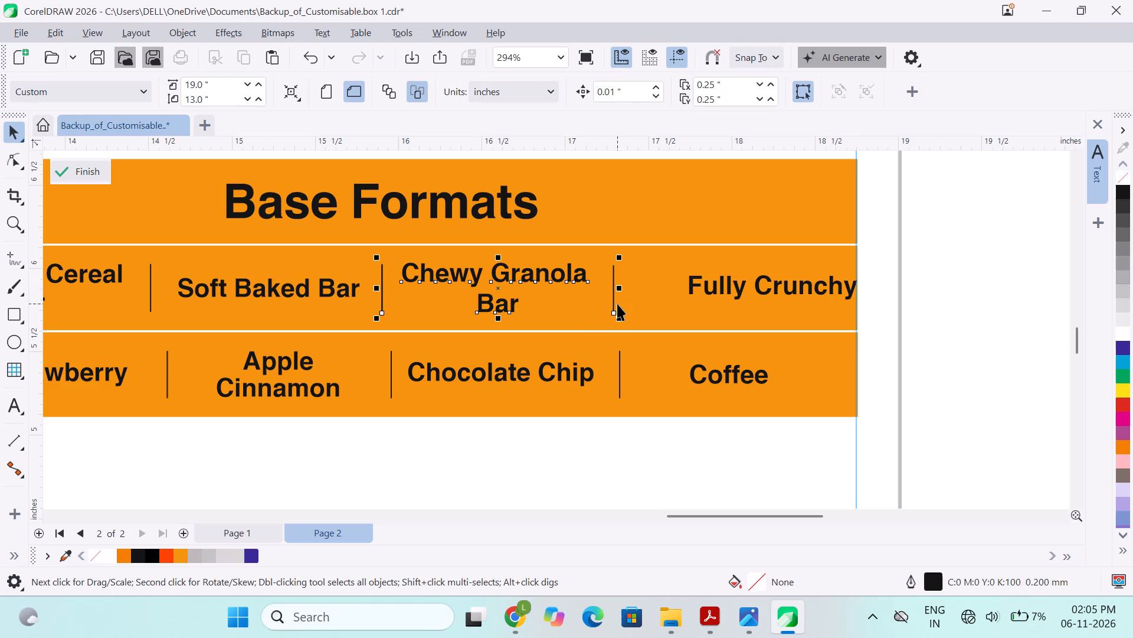
{"action": "key", "text": "c"}
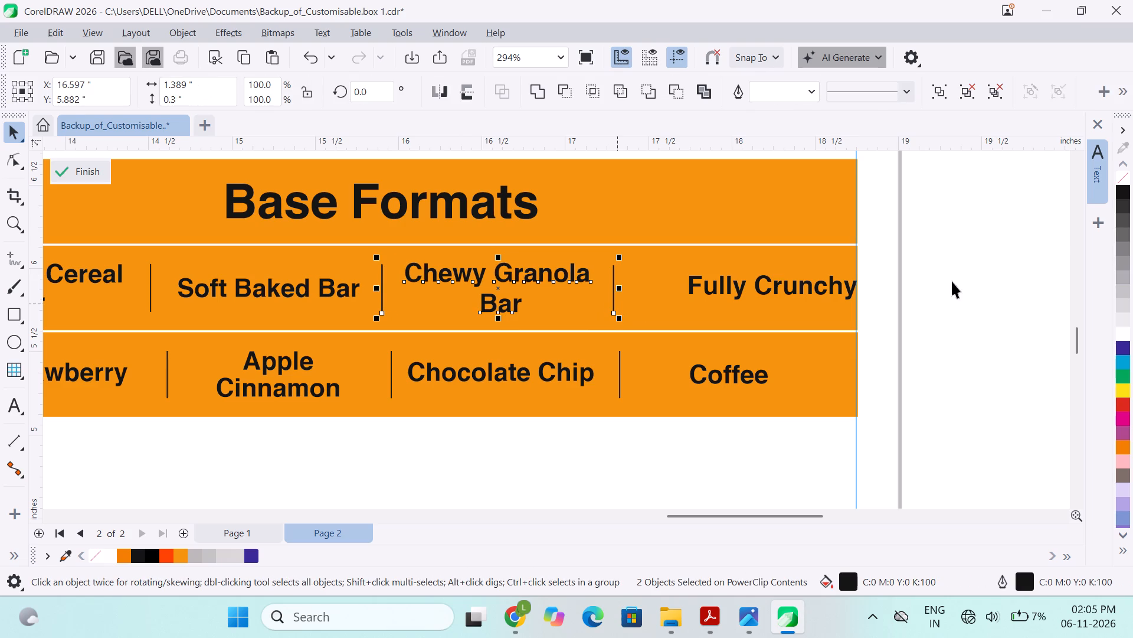
{"action": "left_click", "coordinate": [952, 281]}
Nudge the "Fully Crunchy" label towards the divider after "Chewy Granola Bar", to X 18.002", Y 5.882".
{"action": "left_click", "coordinate": [735, 284]}
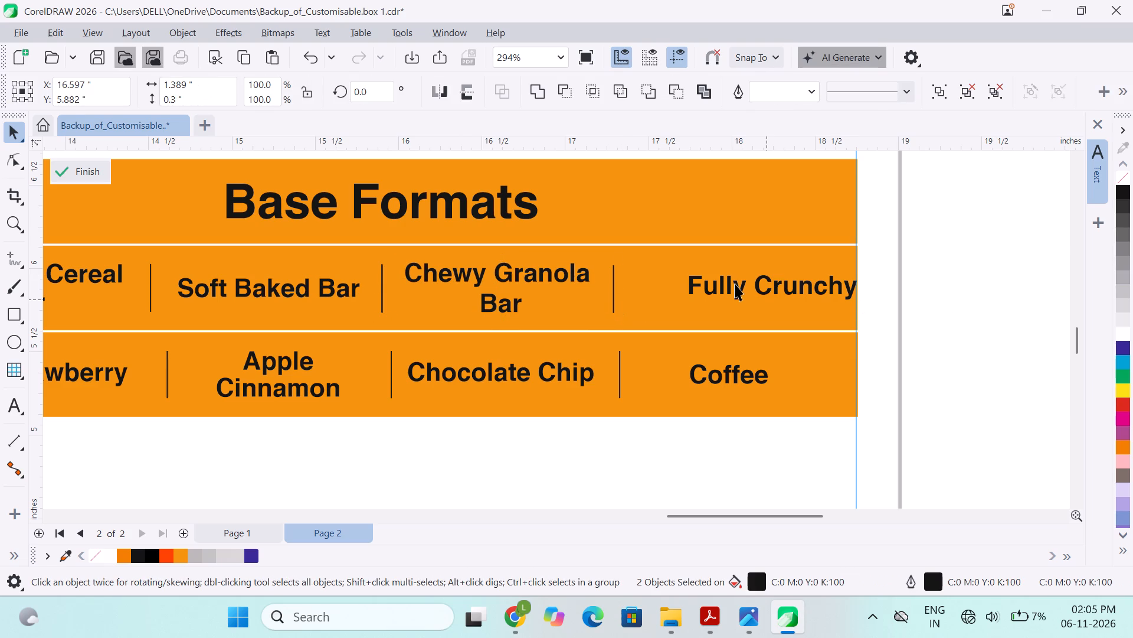
{"action": "key", "text": "Left"}
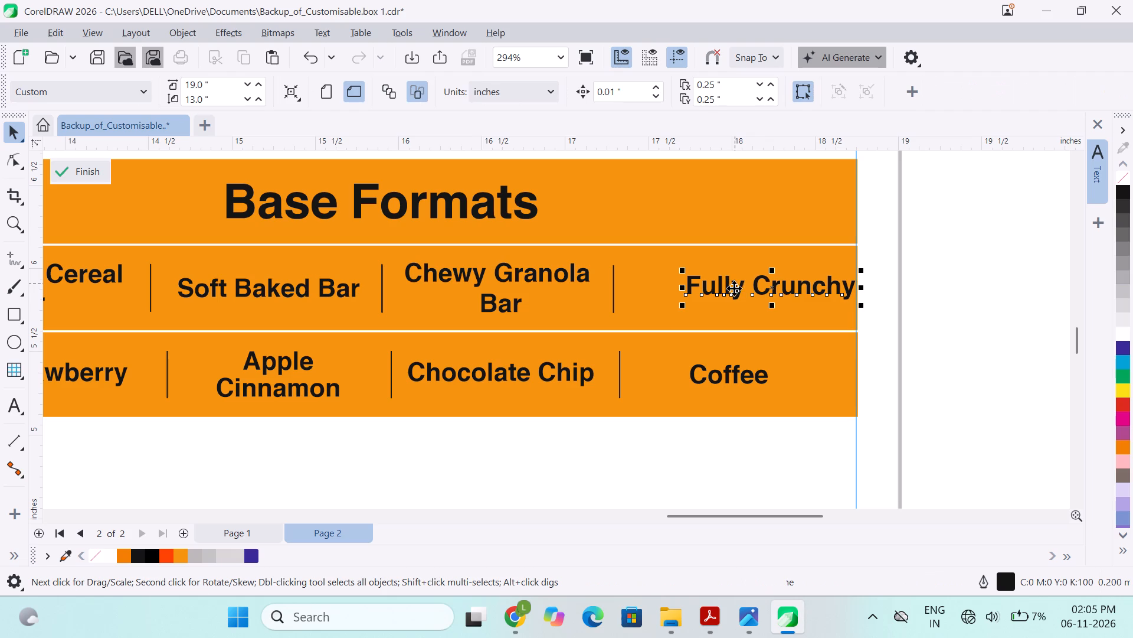
{"action": "key", "text": "Left"}
{"action": "key", "text": "Left"}
{"action": "key", "text": "Left"}
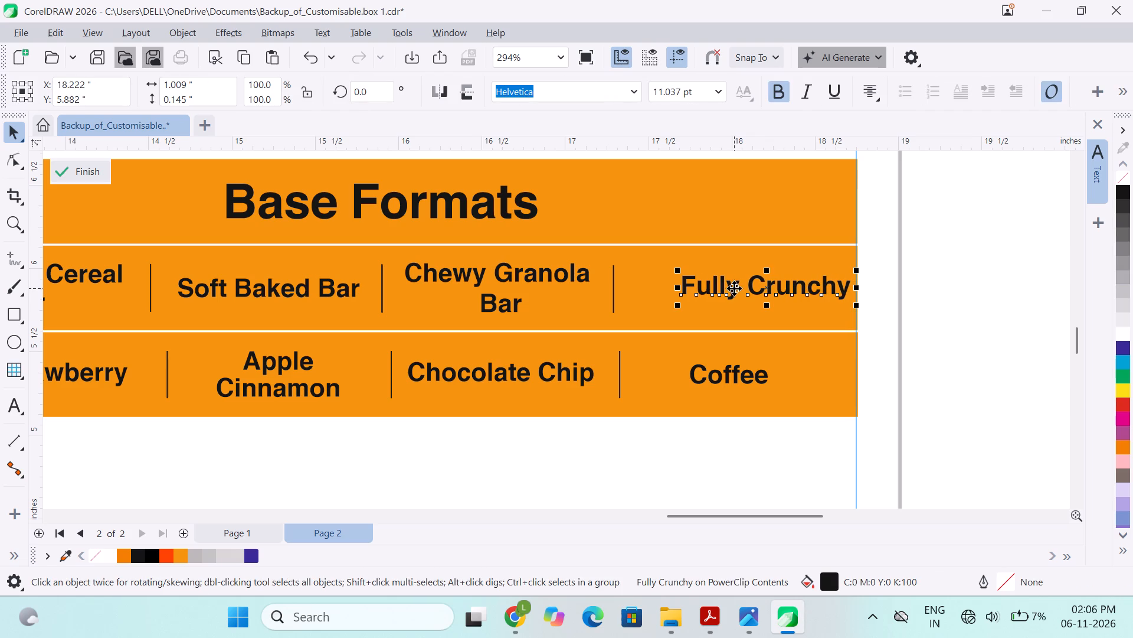
{"action": "key", "text": "Left"}
{"action": "key", "text": "Left"}
{"action": "key", "text": "Left"}
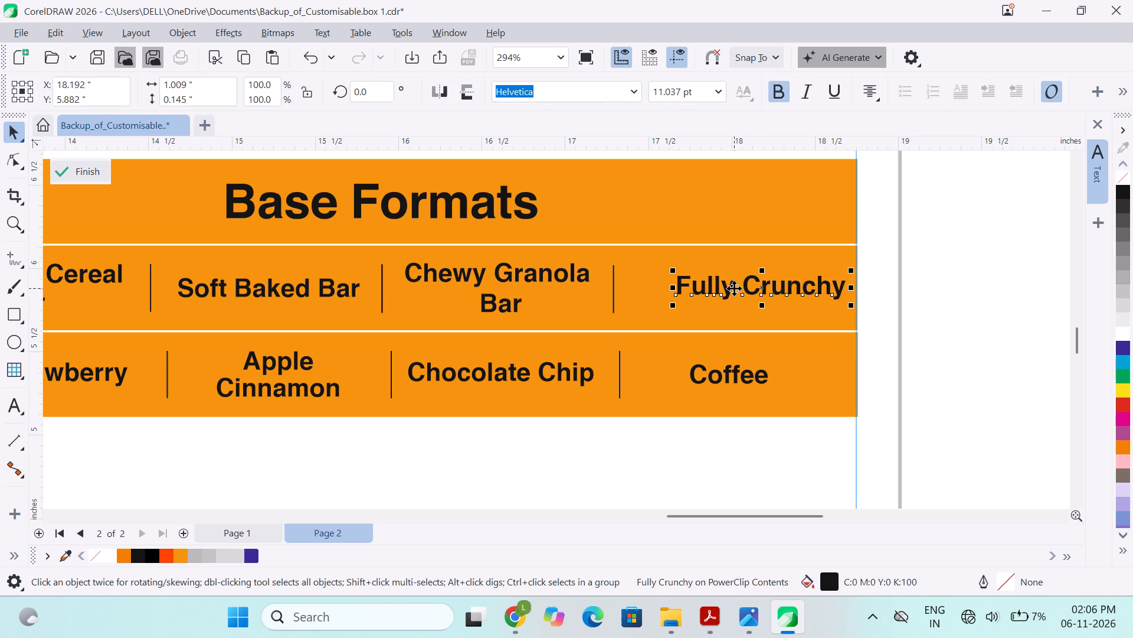
{"action": "key", "text": "Left"}
{"action": "key", "text": "Left"}
{"action": "key", "text": "Left"}
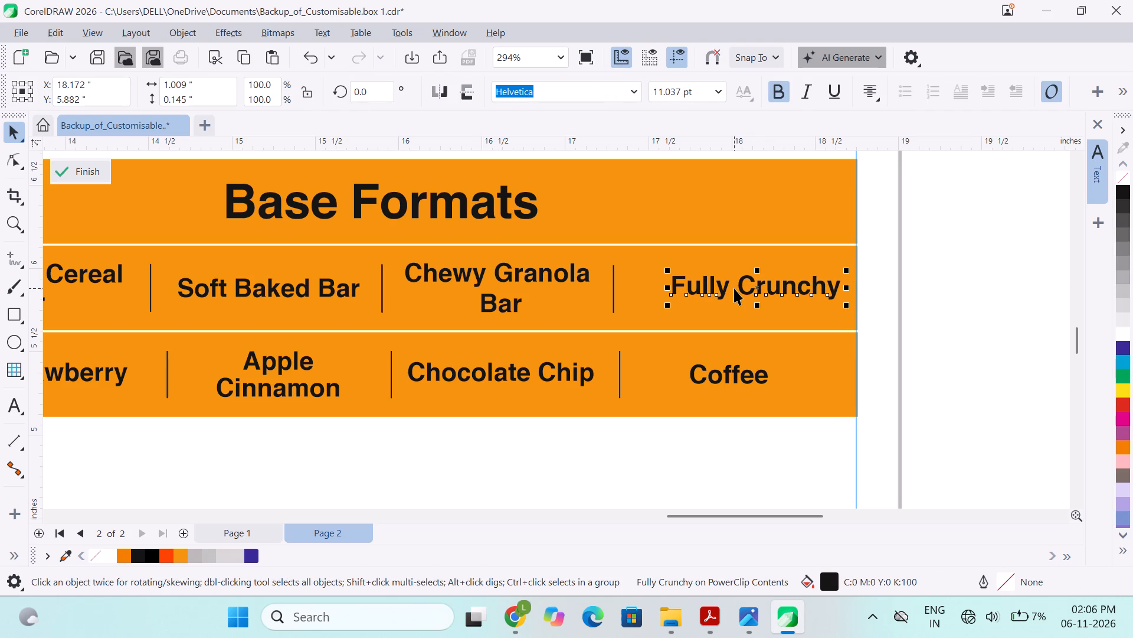
{"action": "key", "text": "Left"}
{"action": "key", "text": "Left"}
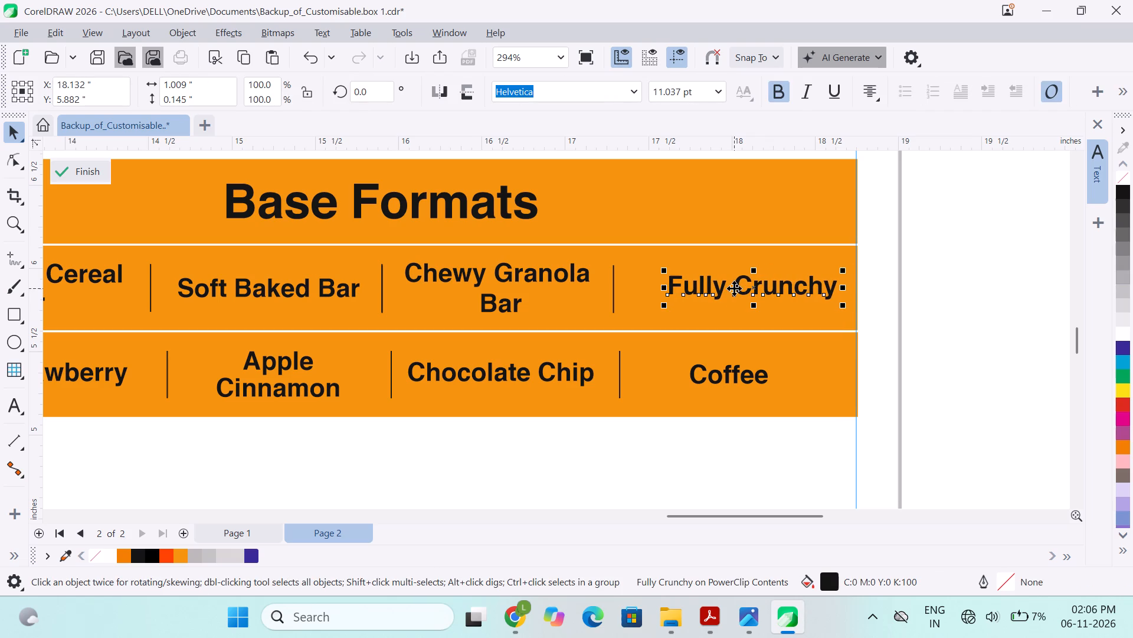
{"action": "key", "text": "Left"}
{"action": "key", "text": "Left"}
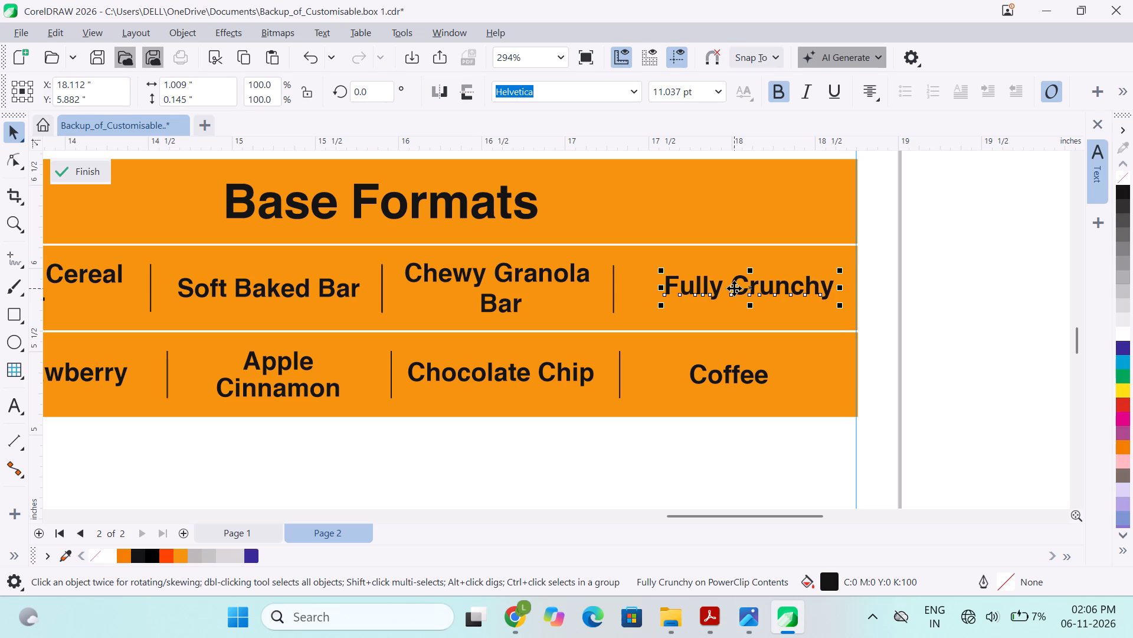
{"action": "key", "text": "Left"}
{"action": "key", "text": "Left"}
{"action": "key", "text": "Left"}
{"action": "key", "text": "Left"}
{"action": "key", "text": "Left"}
{"action": "key", "text": "Left"}
{"action": "key", "text": "Left"}
{"action": "key", "text": "Left"}
{"action": "key", "text": "Left"}
{"action": "key", "text": "Left"}
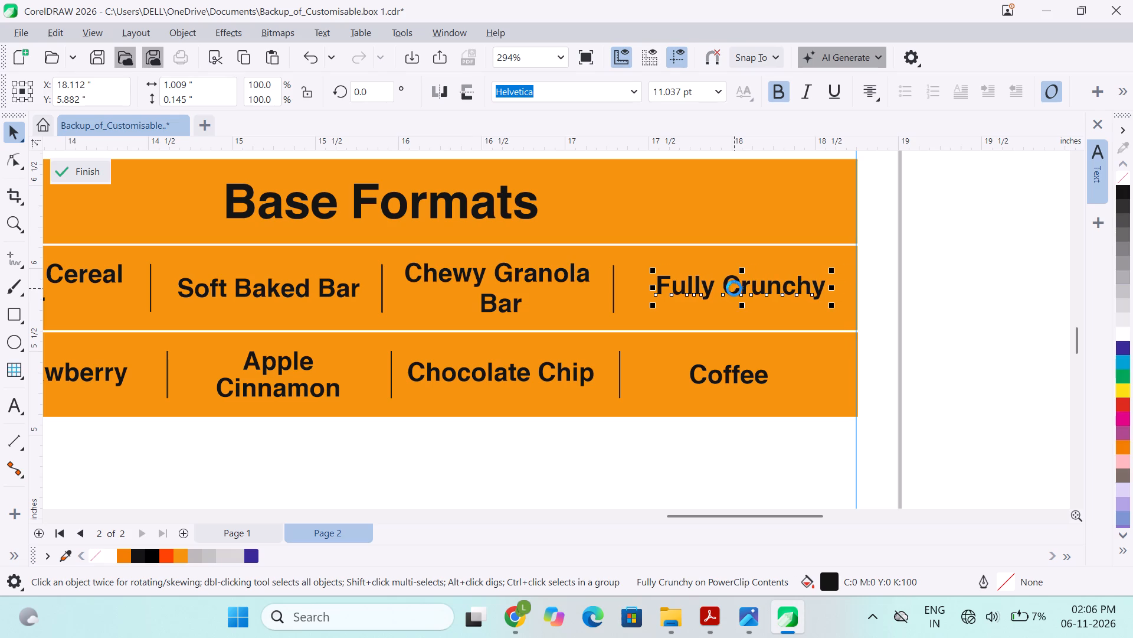
{"action": "key", "text": "Left"}
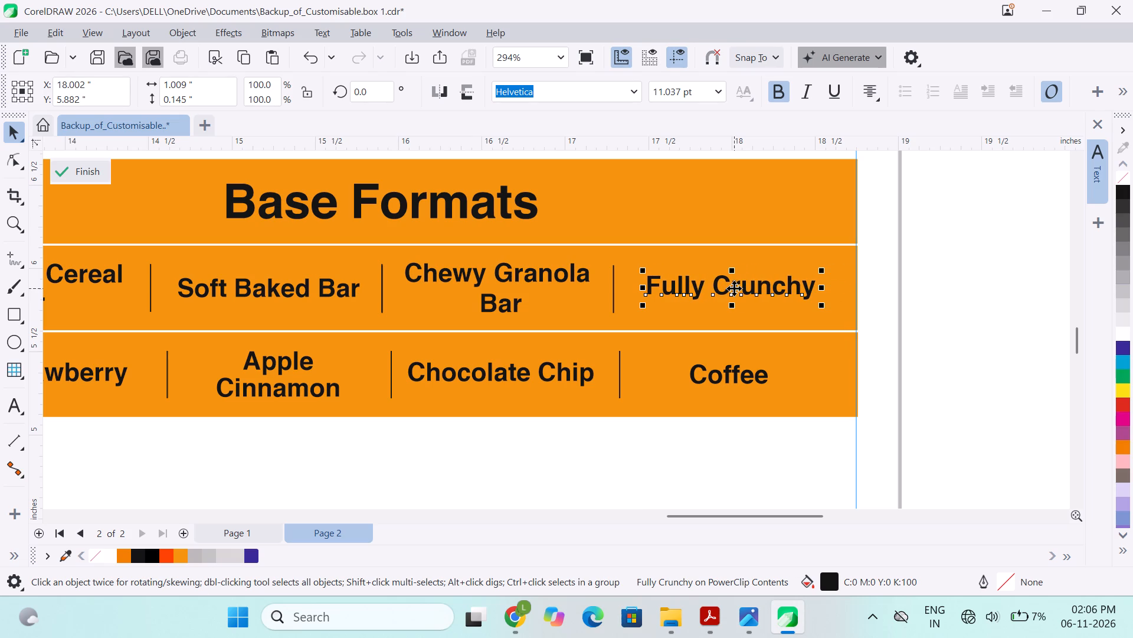
{"action": "left_click", "coordinate": [979, 317]}
Group all the labels and dividers of the first row, from "Fruit And Cereal Bar" to "Fully Crunchy".
{"action": "scroll", "coordinate": [843, 340], "scroll_direction": "right", "scroll_amount": 1}
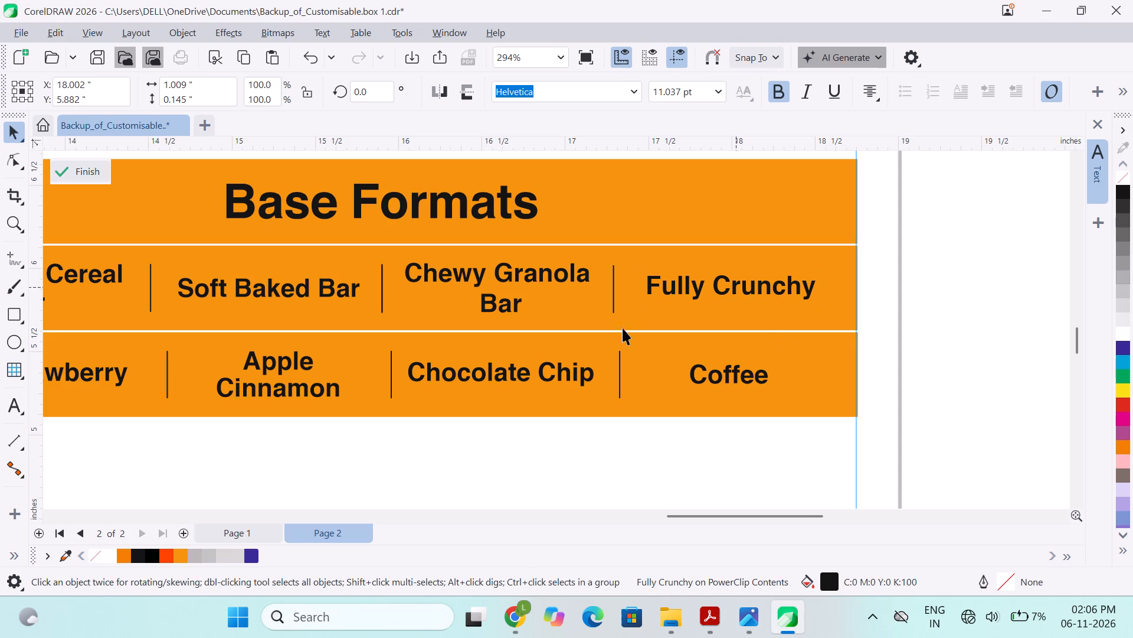
{"action": "scroll", "coordinate": [623, 328], "scroll_direction": "right", "scroll_amount": 1}
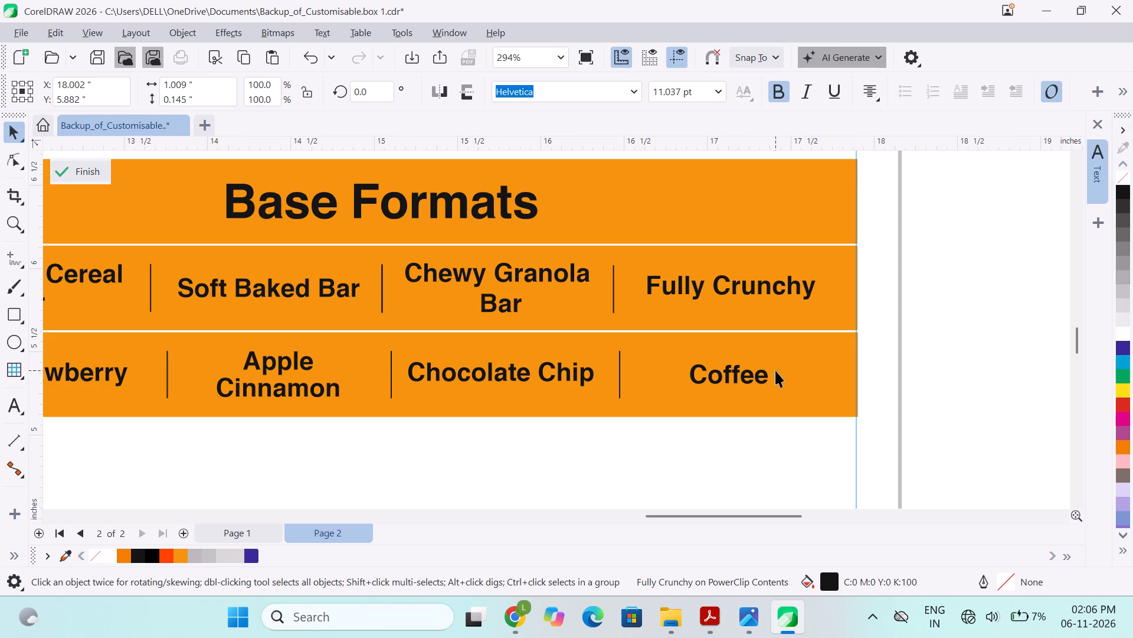
{"action": "scroll", "coordinate": [1029, 301], "scroll_direction": "down", "scroll_amount": 1, "text": "ctrl"}
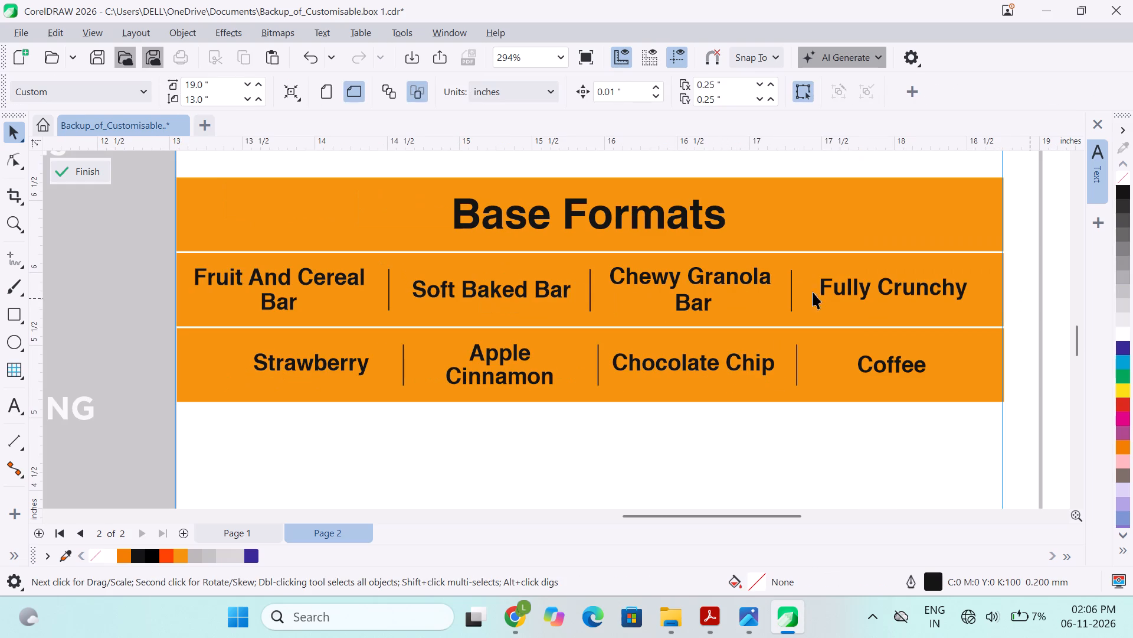
{"action": "scroll", "coordinate": [331, 300], "scroll_direction": "down", "scroll_amount": 1, "text": "ctrl"}
{"action": "left_click", "coordinate": [280, 285]}
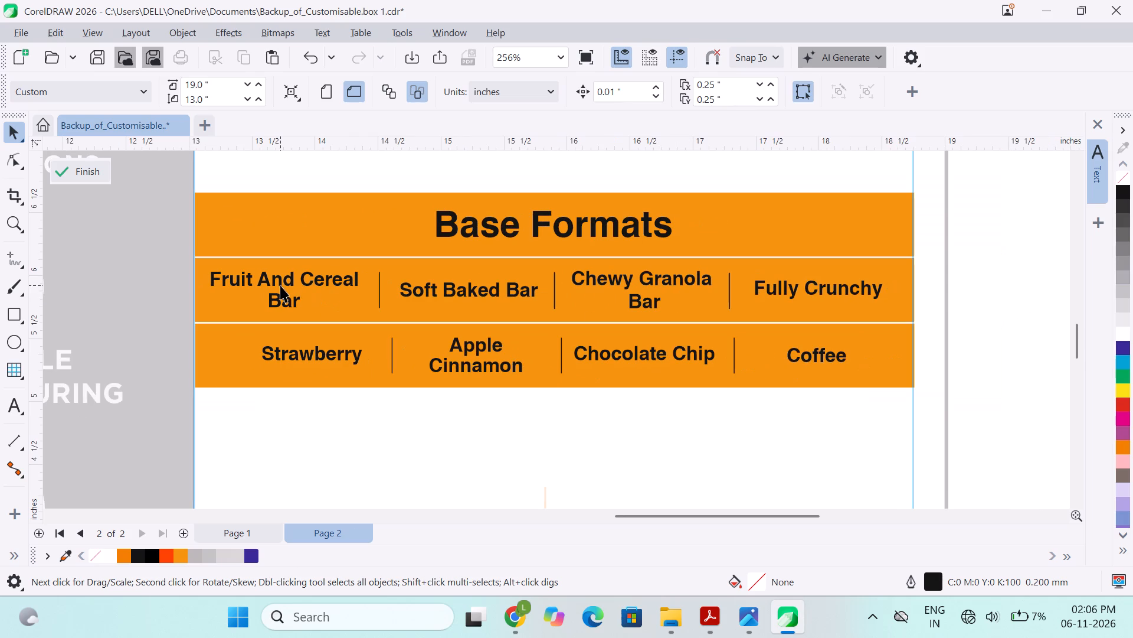
{"action": "left_click", "coordinate": [380, 292], "text": "shift"}
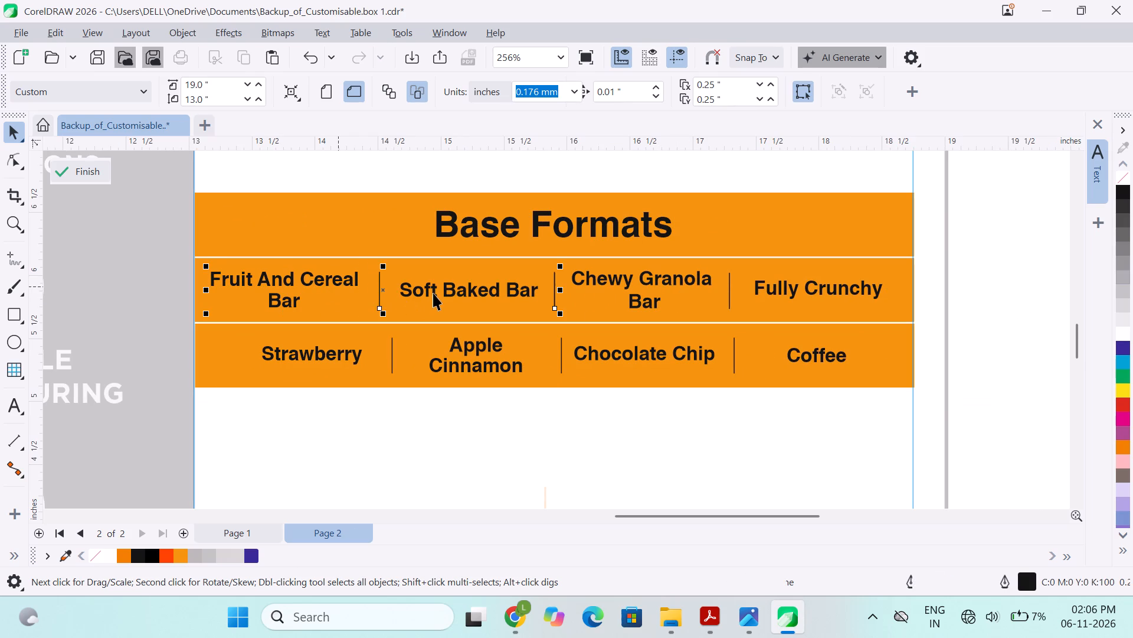
{"action": "left_click", "coordinate": [434, 292], "text": "shift"}
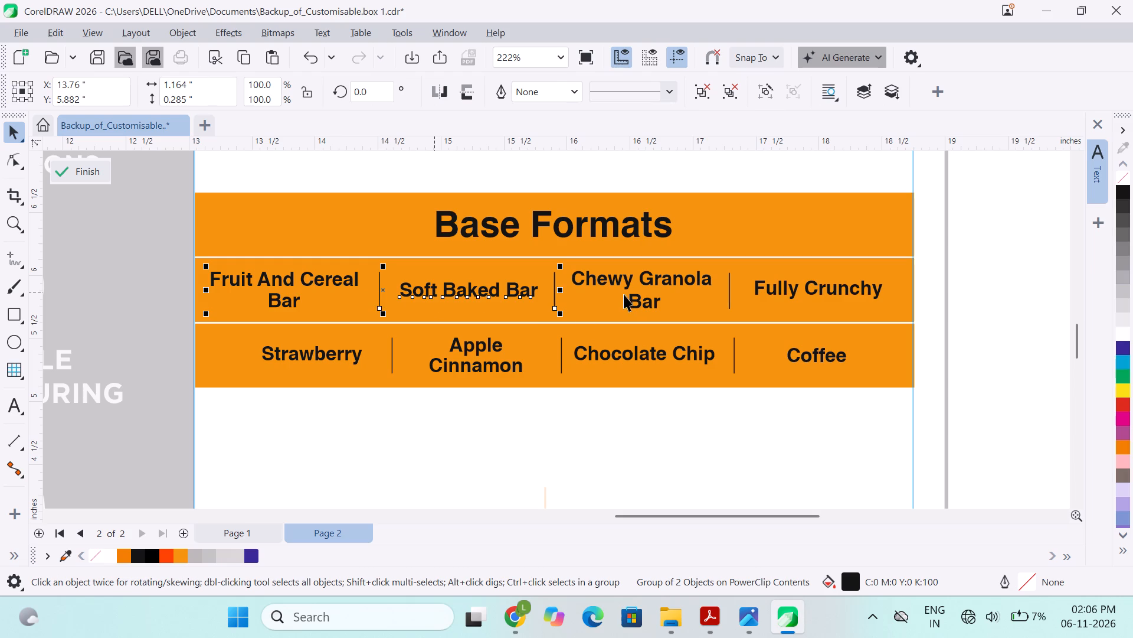
{"action": "left_click", "coordinate": [626, 282], "text": "shift"}
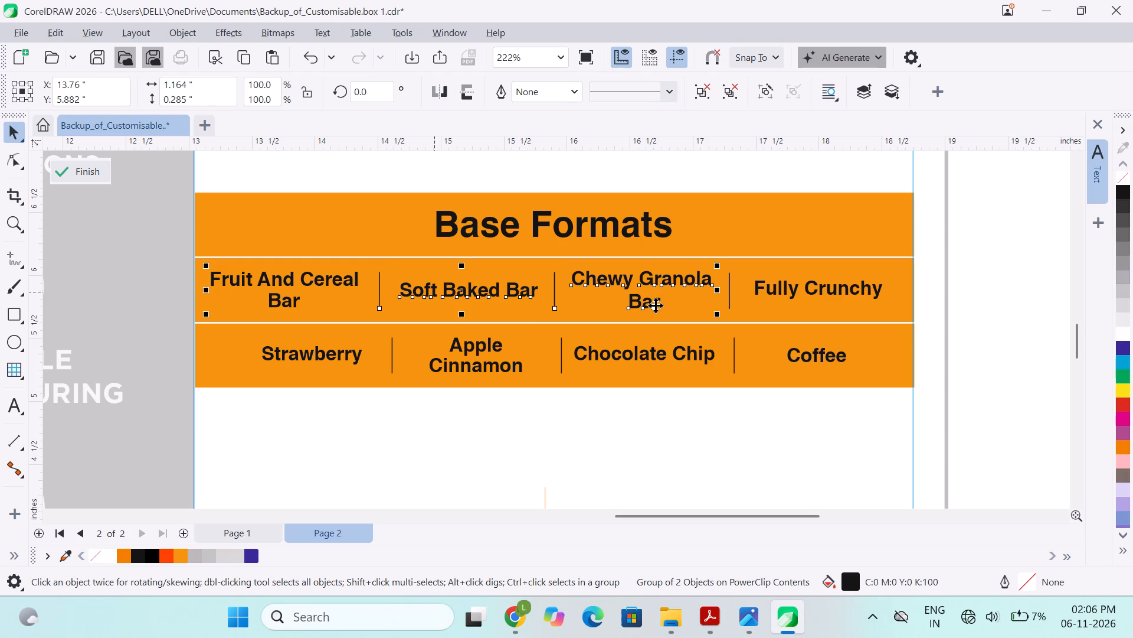
{"action": "left_click", "coordinate": [729, 297], "text": "shift"}
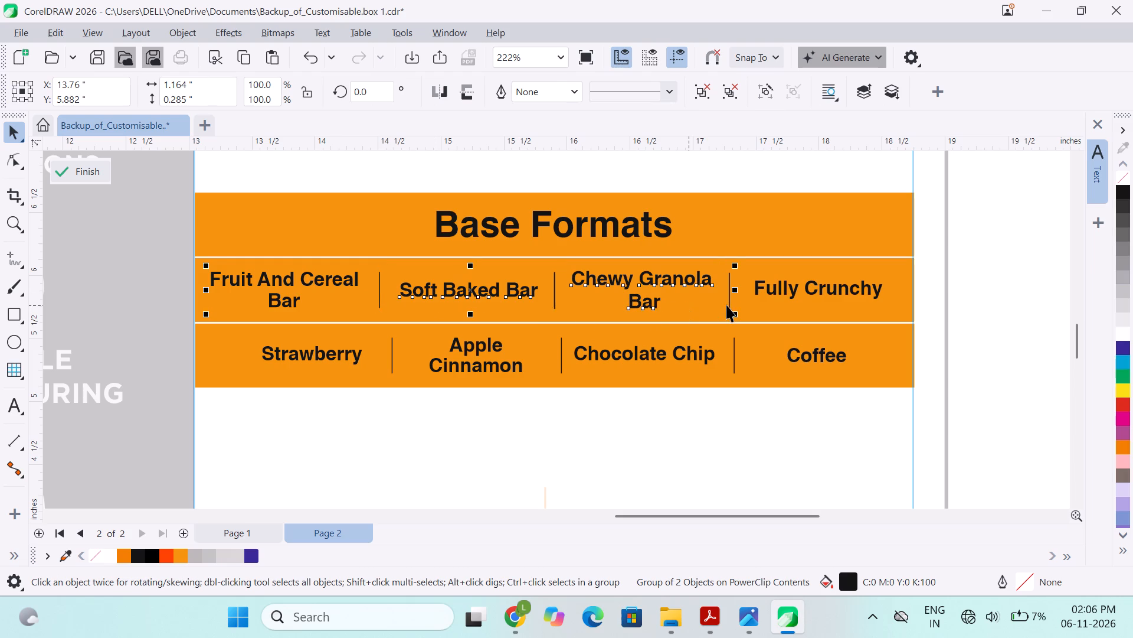
{"action": "left_click", "coordinate": [785, 292], "text": "shift"}
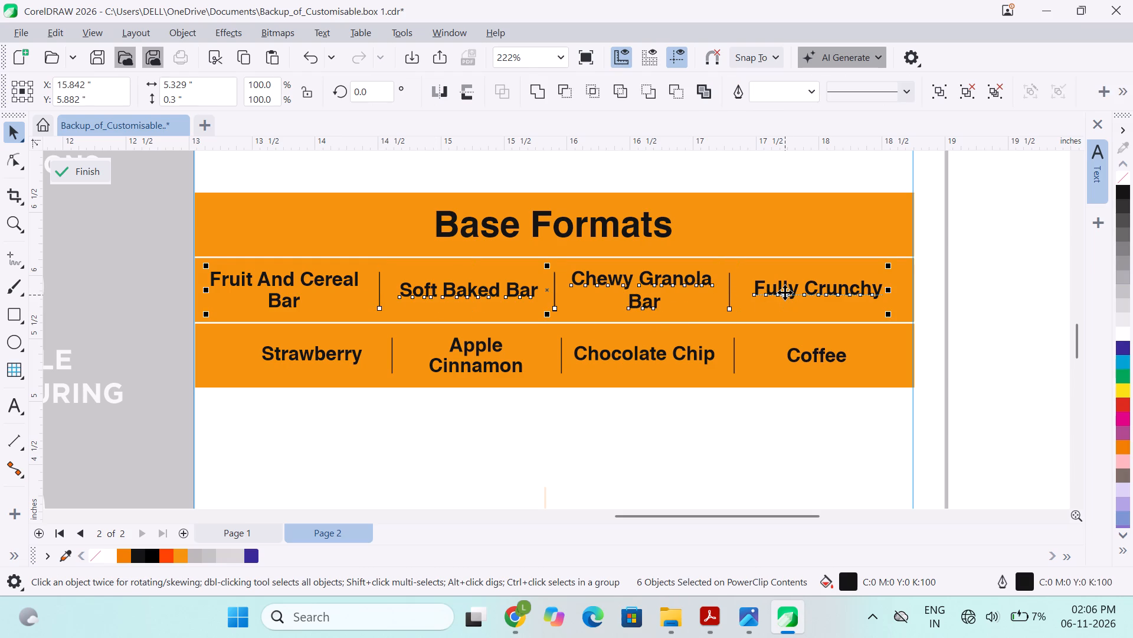
{"action": "key", "text": "ctrl+g"}
Centre the first-row group horizontally and vertically on the orange rectangle behind it.
{"action": "left_click", "coordinate": [908, 305], "text": "shift"}
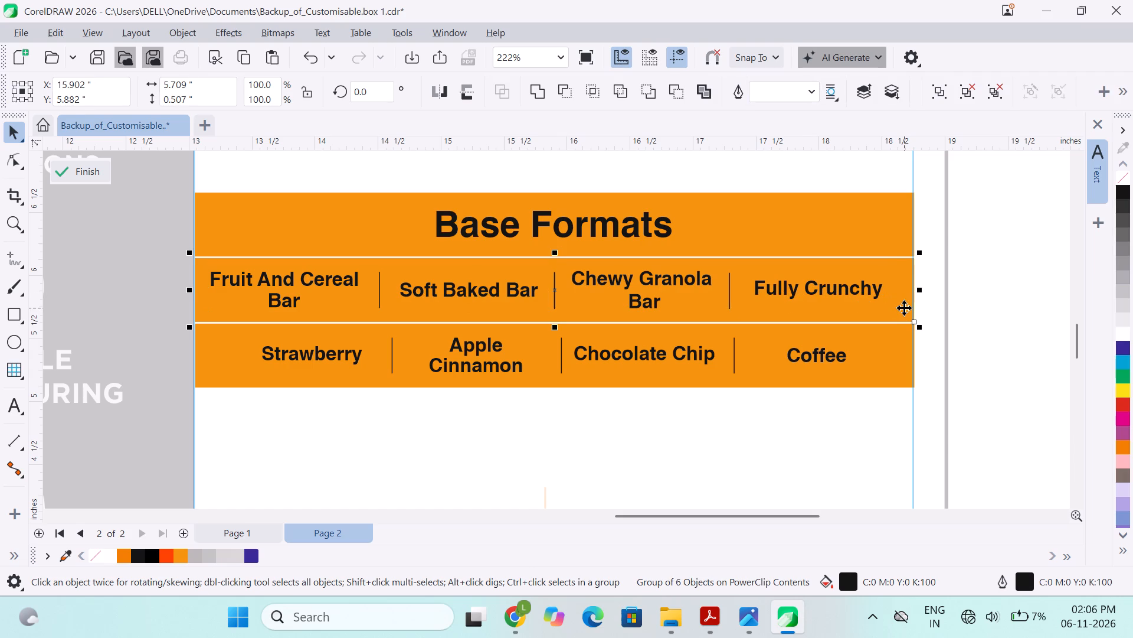
{"action": "key", "text": "c"}
{"action": "key", "text": "e"}
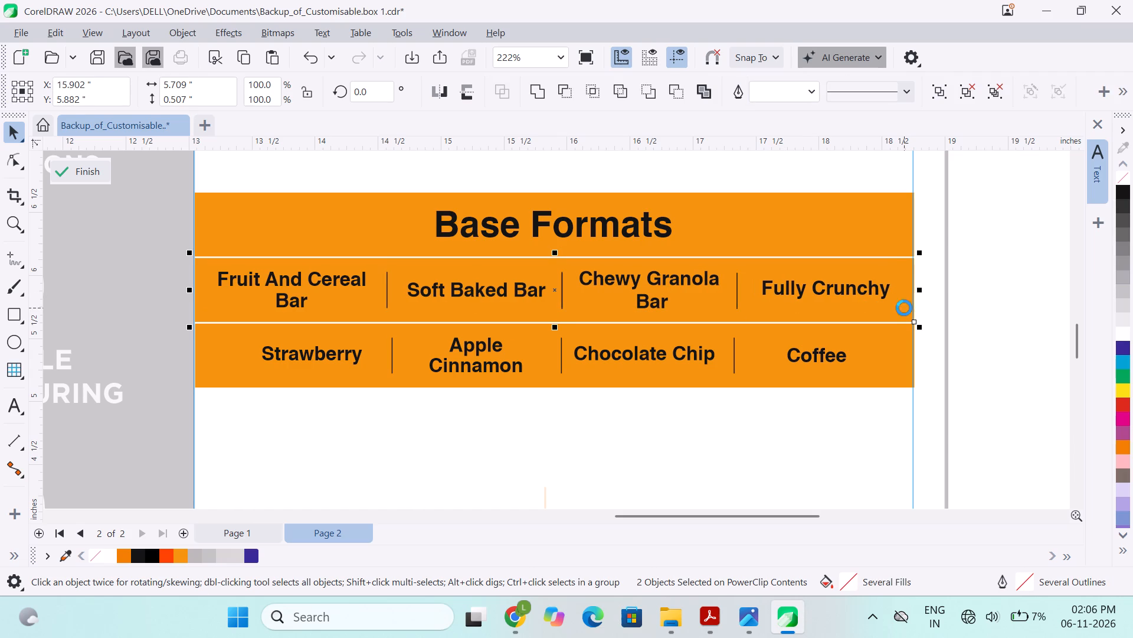
{"action": "left_click", "coordinate": [1009, 294]}
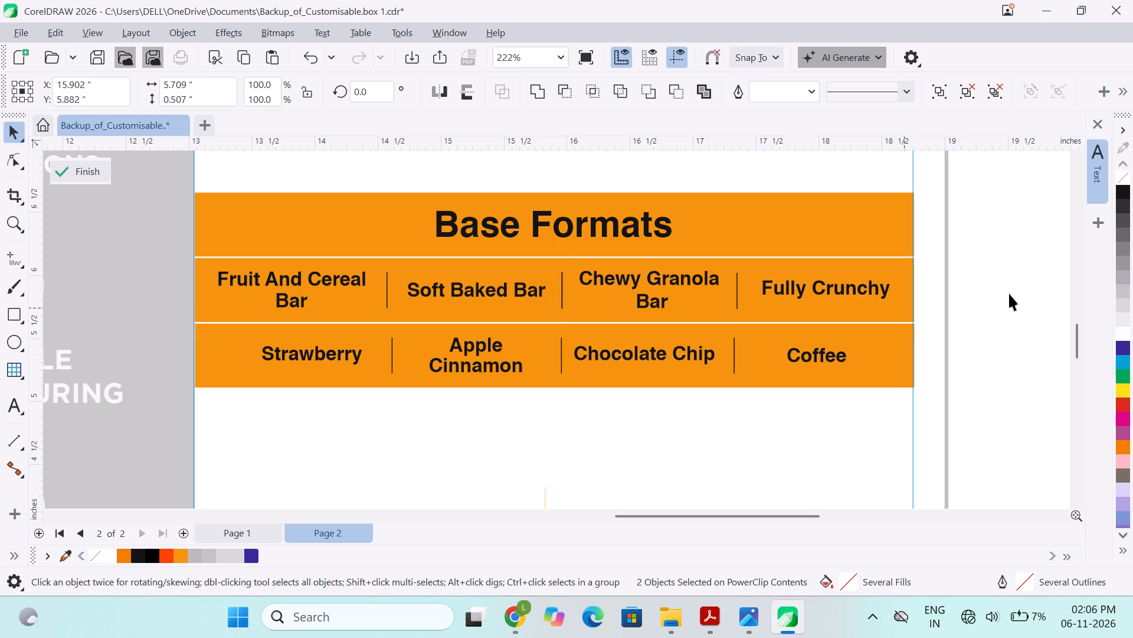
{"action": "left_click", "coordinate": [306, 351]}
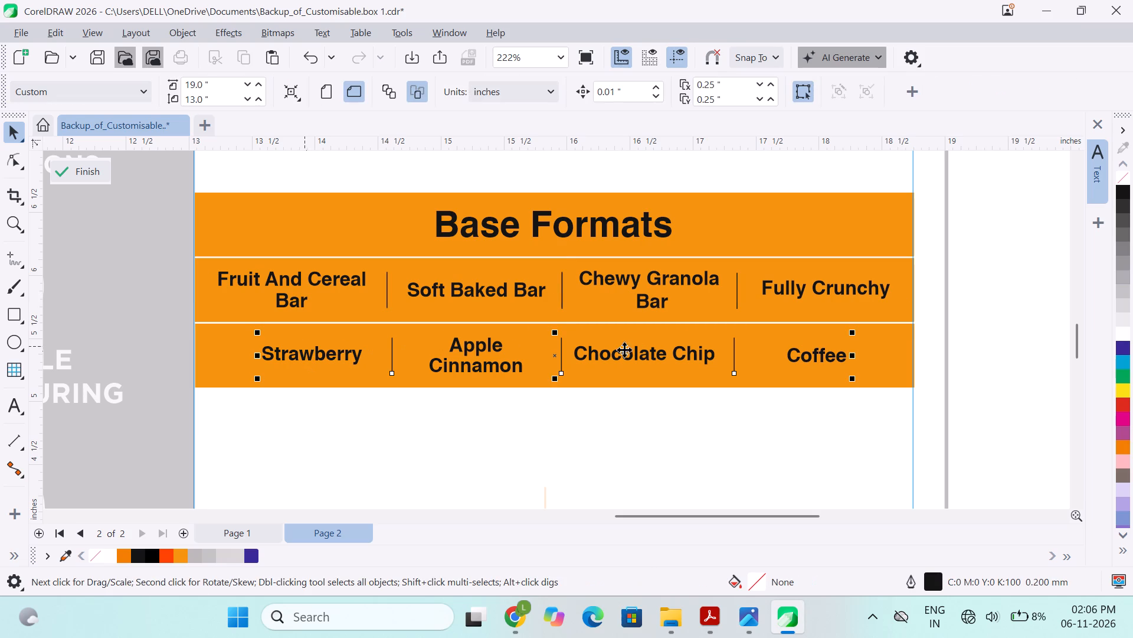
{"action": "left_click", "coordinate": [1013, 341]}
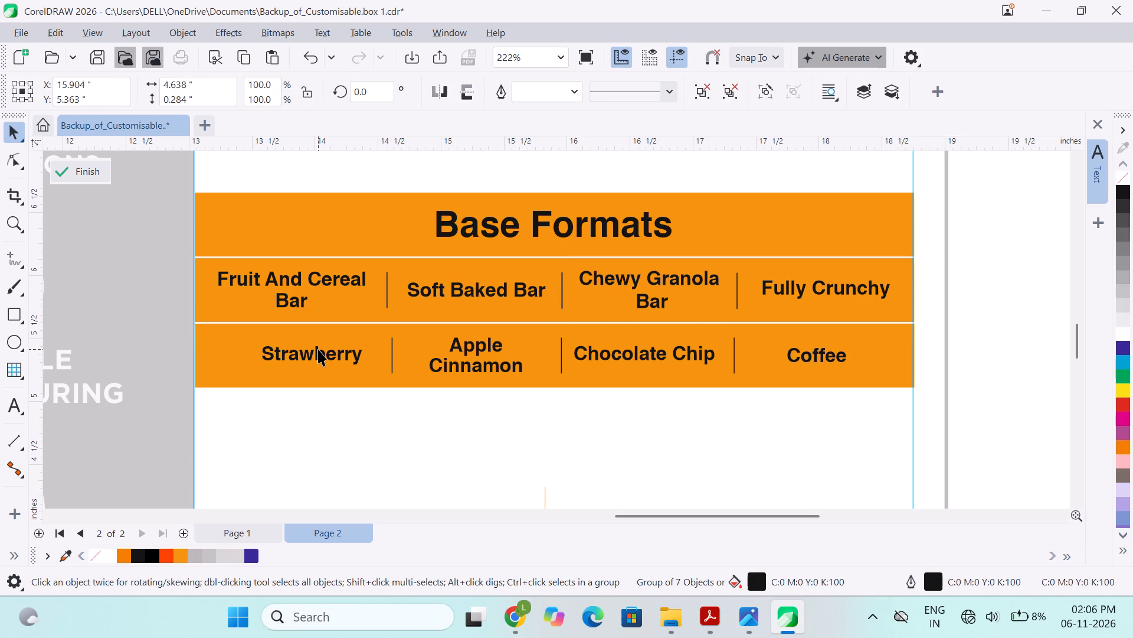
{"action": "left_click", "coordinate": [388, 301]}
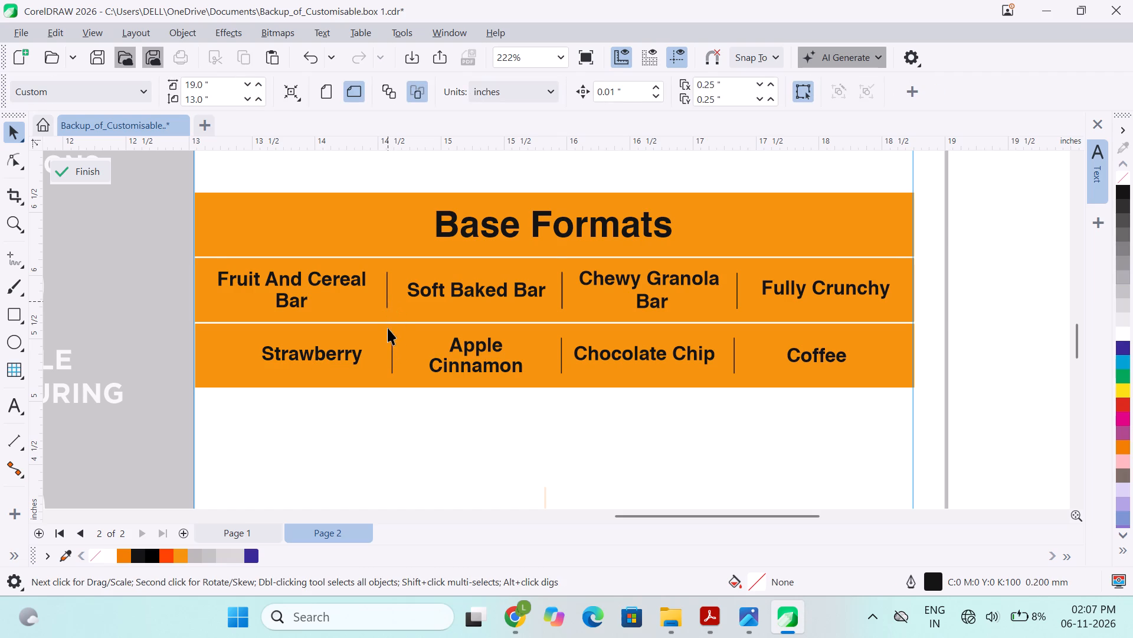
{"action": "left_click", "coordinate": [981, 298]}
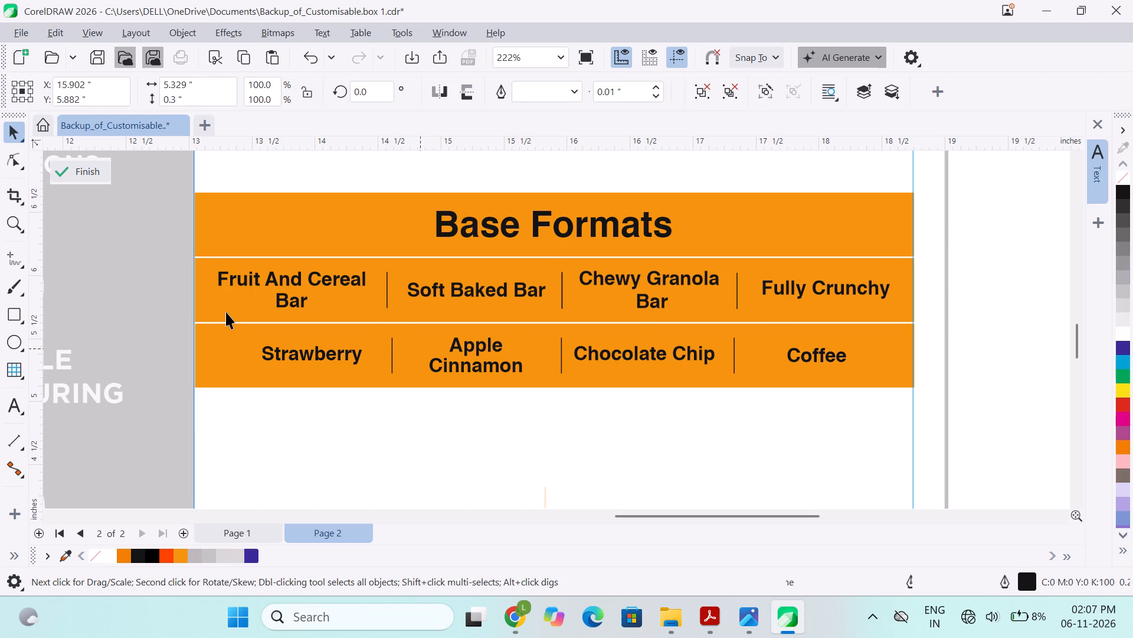
Bring a vertical guideline to the divider after "Fruit And Cereal Bar" to compare its alignment with the second-row divider.
{"action": "left_click_drag", "start_coordinate": [34, 310], "coordinate": [310, 345]}
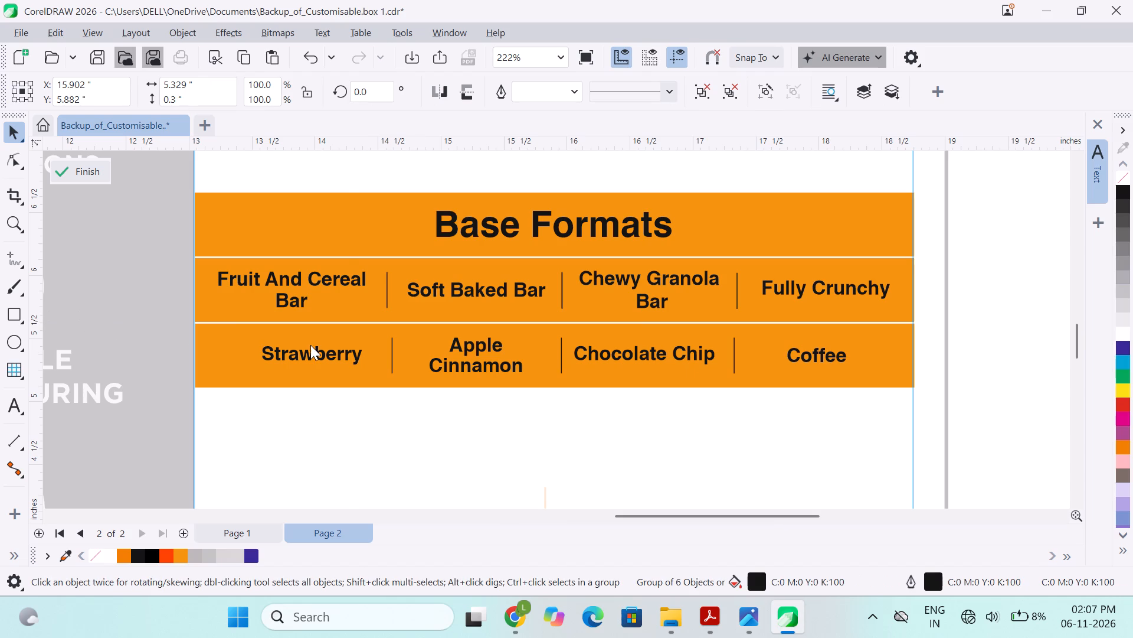
{"action": "left_click_drag", "start_coordinate": [310, 345], "coordinate": [339, 347]}
{"action": "left_click_drag", "start_coordinate": [35, 262], "coordinate": [404, 318]}
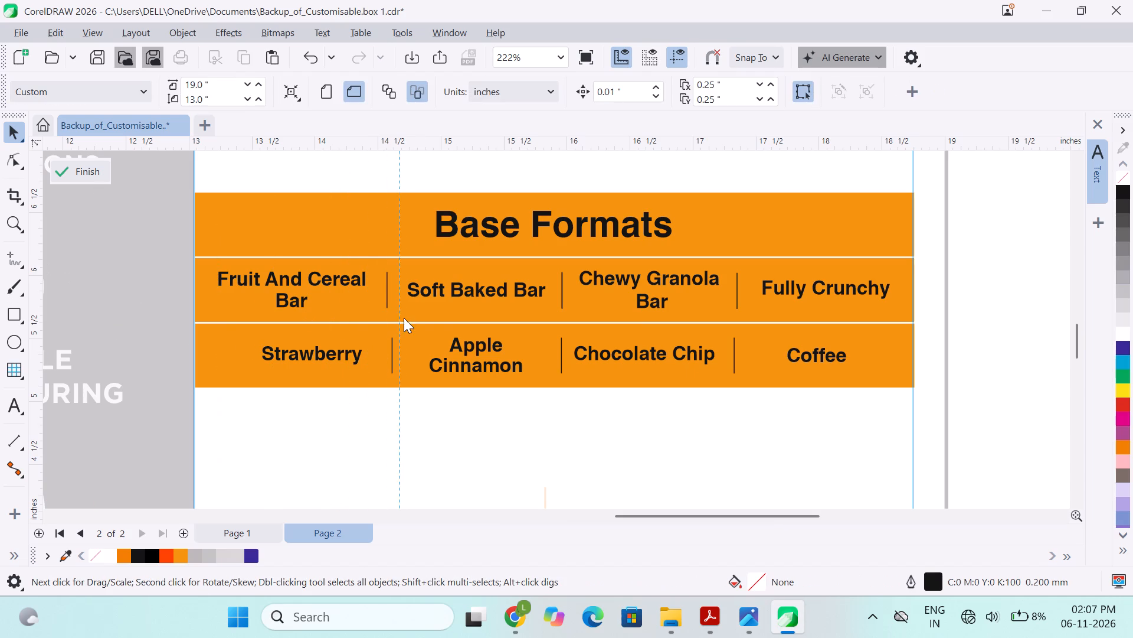
{"action": "left_click_drag", "start_coordinate": [404, 318], "coordinate": [388, 320]}
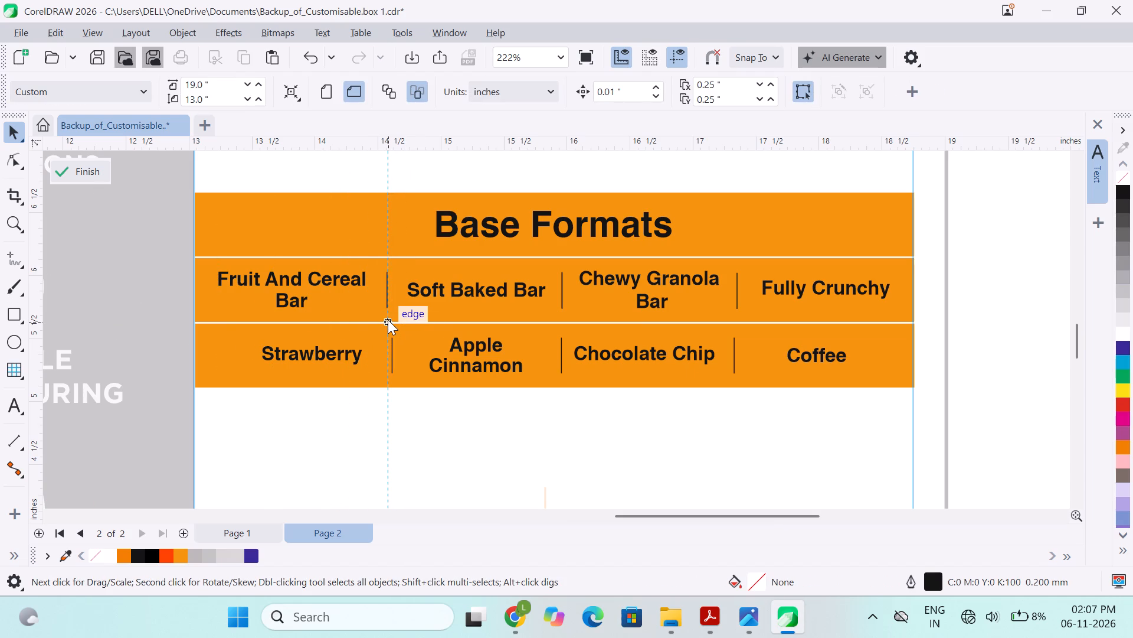
{"action": "left_click_drag", "start_coordinate": [388, 320], "coordinate": [385, 320]}
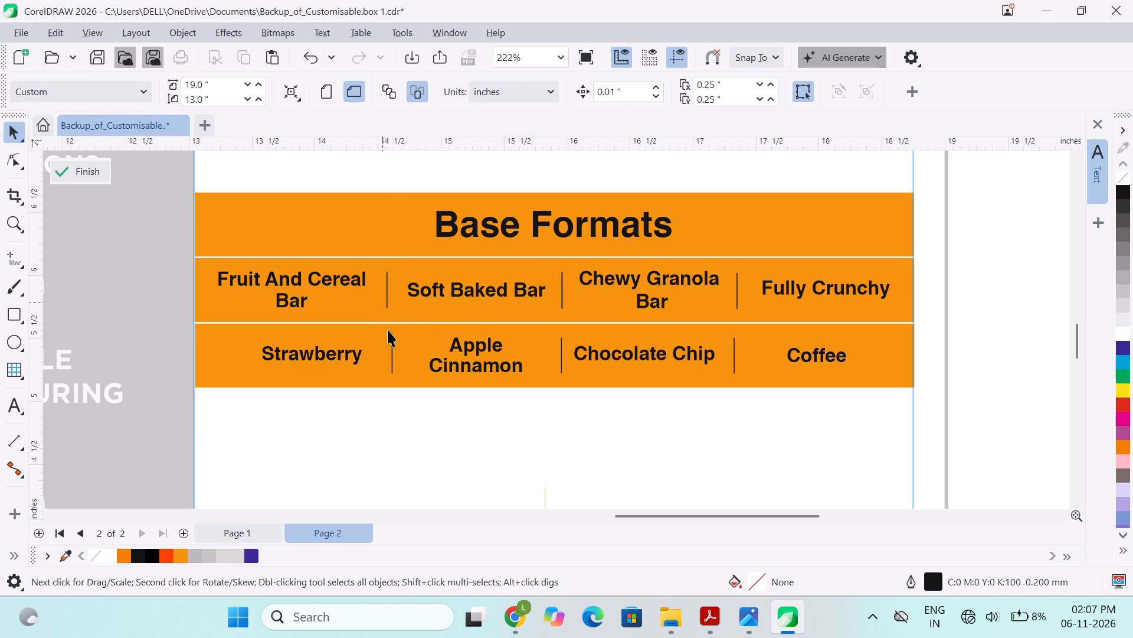
Ungroup the second-row labels and dividers, from "Strawberry" to "Coffee".
{"action": "left_click", "coordinate": [392, 348]}
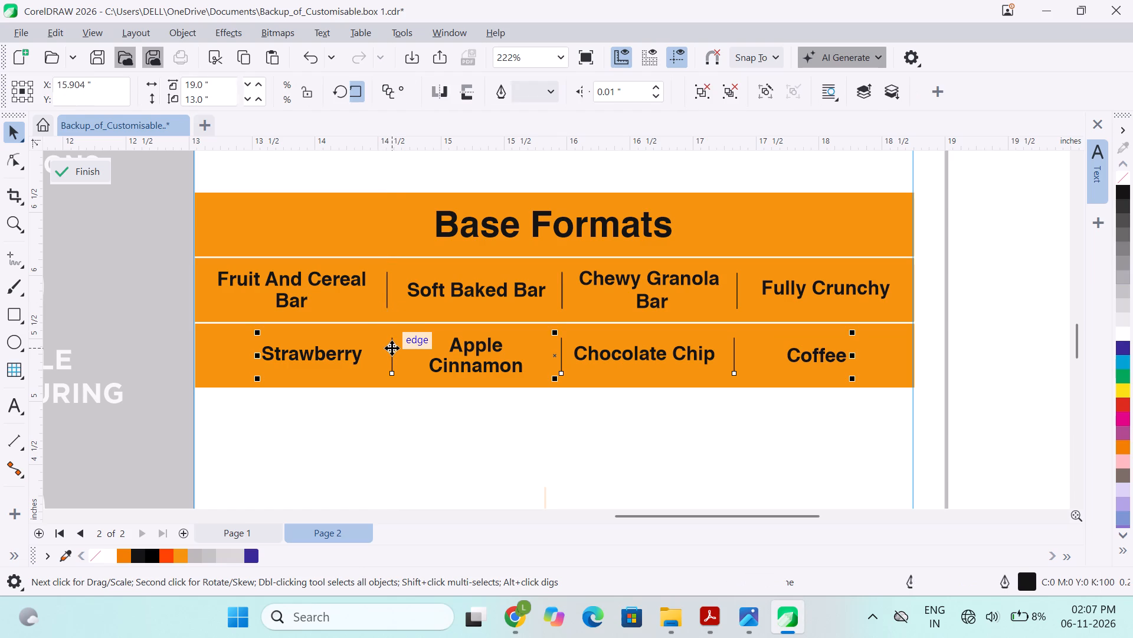
{"action": "key", "text": "ctrl+u"}
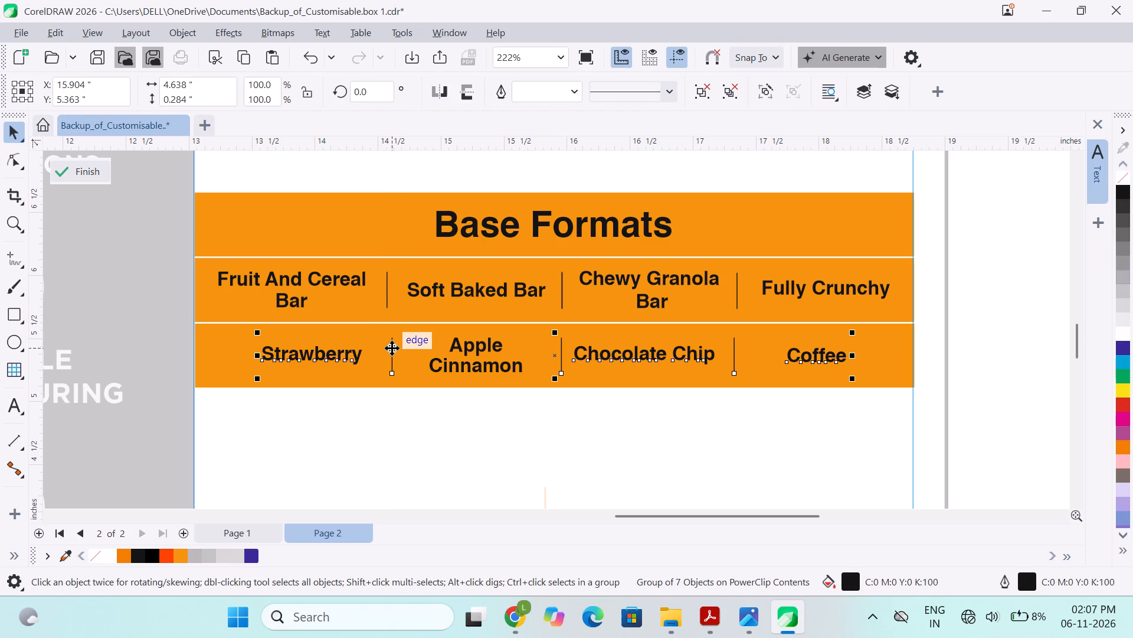
{"action": "key", "text": "ctrl+u"}
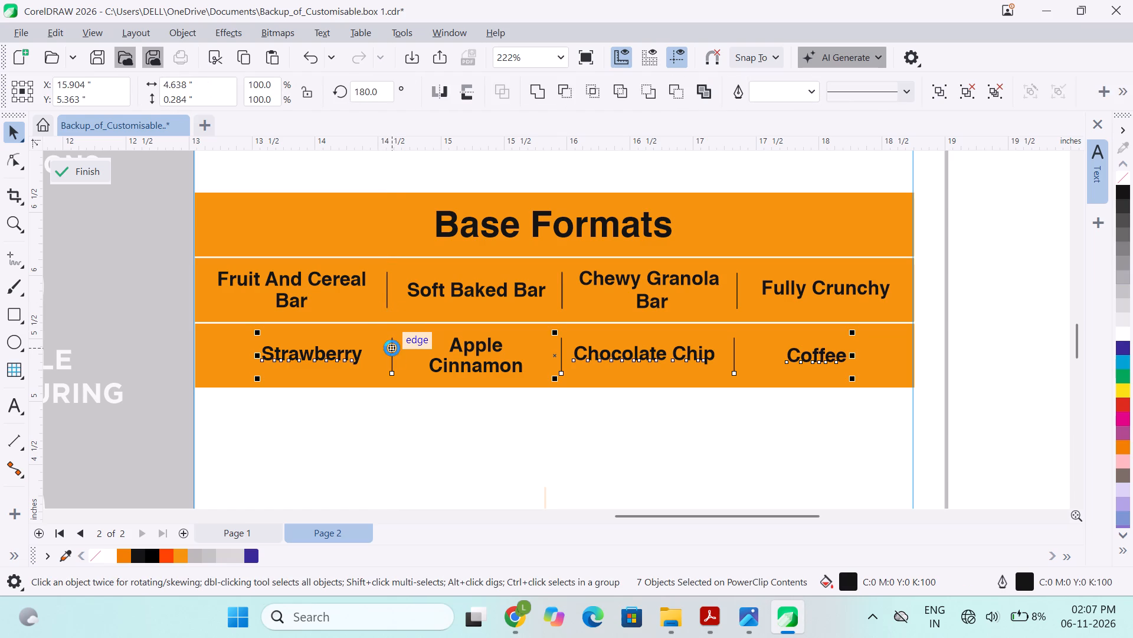
{"action": "left_click", "coordinate": [968, 353]}
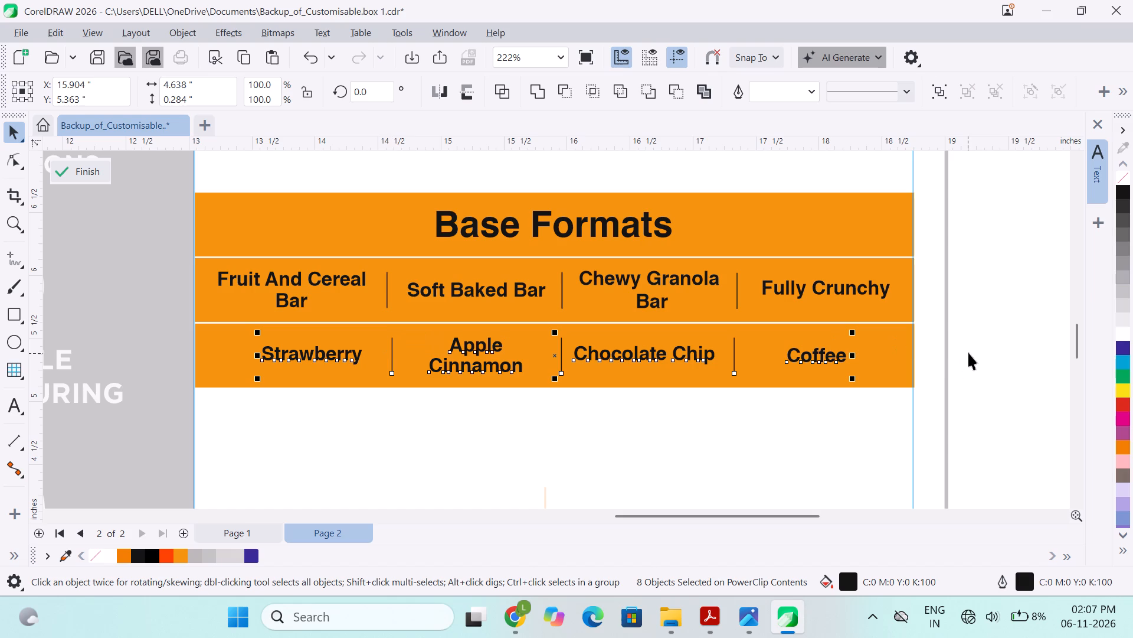
Nudge the divider after "Strawberry" to X 14.573" and check it with a vertical guideline against the first-row divider above.
{"action": "left_click", "coordinate": [391, 357]}
{"action": "key", "text": "Left"}
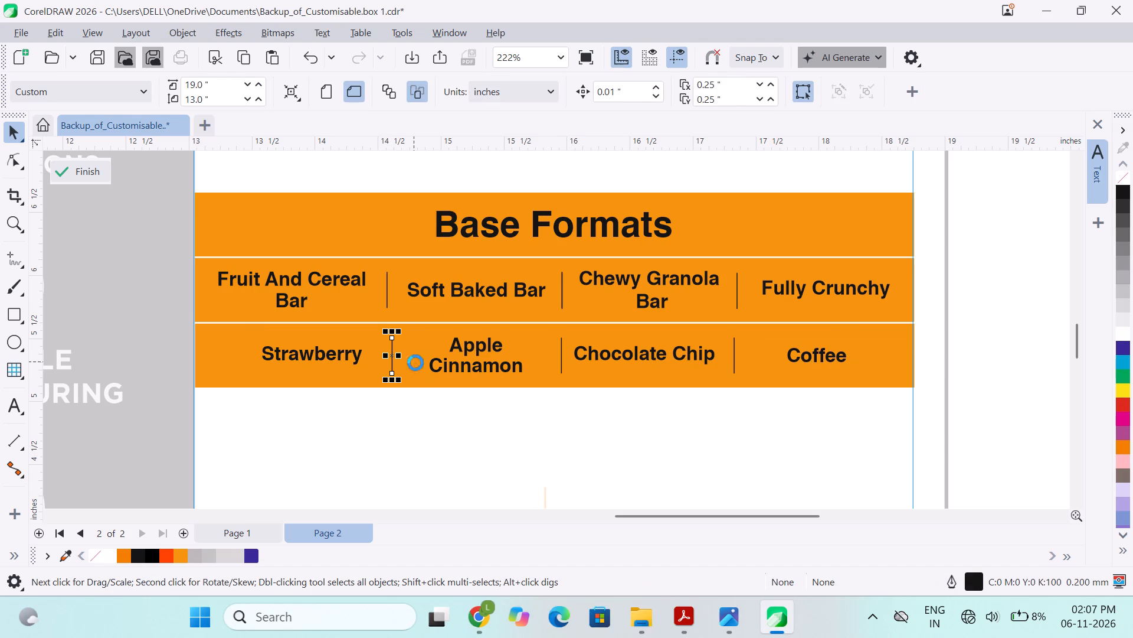
{"action": "key", "text": "Left"}
{"action": "key", "text": "Left"}
{"action": "key", "text": "Left"}
{"action": "key", "text": "Left"}
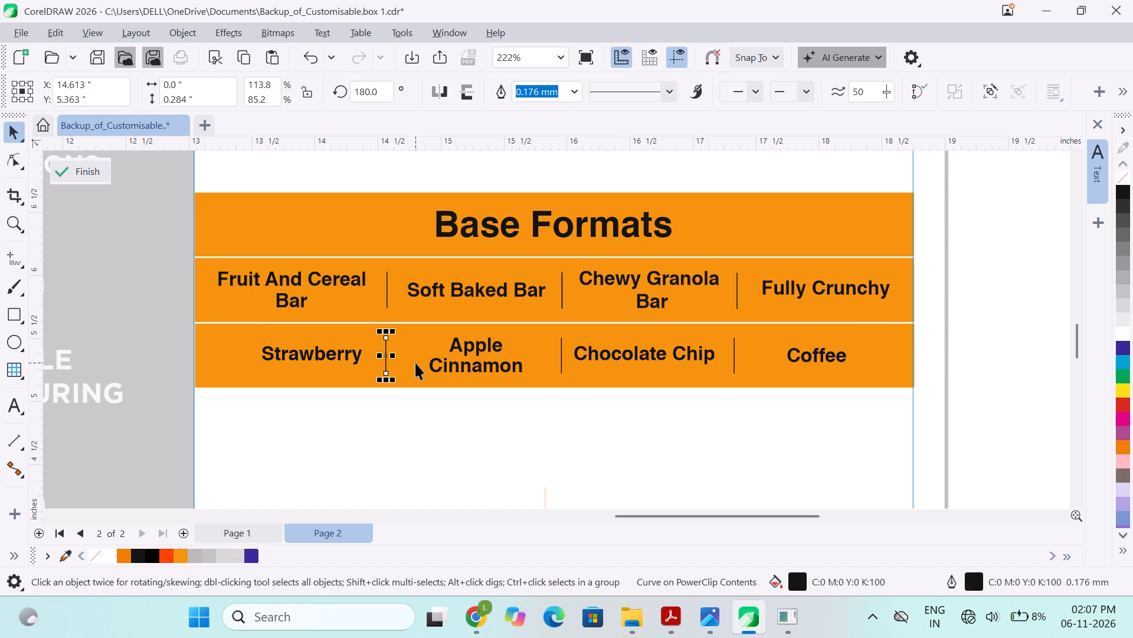
{"action": "key", "text": "Right"}
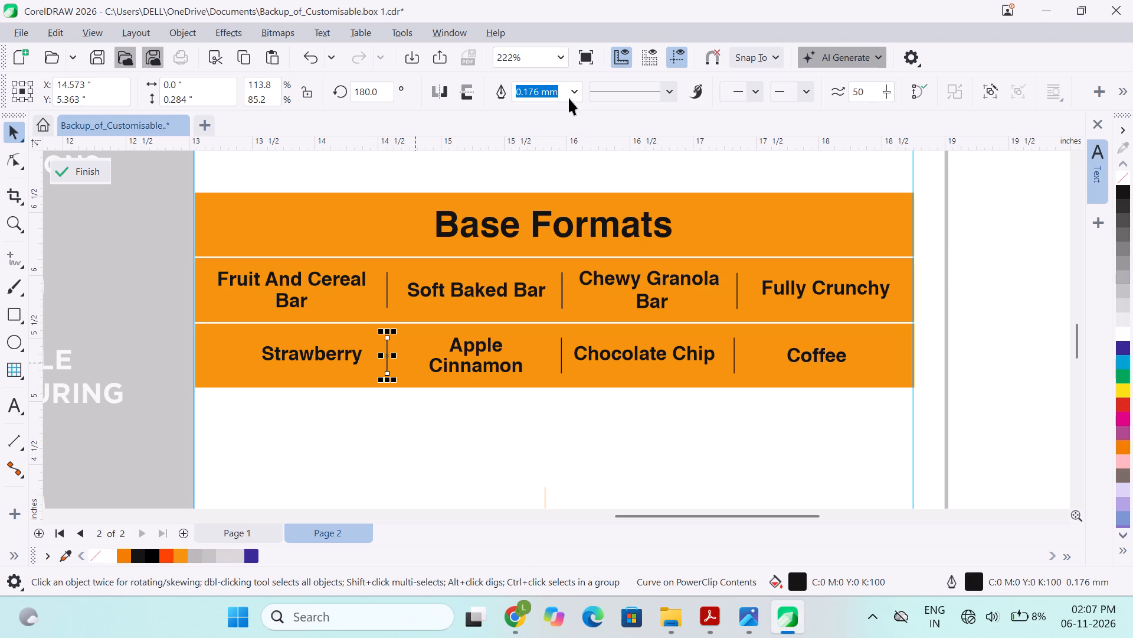
{"action": "left_click_drag", "start_coordinate": [34, 285], "coordinate": [388, 338]}
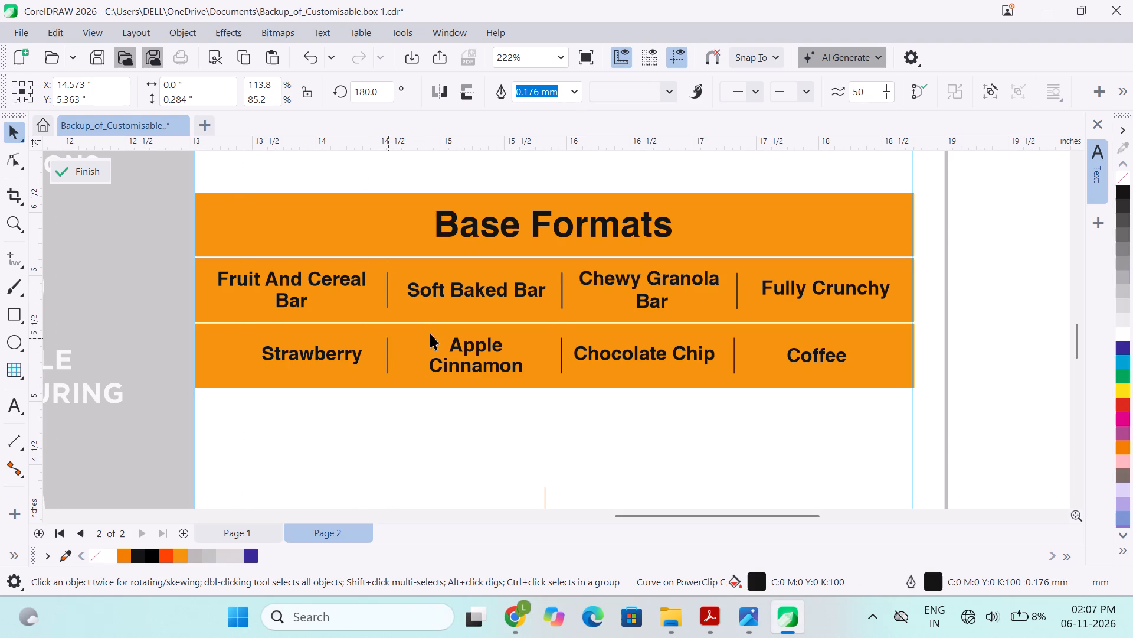
Centre the divider between "Apple Cinnamon" and "Chocolate Chip" horizontally on the second-row orange rectangle.
{"action": "left_click", "coordinate": [562, 345]}
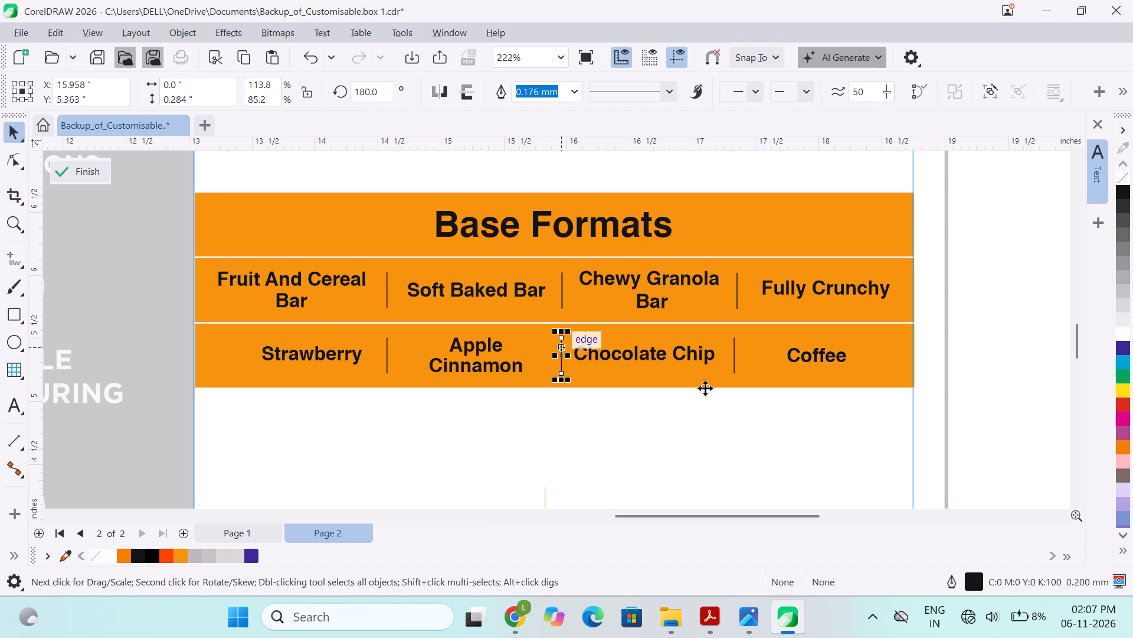
{"action": "left_click", "coordinate": [732, 379], "text": "shift"}
{"action": "key", "text": "c"}
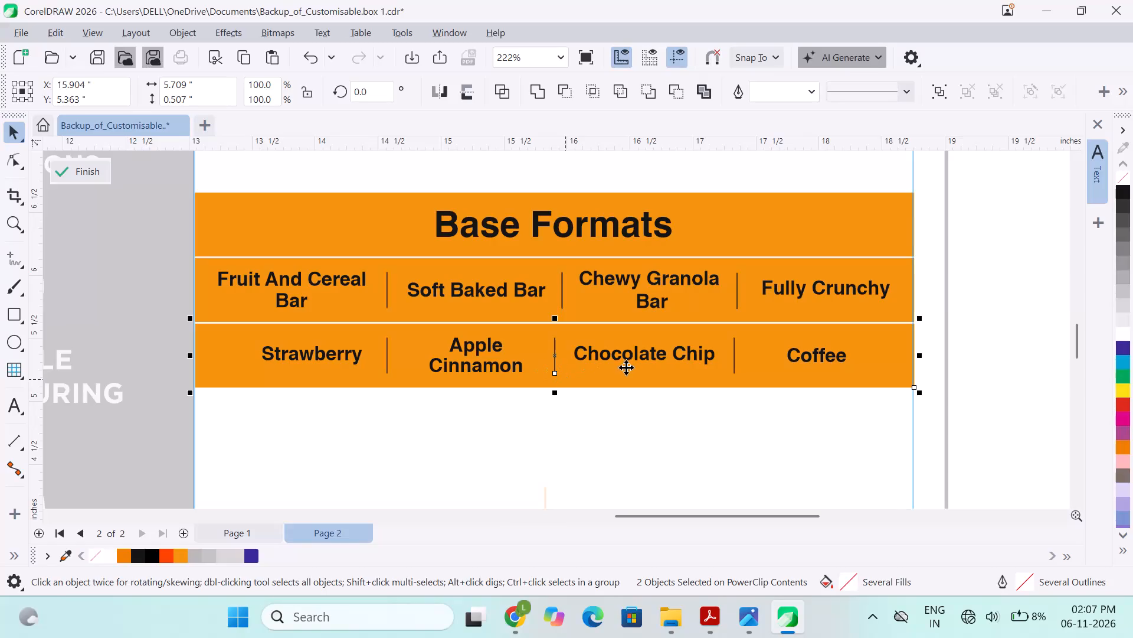
{"action": "left_click", "coordinate": [1000, 370]}
Ungroup the first-row labels and dividers, including the nested pair of dividers on either side of "Chewy Granola Bar".
{"action": "left_click", "coordinate": [564, 295]}
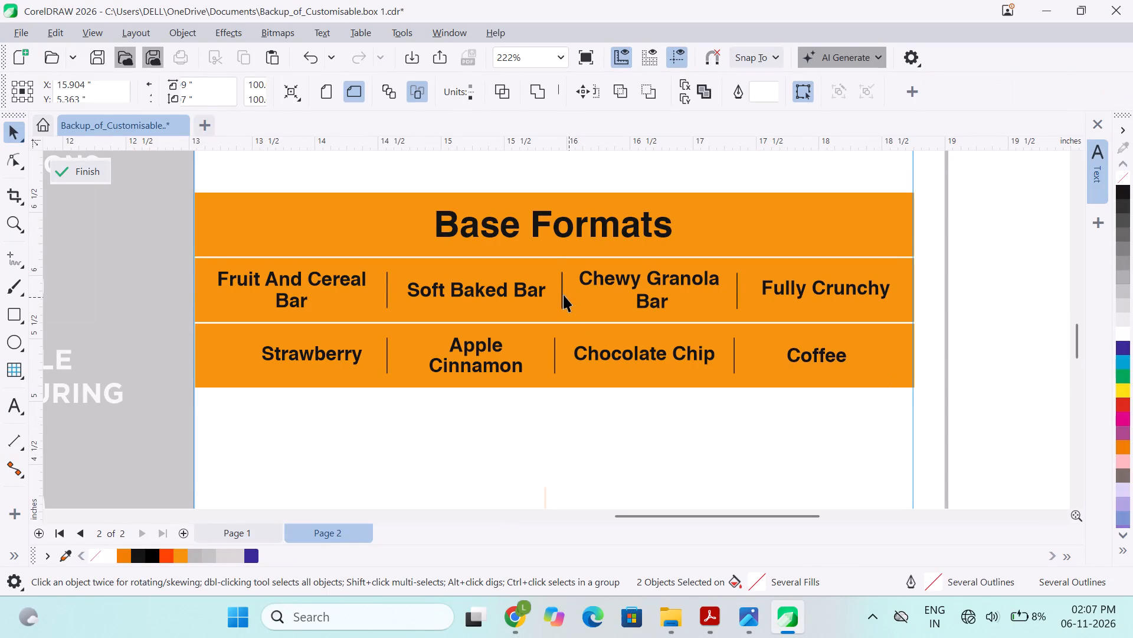
{"action": "key", "text": "ctrl+u"}
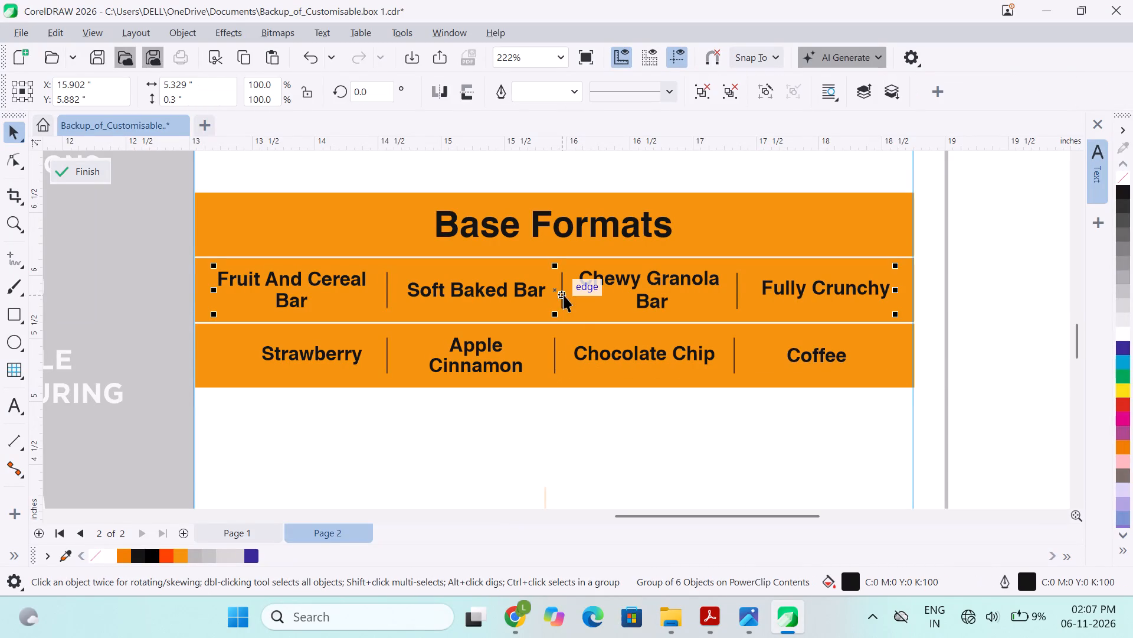
{"action": "left_click", "coordinate": [1033, 294]}
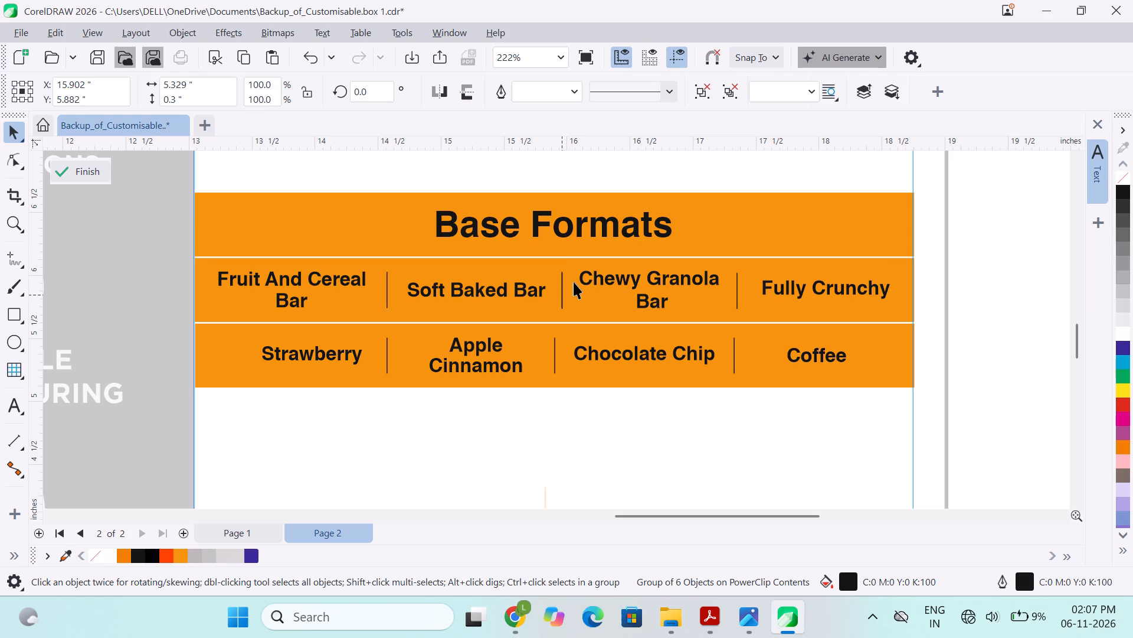
{"action": "left_click", "coordinate": [562, 285]}
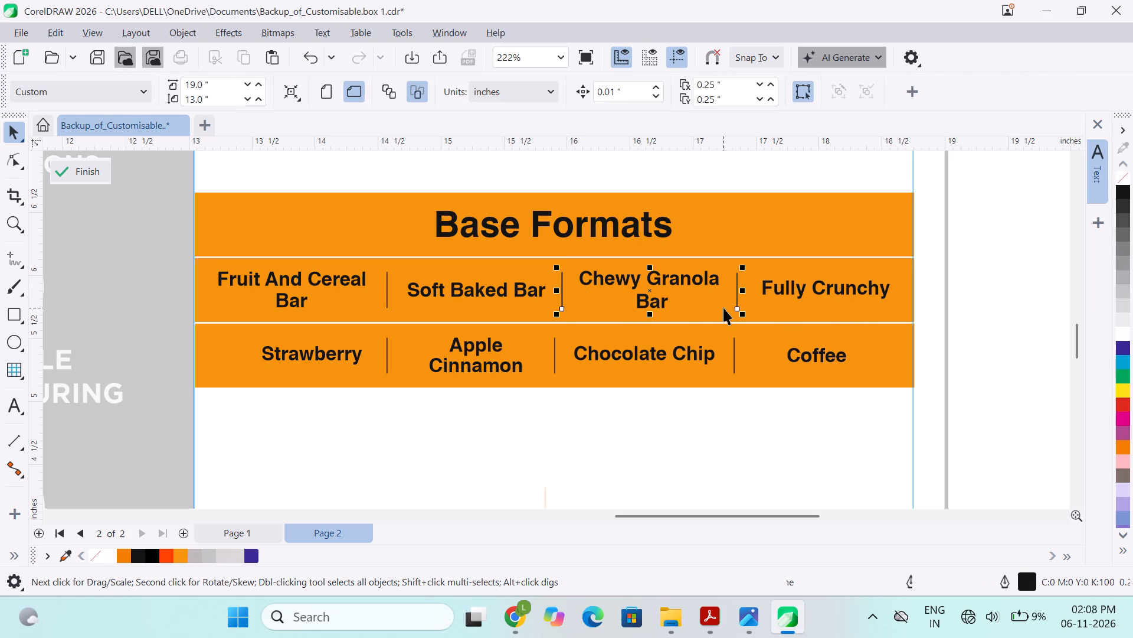
{"action": "key", "text": "ctrl+u"}
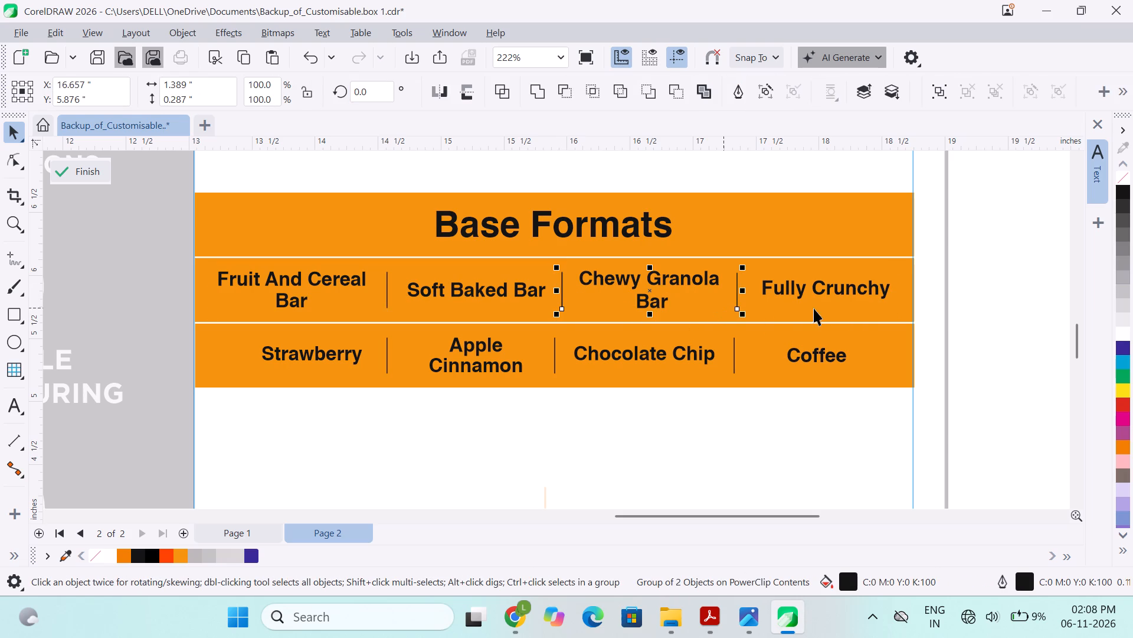
{"action": "left_click", "coordinate": [1014, 282]}
Delete the duplicate divider between "Soft Baked Bar" and "Chewy Granola Bar".
{"action": "left_click", "coordinate": [561, 289]}
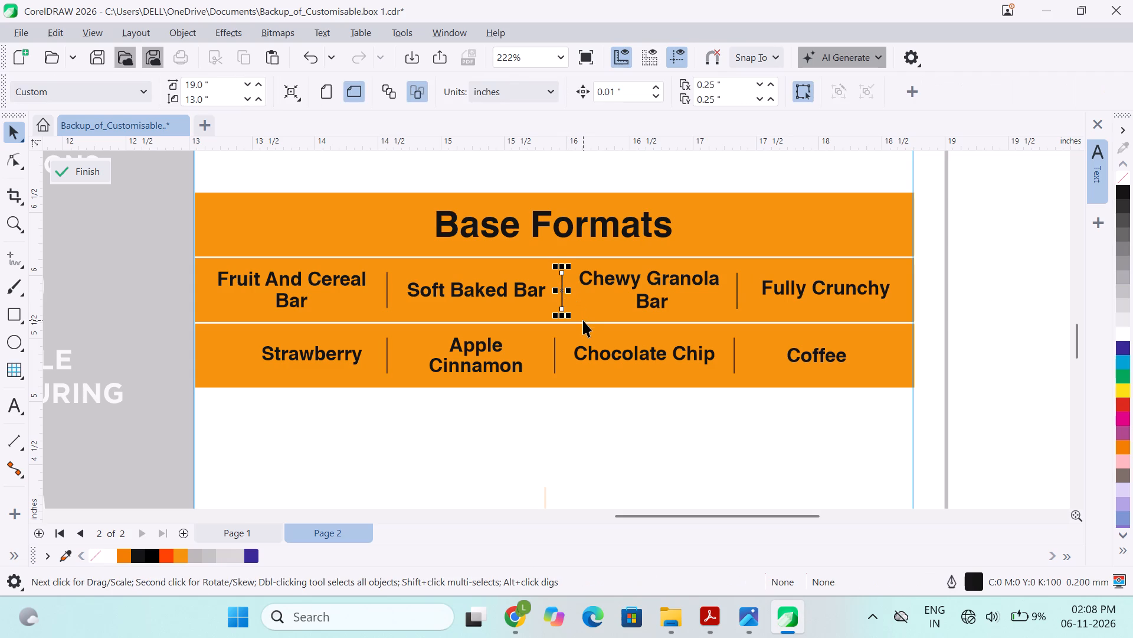
{"action": "key", "text": "BackSpace"}
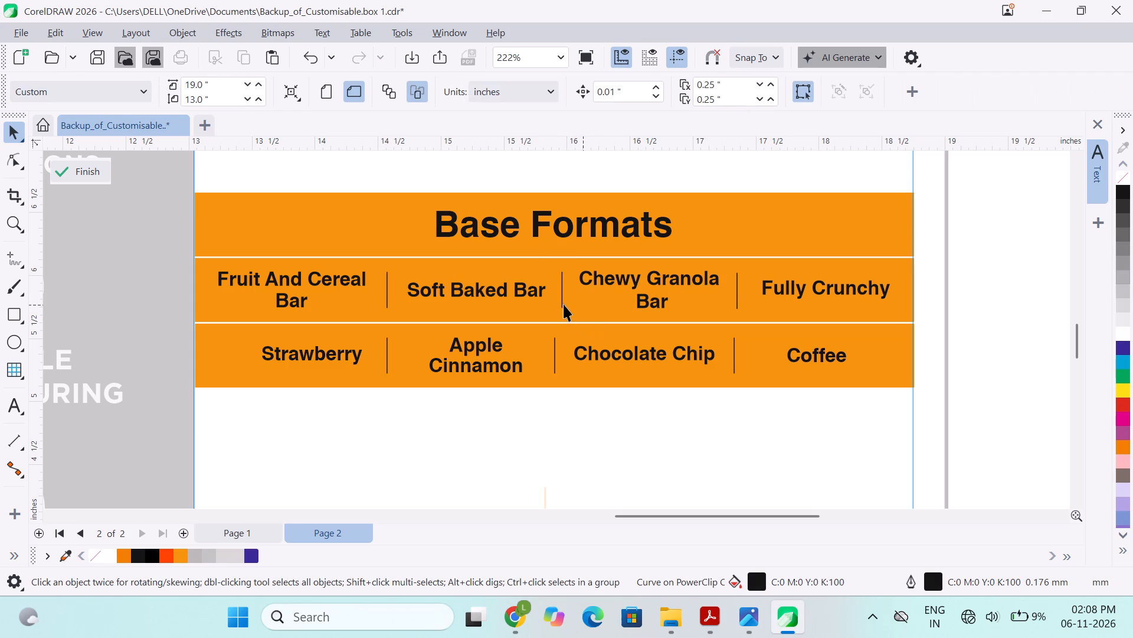
Ungroup the pair of dividers on either side of "Soft Baked Bar".
{"action": "left_click", "coordinate": [563, 303]}
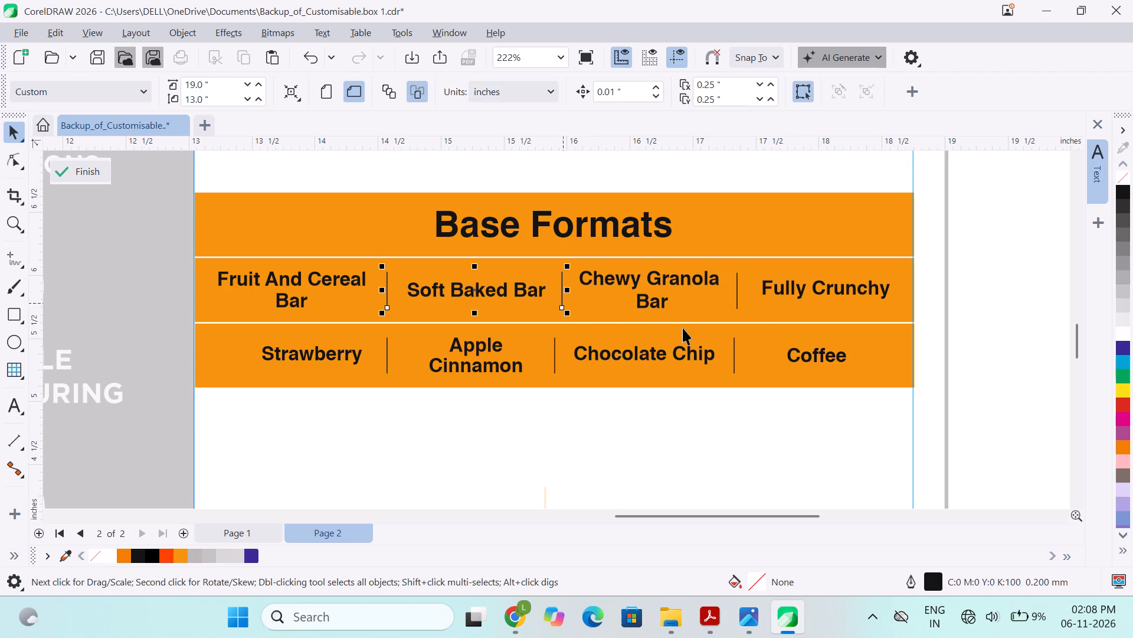
{"action": "key", "text": "ctrl+u"}
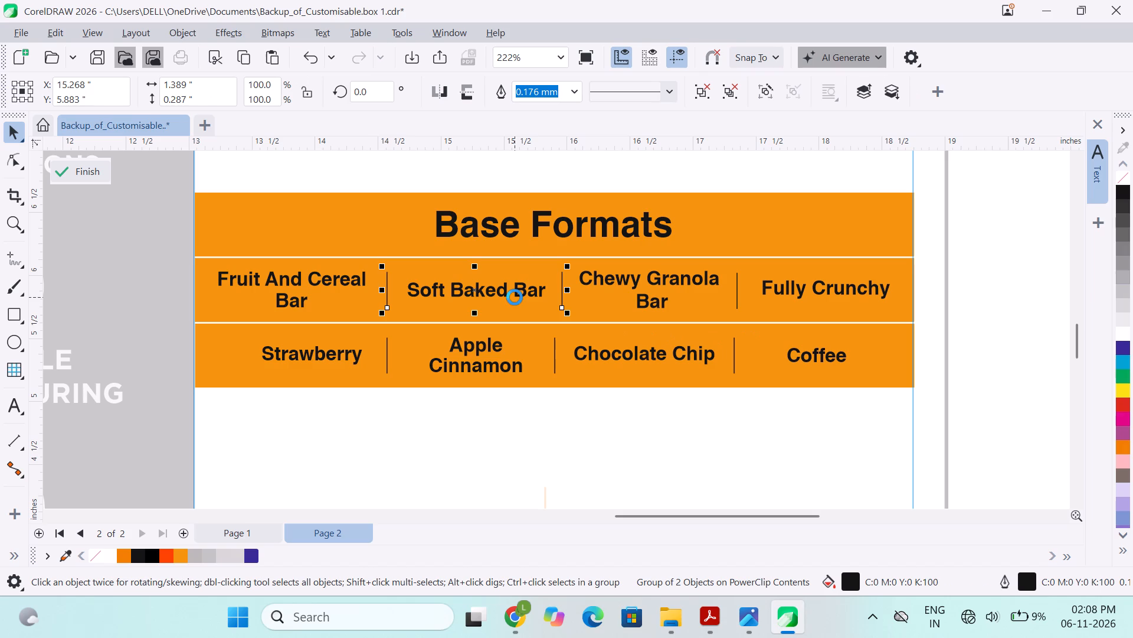
{"action": "left_click", "coordinate": [975, 278]}
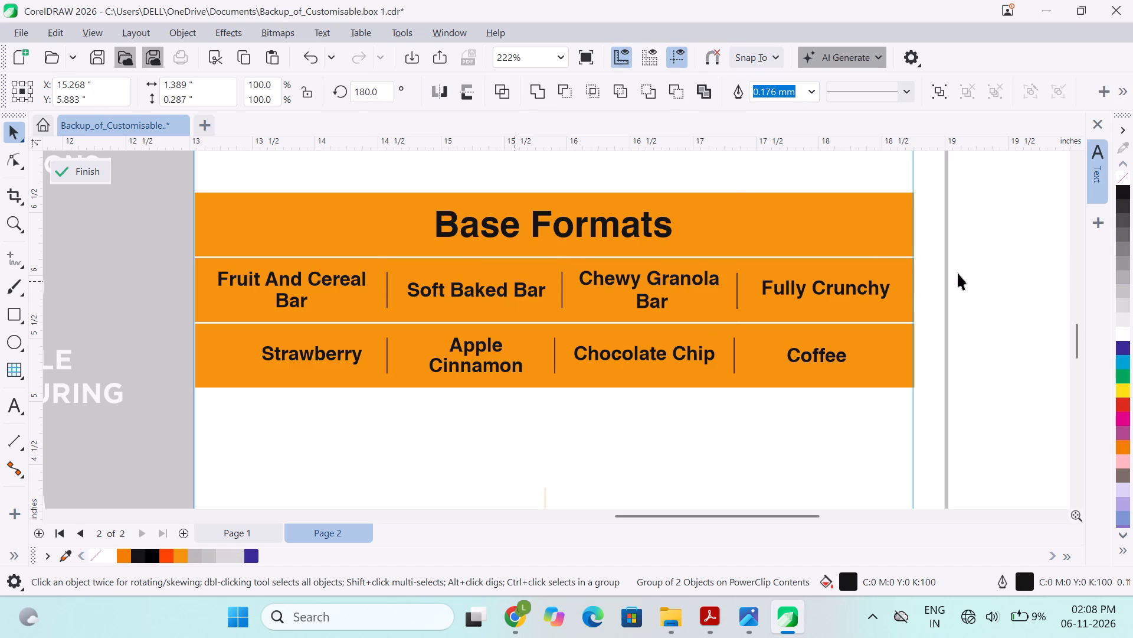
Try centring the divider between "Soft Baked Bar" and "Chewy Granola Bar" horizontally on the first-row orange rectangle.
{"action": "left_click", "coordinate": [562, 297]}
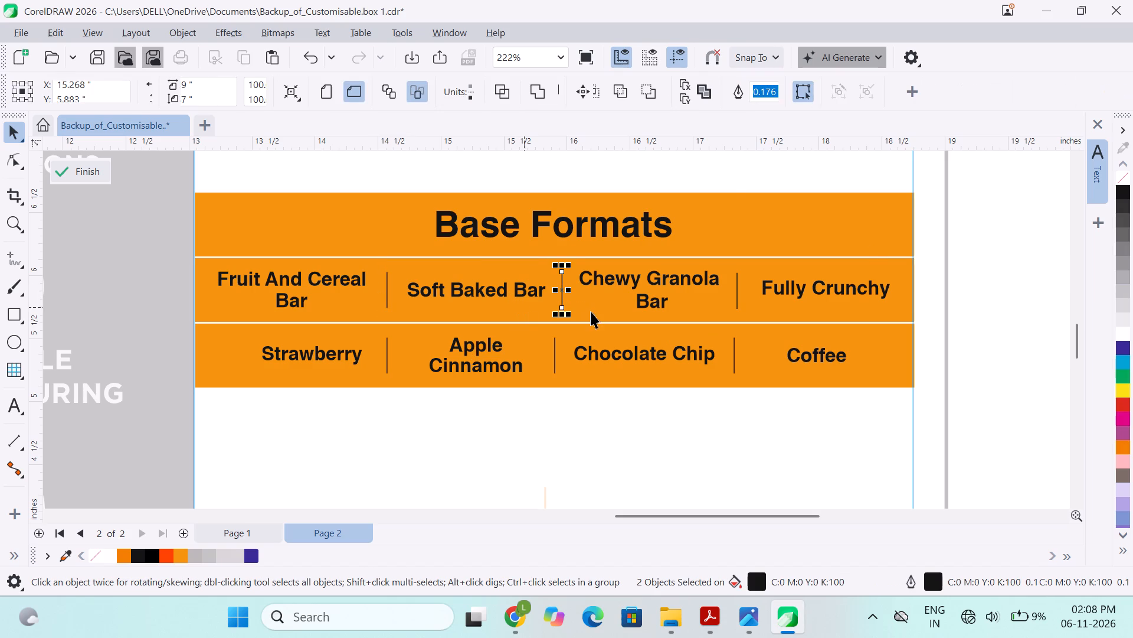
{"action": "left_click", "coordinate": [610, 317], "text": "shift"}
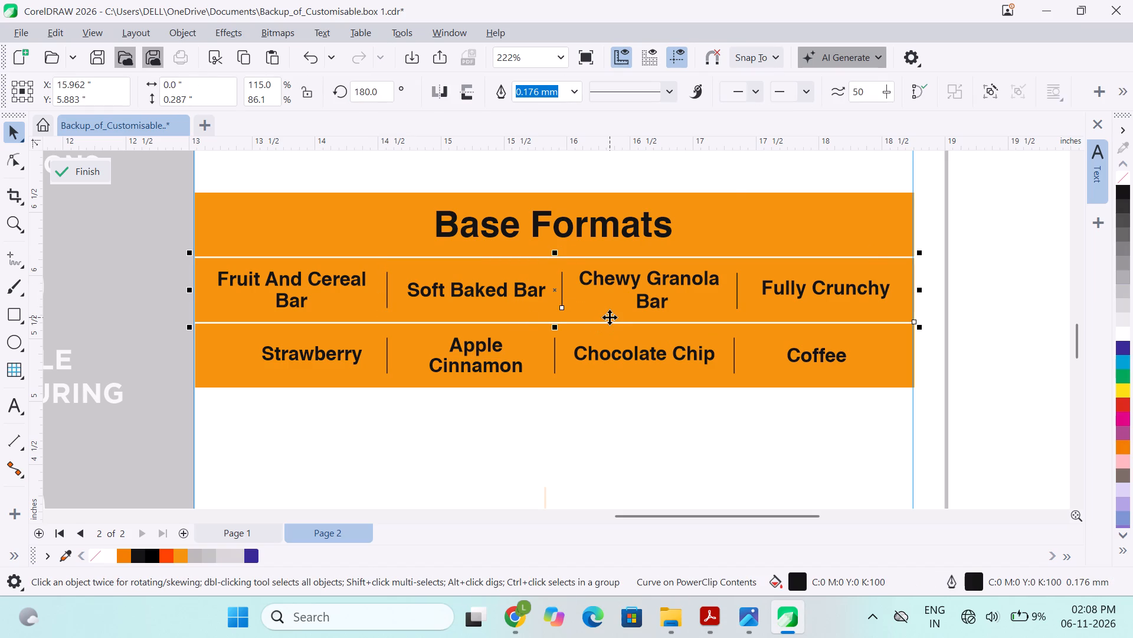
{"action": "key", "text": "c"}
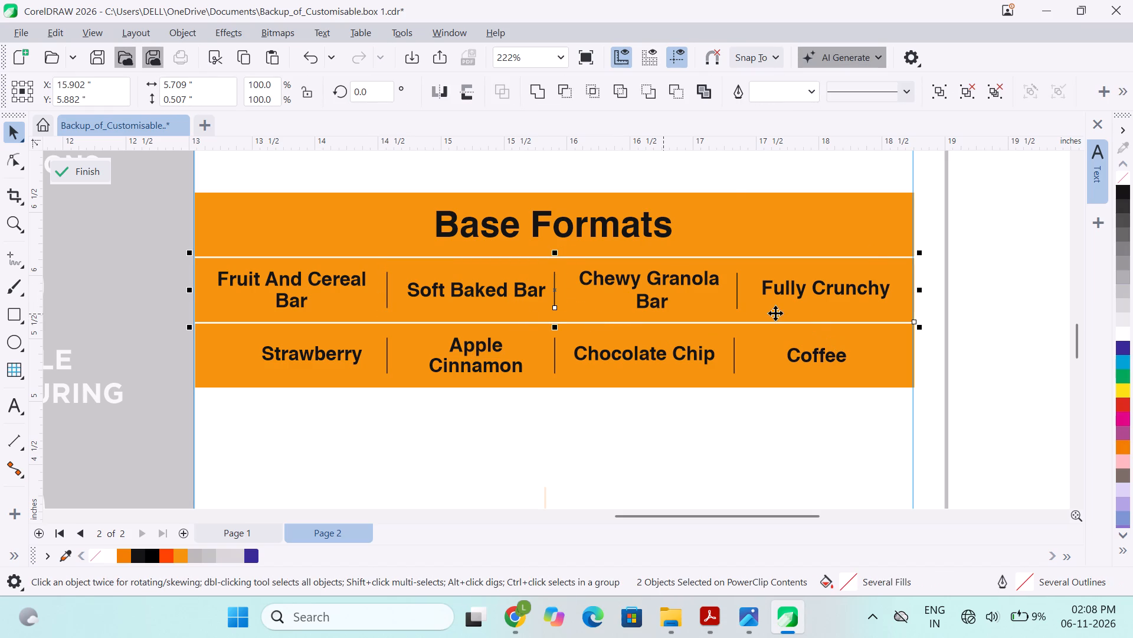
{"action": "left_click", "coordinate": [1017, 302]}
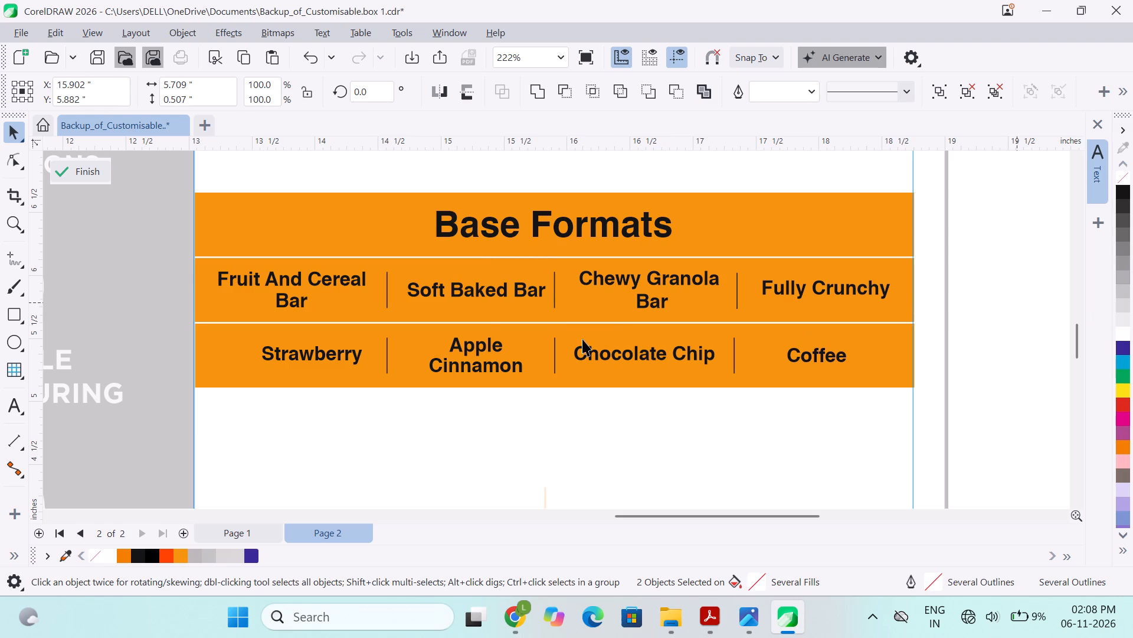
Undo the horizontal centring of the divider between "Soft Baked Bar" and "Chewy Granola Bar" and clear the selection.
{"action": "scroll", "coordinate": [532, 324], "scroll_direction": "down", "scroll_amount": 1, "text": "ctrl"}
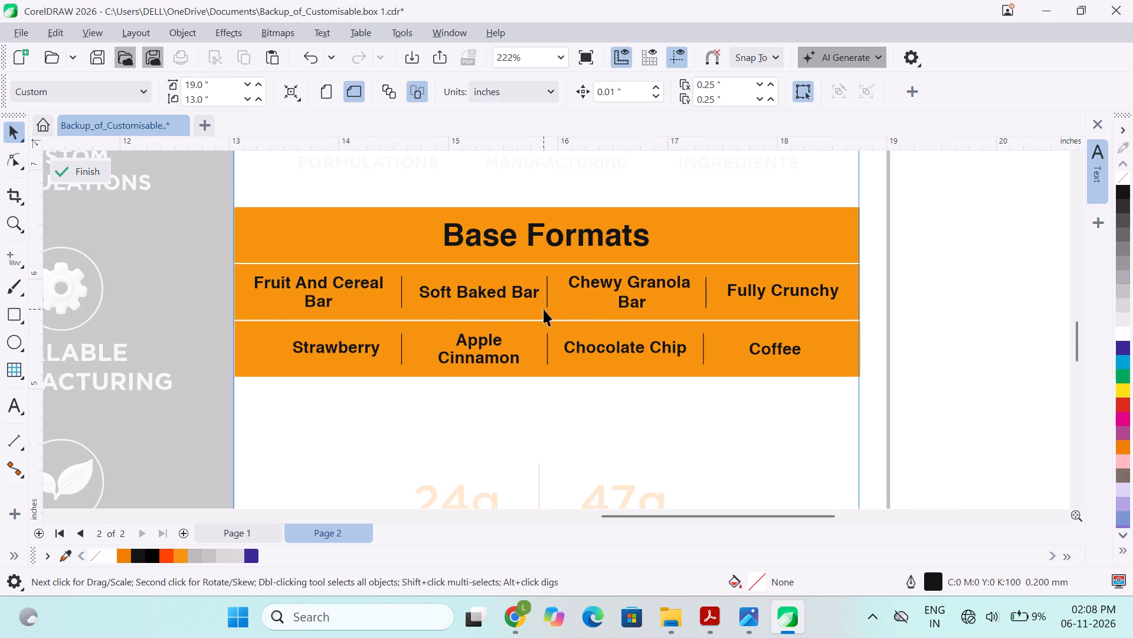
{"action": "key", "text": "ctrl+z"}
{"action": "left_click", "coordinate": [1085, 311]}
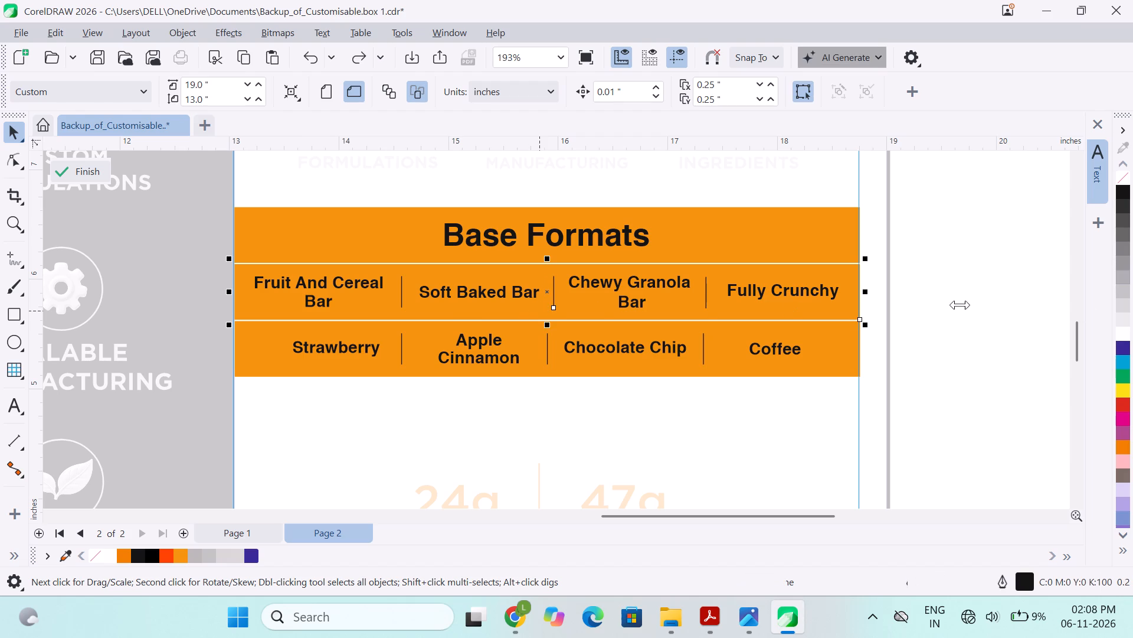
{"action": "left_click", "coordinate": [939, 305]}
Group the first row's labels and dividers and centre the group horizontally on the first-row orange rectangle.
{"action": "left_click_drag", "start_coordinate": [944, 276], "coordinate": [703, 324]}
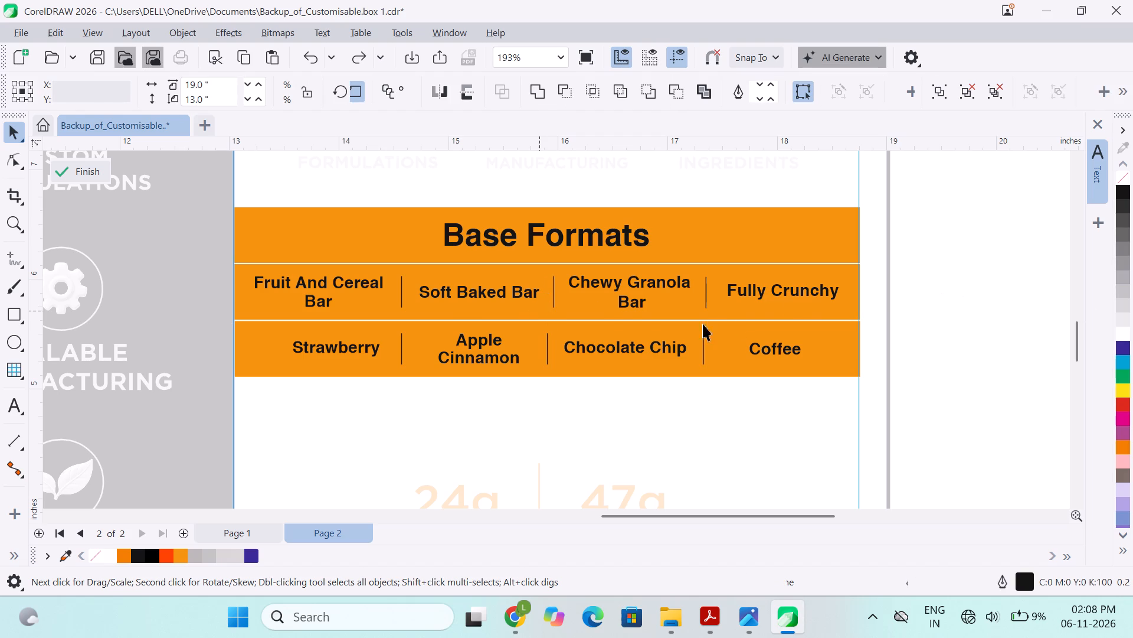
{"action": "left_click_drag", "start_coordinate": [703, 324], "coordinate": [430, 294]}
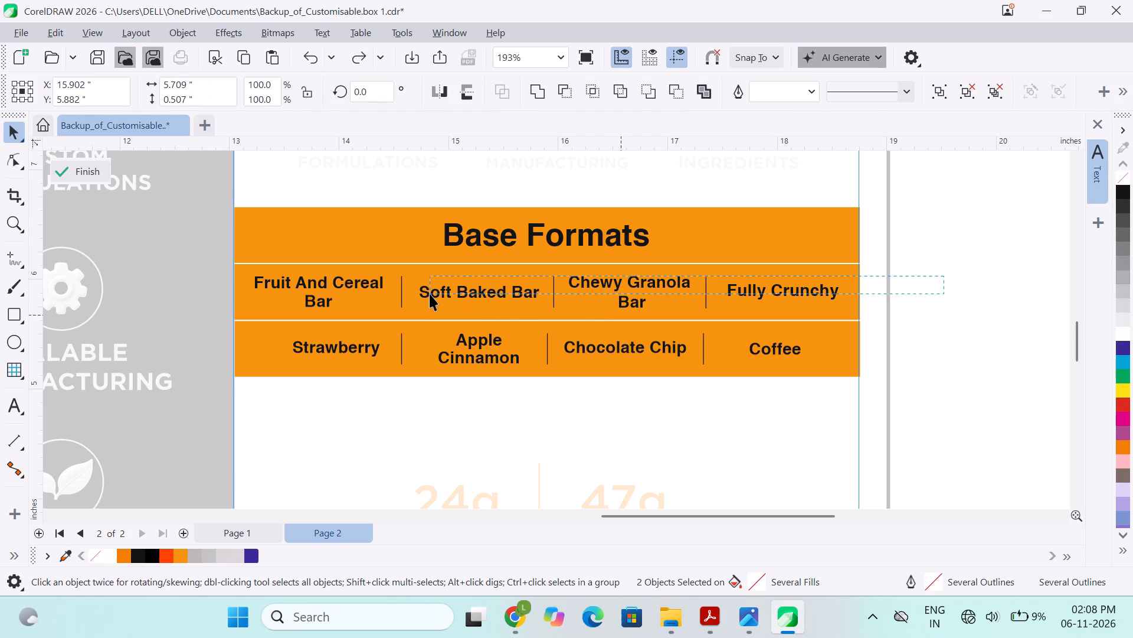
{"action": "left_click_drag", "start_coordinate": [430, 294], "coordinate": [257, 304]}
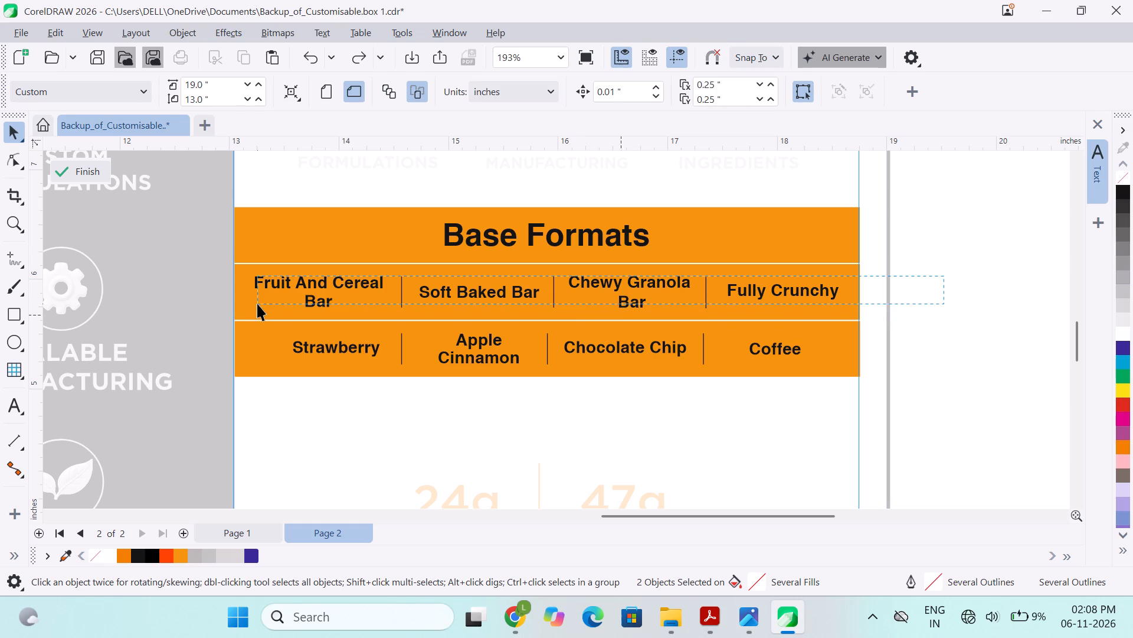
{"action": "left_click_drag", "start_coordinate": [257, 304], "coordinate": [253, 318]}
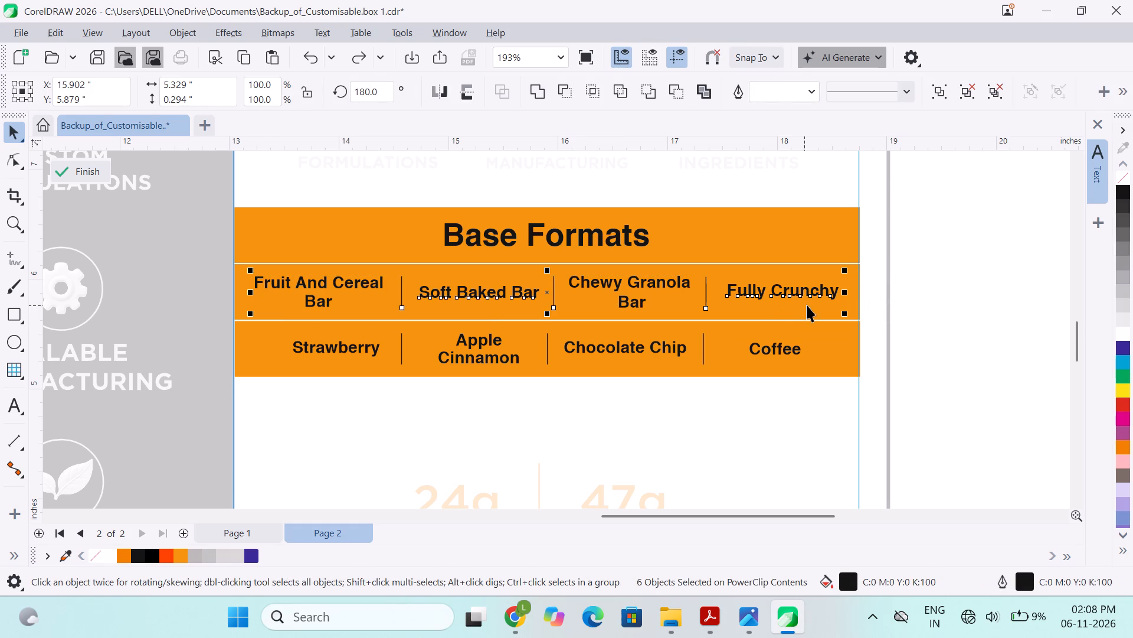
{"action": "key", "text": "ctrl+g"}
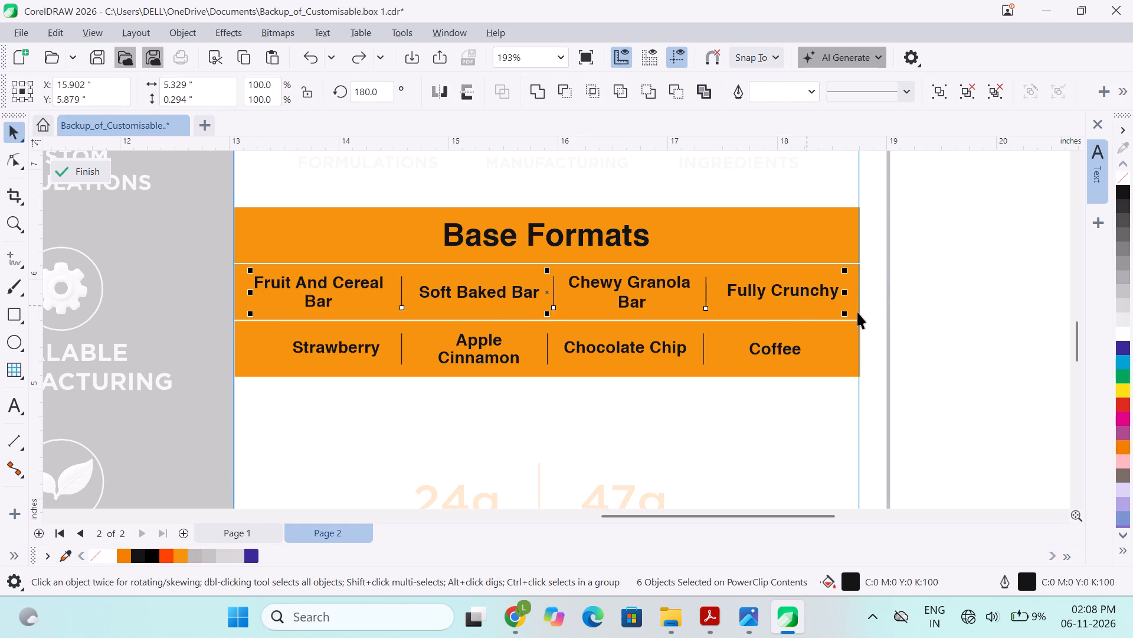
{"action": "left_click", "coordinate": [857, 312], "text": "shift"}
{"action": "key", "text": "c"}
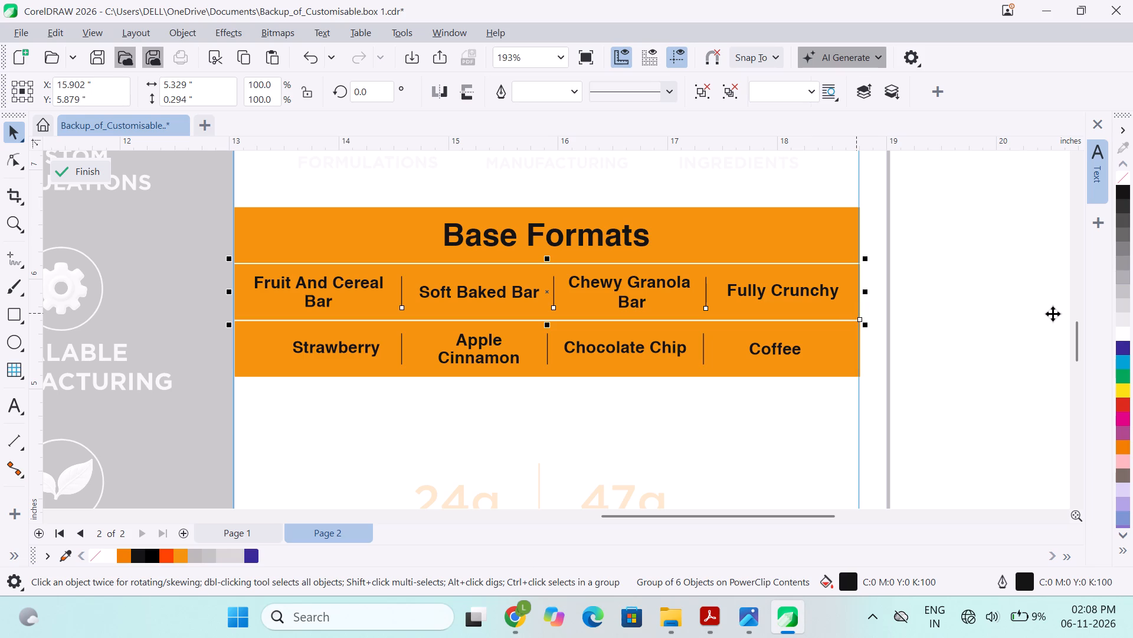
{"action": "left_click", "coordinate": [979, 315]}
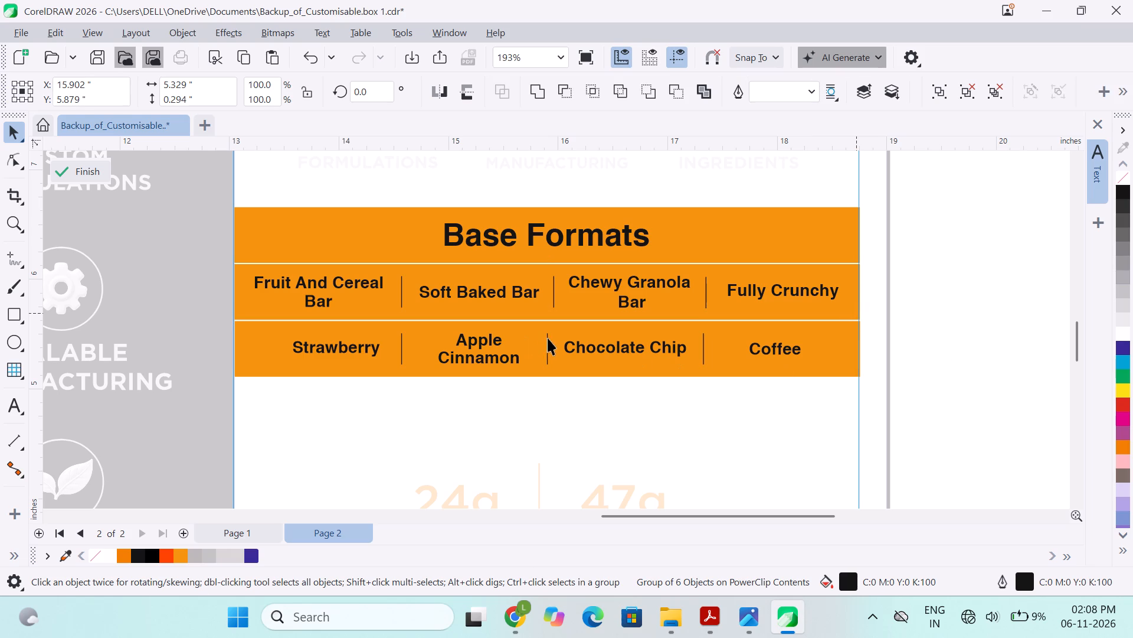
Align the "Strawberry" label to the left edge of the second-row orange rectangle.
{"action": "left_click", "coordinate": [346, 349]}
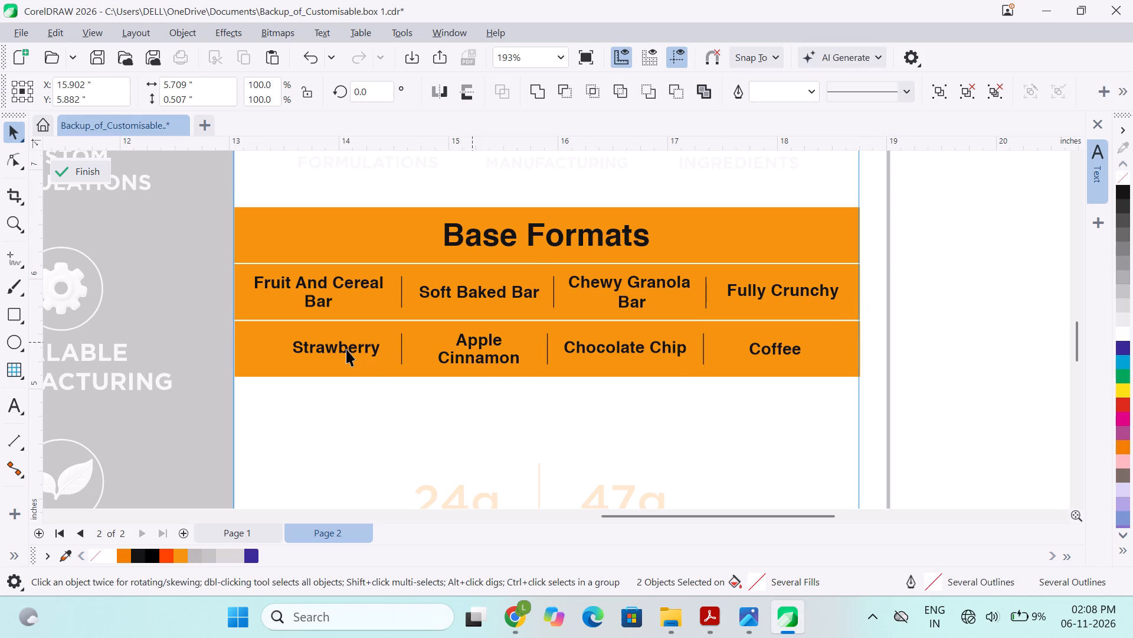
{"action": "left_click", "coordinate": [273, 369], "text": "shift"}
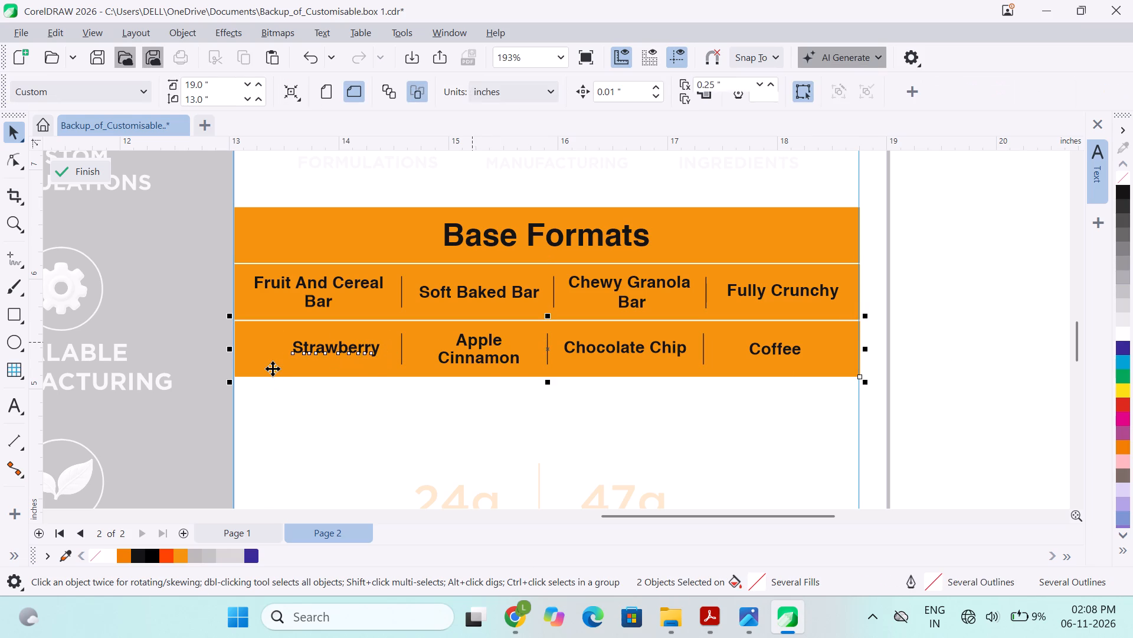
{"action": "key", "text": "l"}
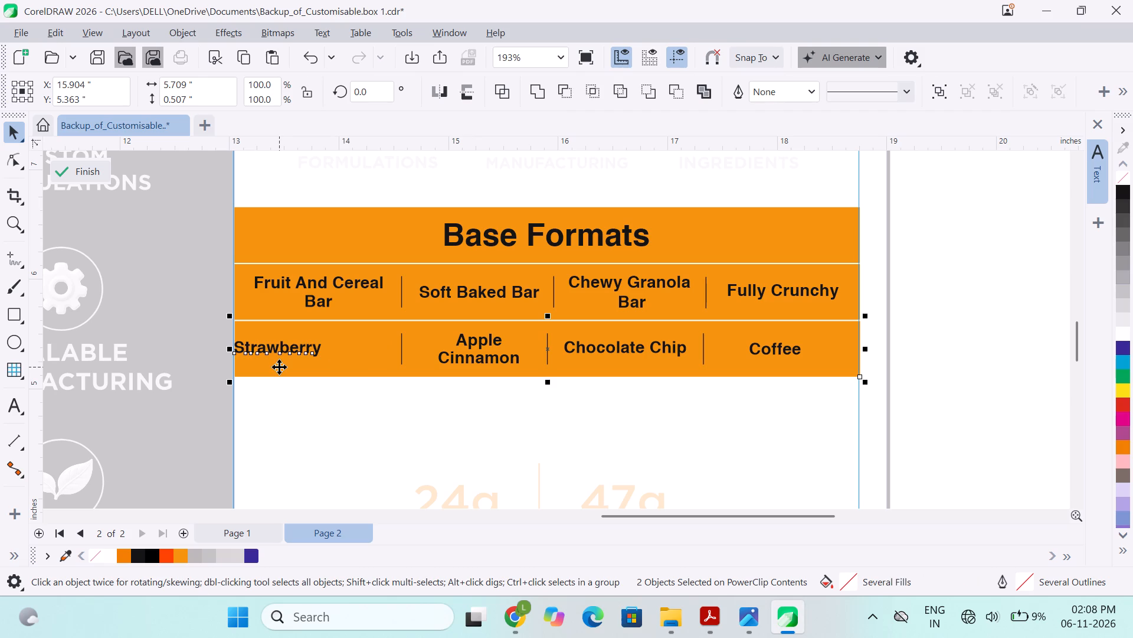
Align the "Coffee" label to the right edge of the second-row orange rectangle.
{"action": "left_click", "coordinate": [789, 351]}
{"action": "left_click", "coordinate": [823, 362], "text": "shift"}
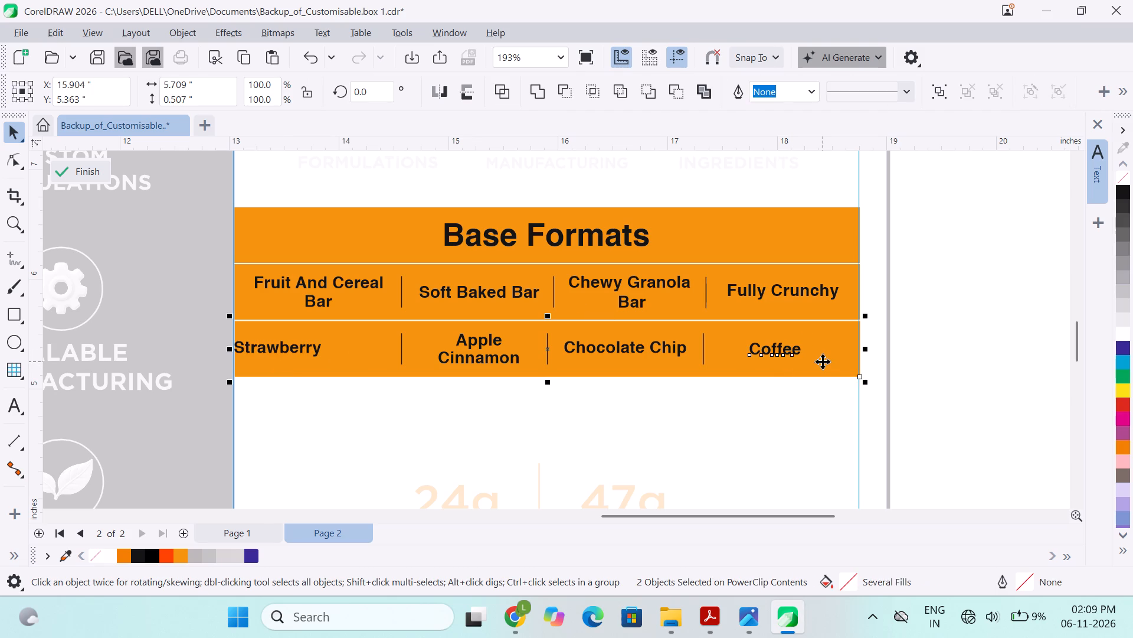
{"action": "key", "text": "r"}
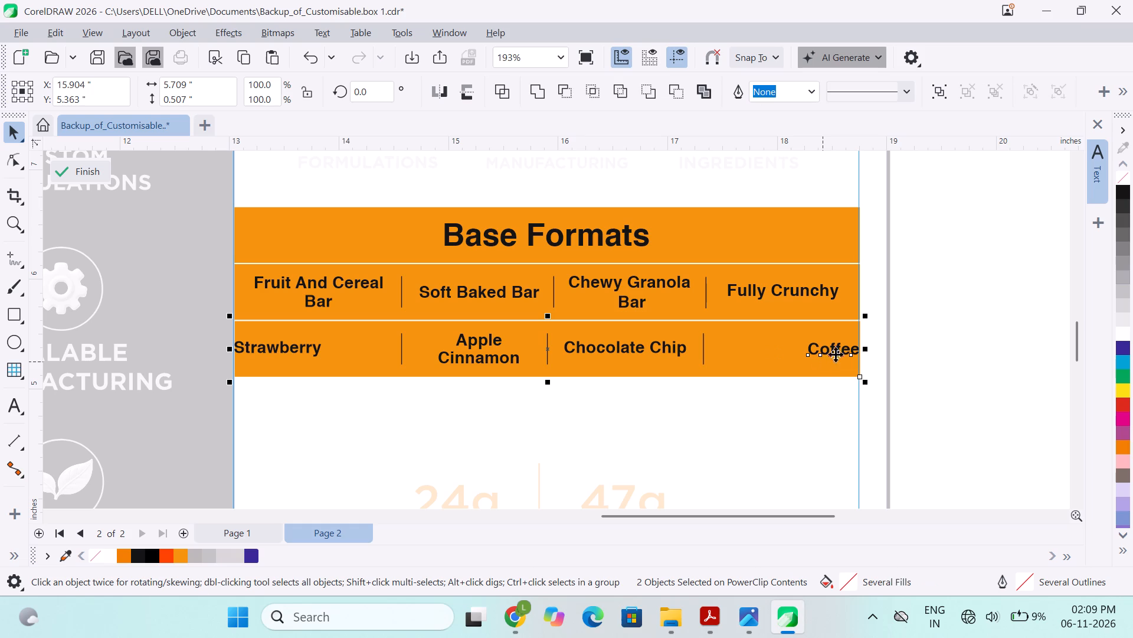
{"action": "left_click", "coordinate": [983, 307]}
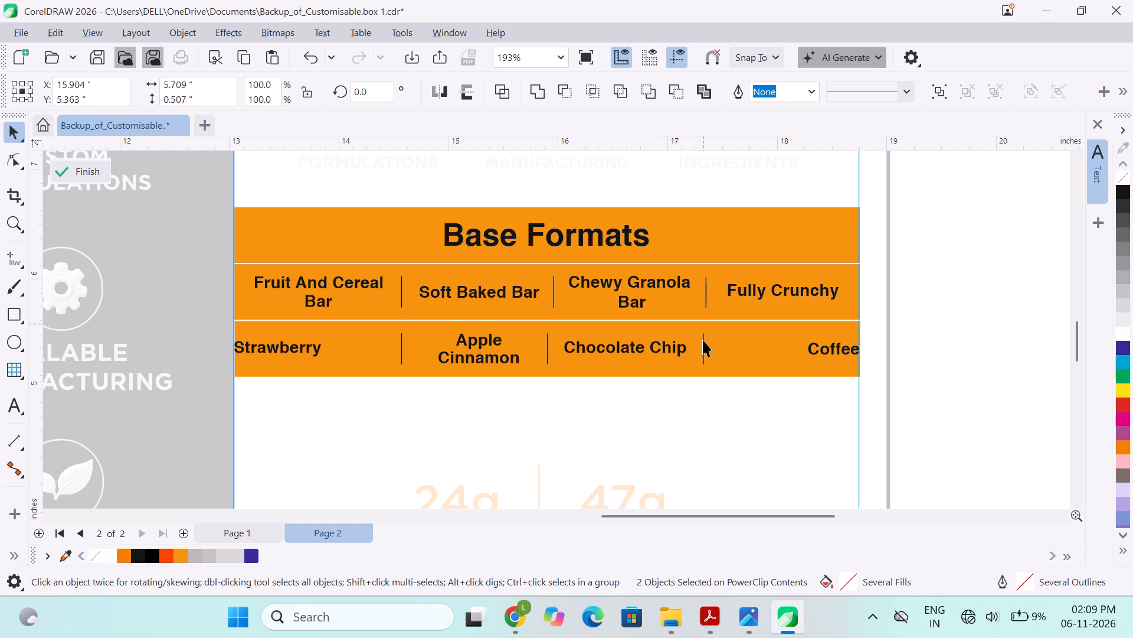
Nudge the divider between "Chocolate Chip" and "Coffee" right to about X 17.349", in line with the first-row divider above it.
{"action": "left_click", "coordinate": [703, 342]}
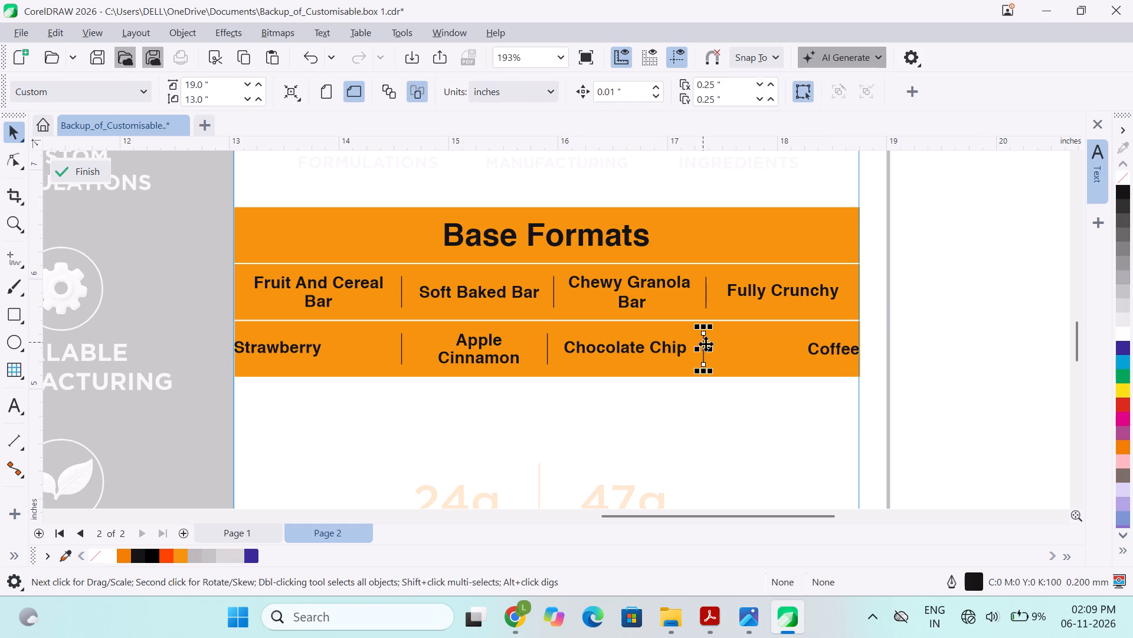
{"action": "key", "text": "Right"}
{"action": "key", "text": "Right"}
{"action": "key", "text": "Right"}
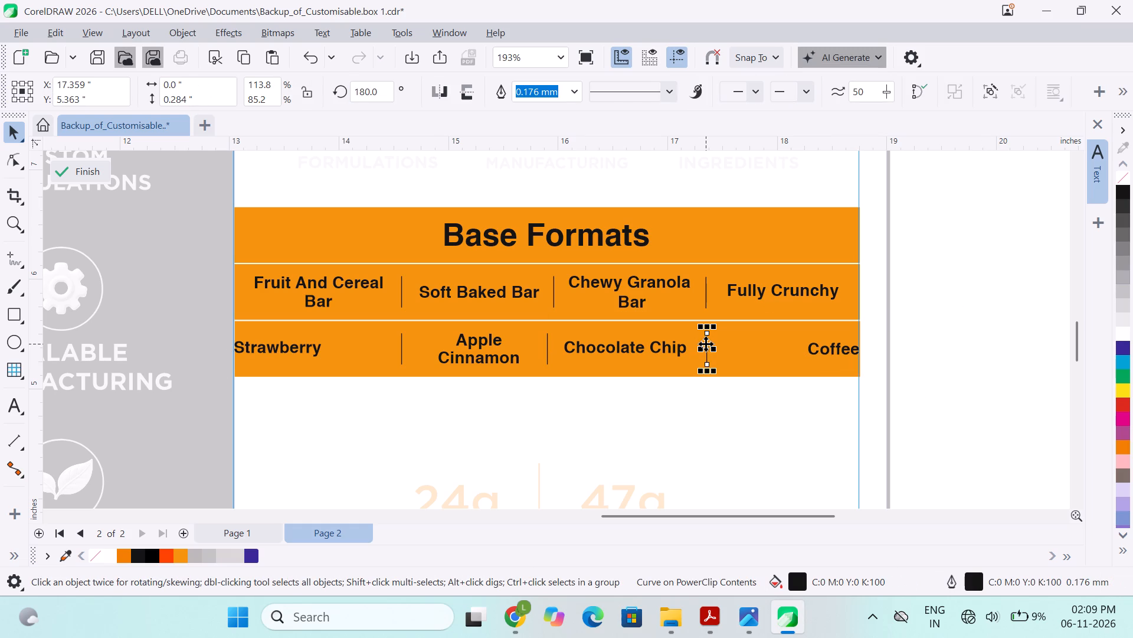
{"action": "left_click", "coordinate": [955, 336]}
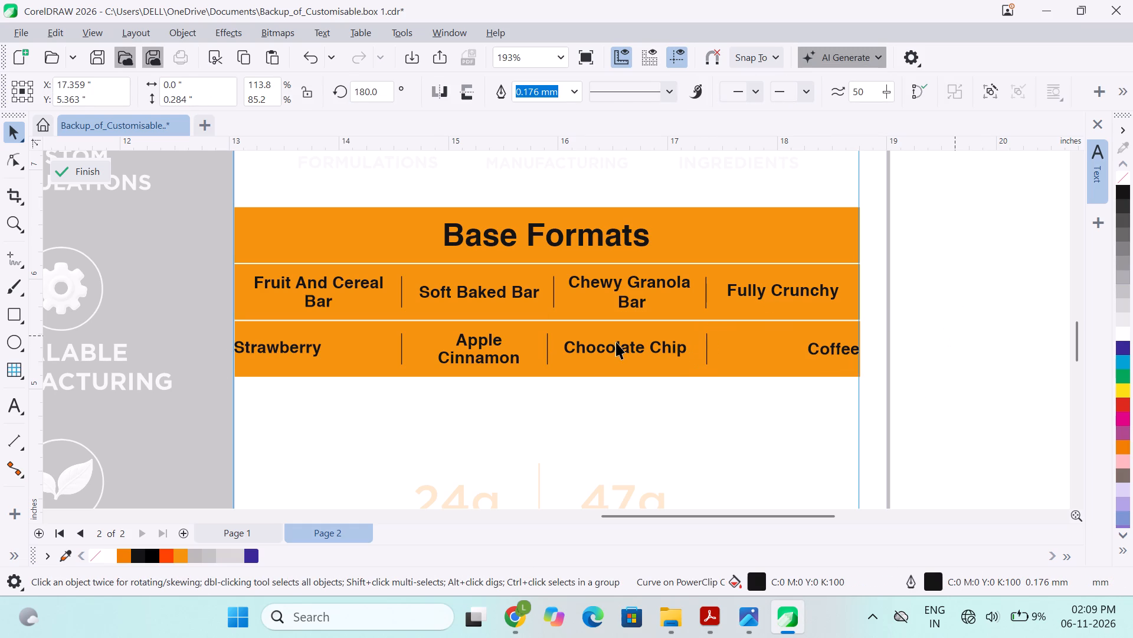
{"action": "left_click", "coordinate": [708, 351]}
{"action": "key", "text": "Left"}
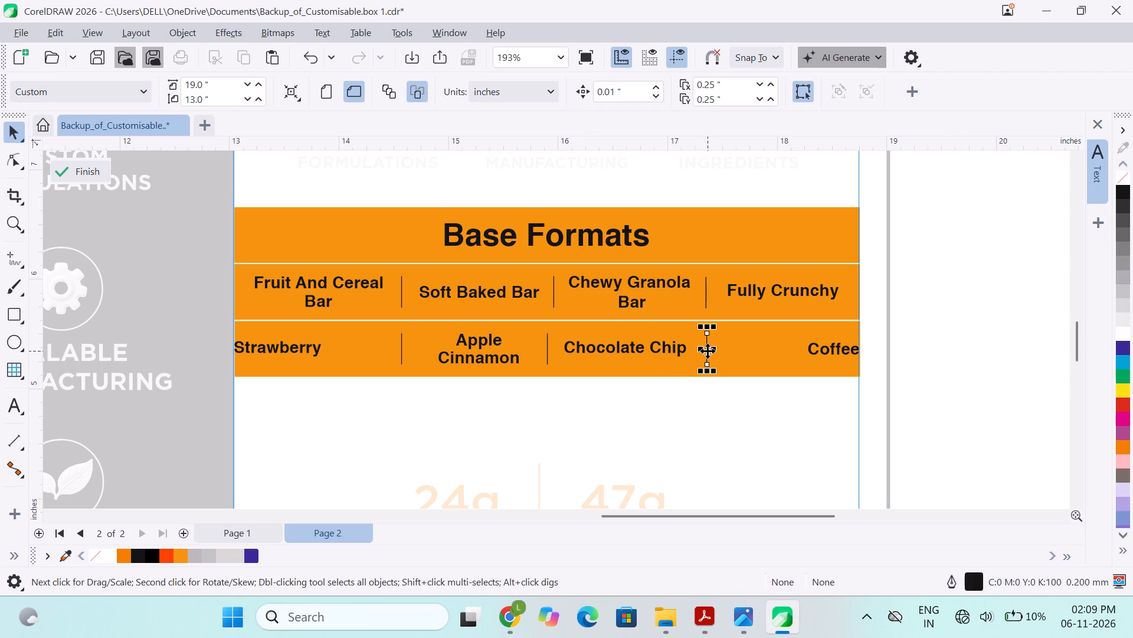
Nudge the divider between "Apple Cinnamon" and "Chocolate Chip" right to about X 15.964", in line with the first-row divider above it.
{"action": "left_click", "coordinate": [548, 343]}
{"action": "key", "text": "Right"}
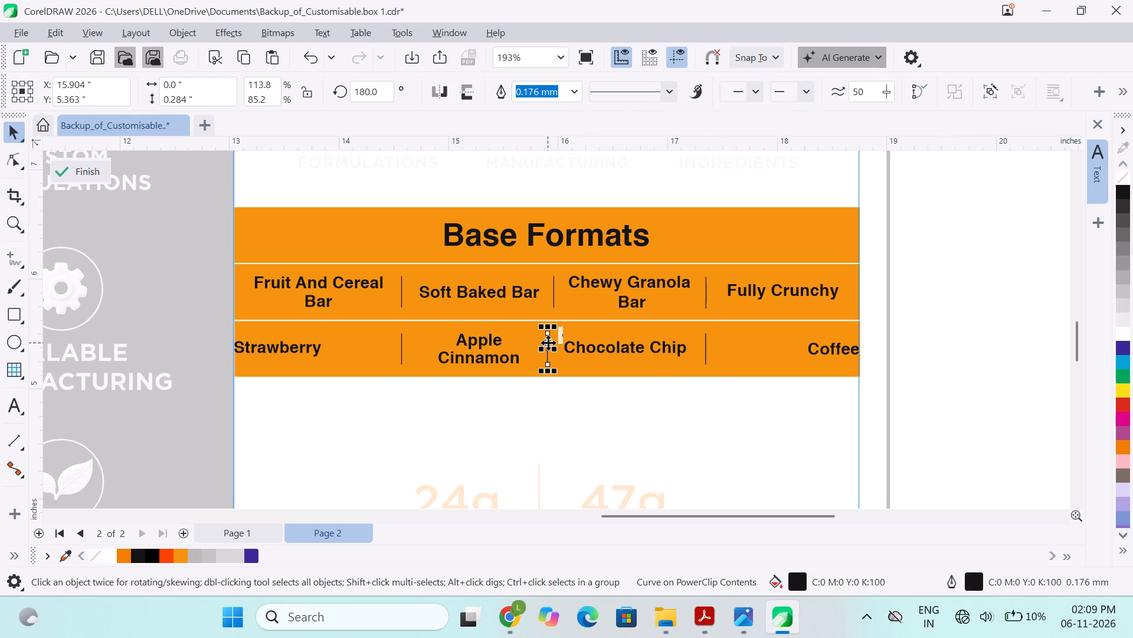
{"action": "key", "text": "Right"}
{"action": "key", "text": "Right"}
{"action": "key", "text": "Right"}
{"action": "key", "text": "Right"}
{"action": "key", "text": "Right"}
{"action": "key", "text": "Right"}
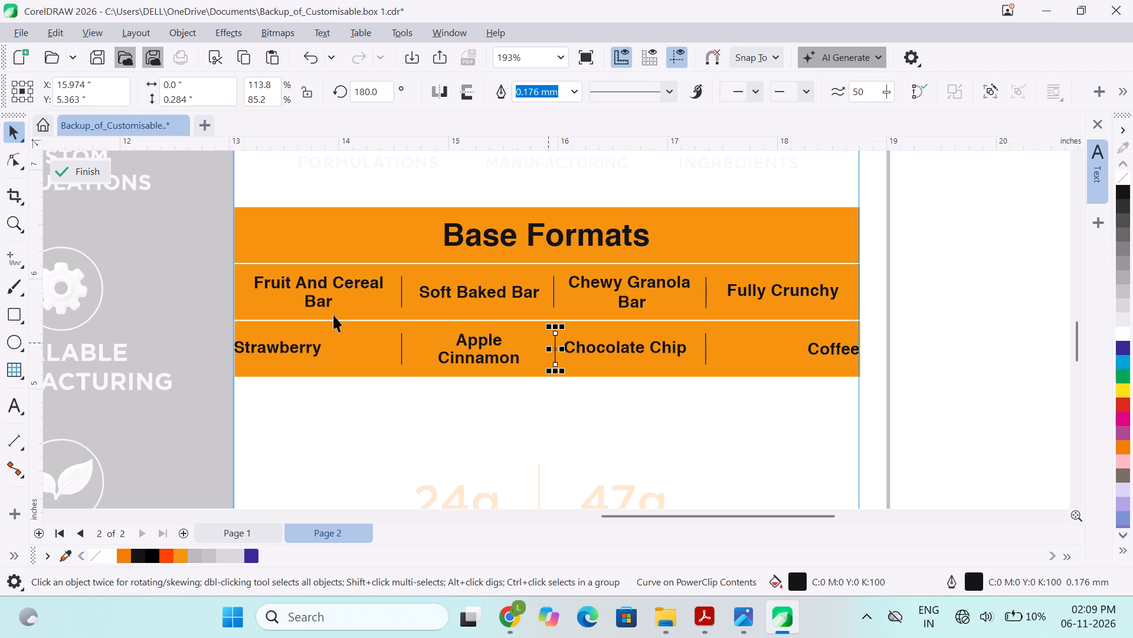
{"action": "left_click_drag", "start_coordinate": [37, 256], "coordinate": [153, 293]}
{"action": "left_click_drag", "start_coordinate": [153, 293], "coordinate": [552, 338]}
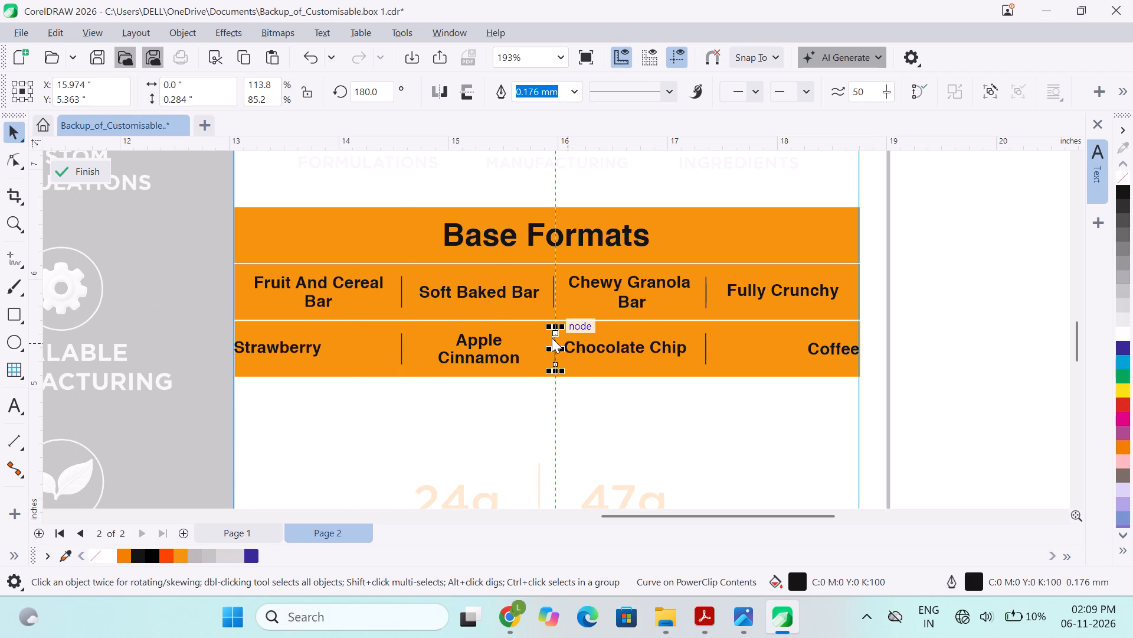
{"action": "left_click_drag", "start_coordinate": [552, 338], "coordinate": [548, 329]}
{"action": "left_click_drag", "start_coordinate": [548, 329], "coordinate": [552, 312]}
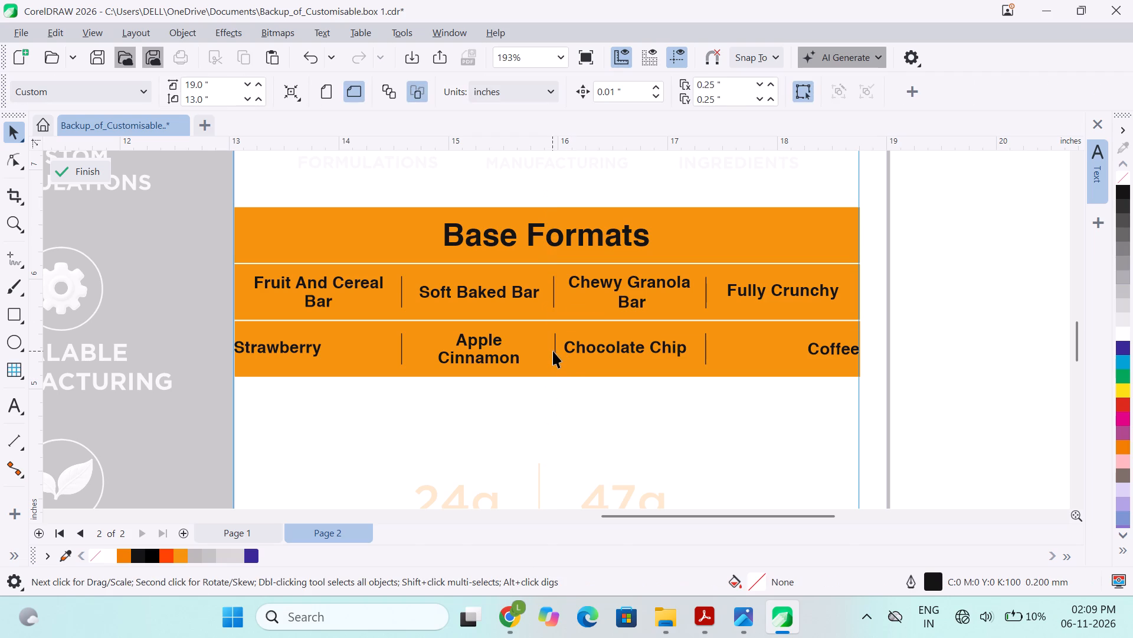
{"action": "left_click", "coordinate": [555, 351]}
{"action": "key", "text": "Left"}
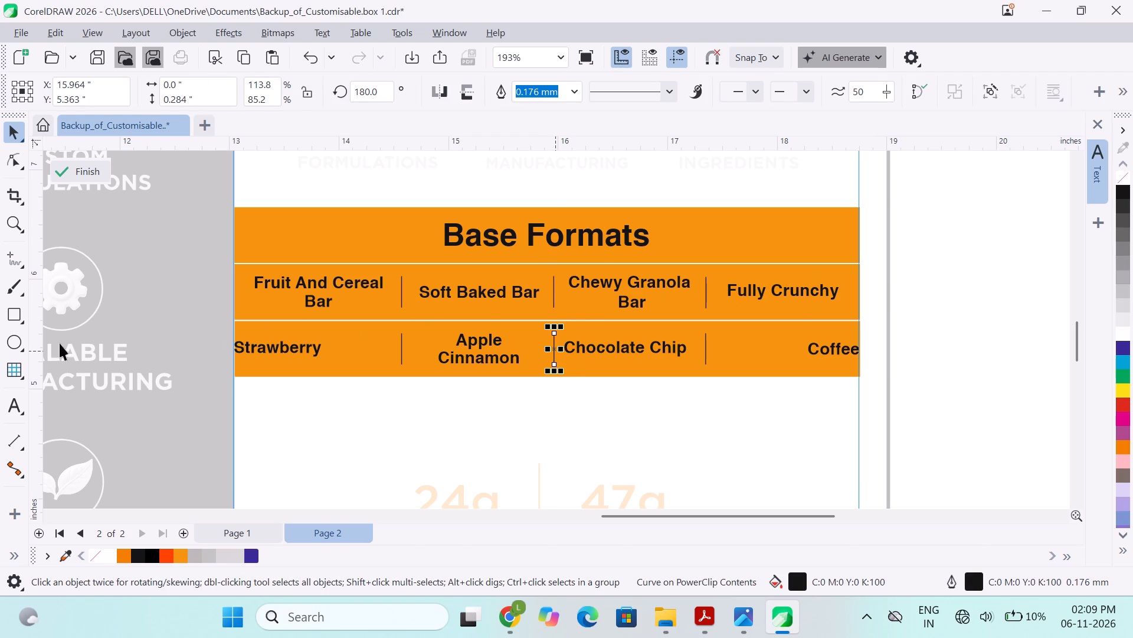
{"action": "left_click", "coordinate": [948, 335]}
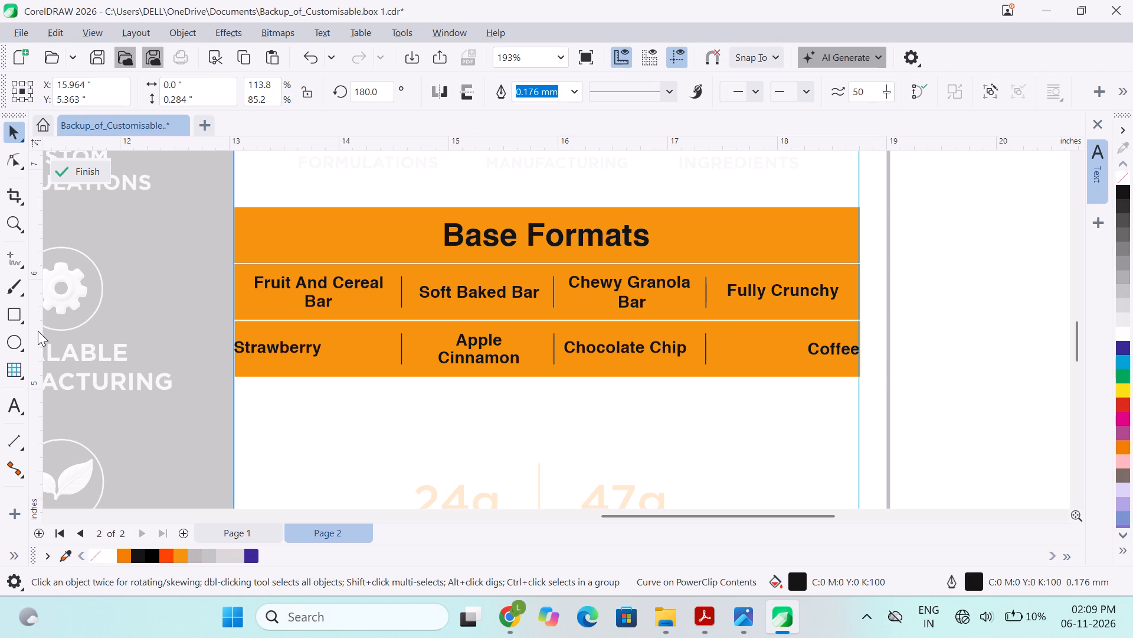
Check the second-row dividers' alignment with the first-row dividers using a temporary vertical guideline.
{"action": "left_click_drag", "start_coordinate": [38, 331], "coordinate": [530, 353]}
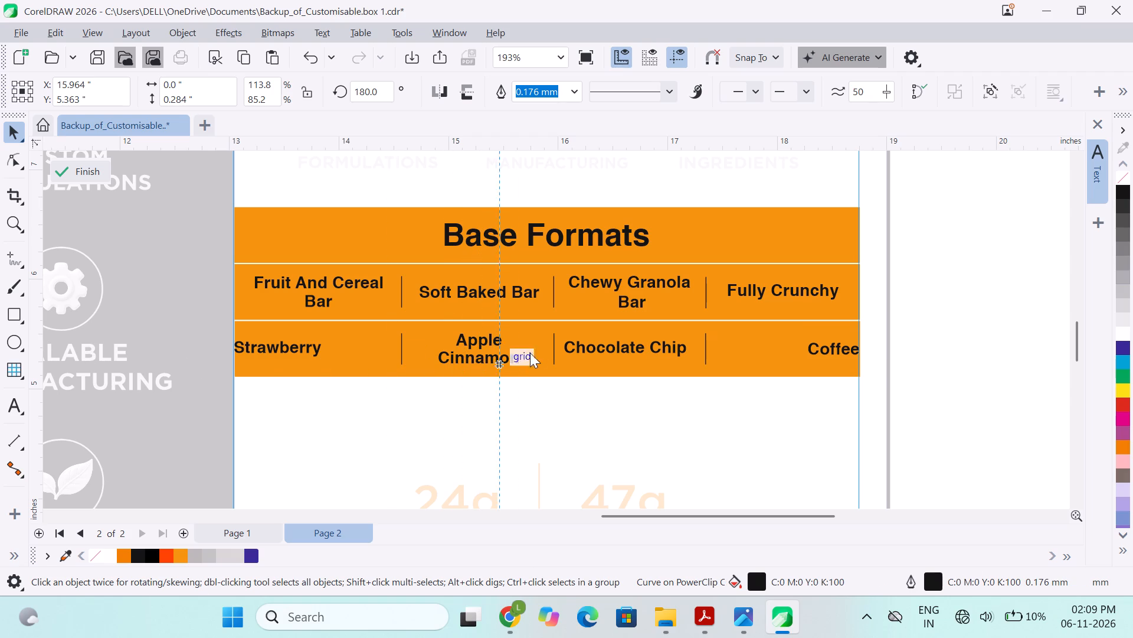
{"action": "left_click_drag", "start_coordinate": [530, 353], "coordinate": [695, 349]}
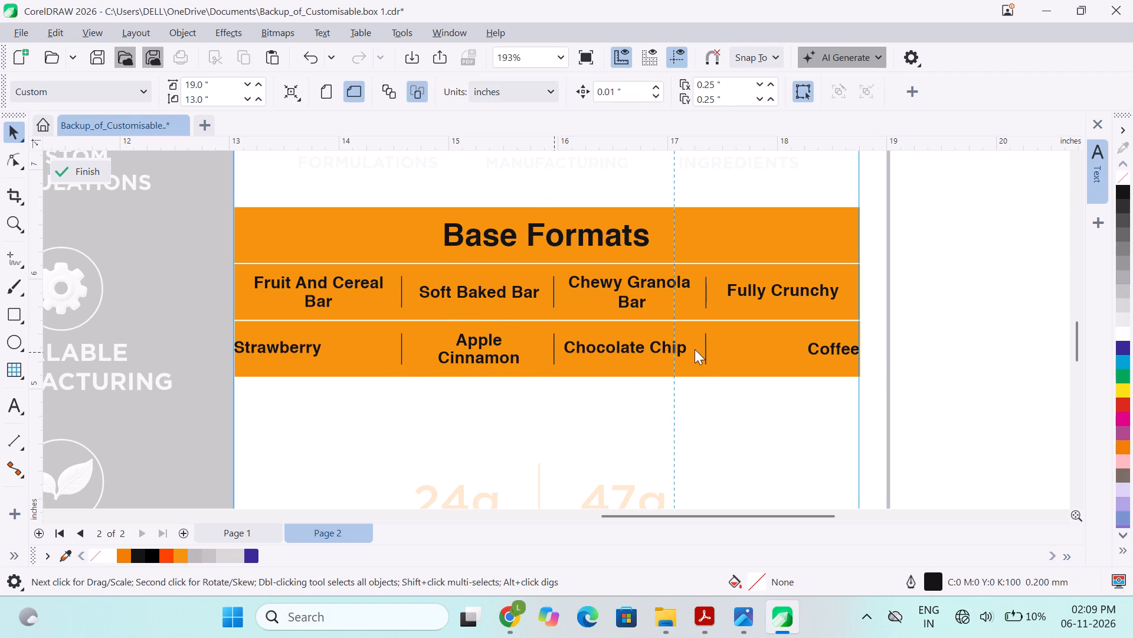
{"action": "left_click_drag", "start_coordinate": [695, 349], "coordinate": [706, 347]}
{"action": "left_click", "coordinate": [797, 295]}
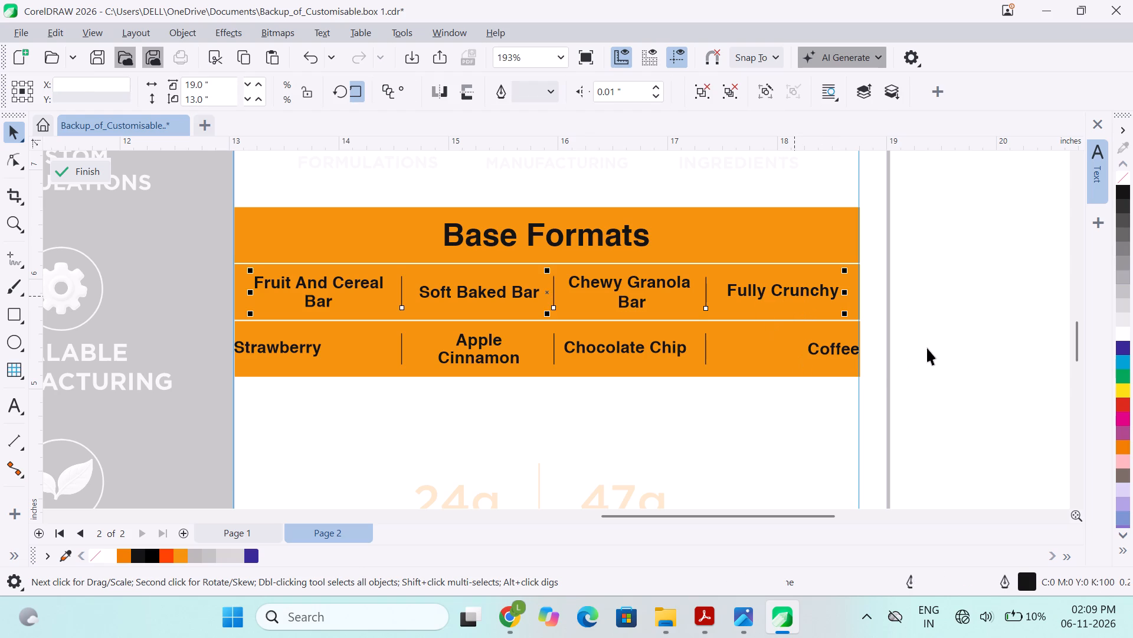
{"action": "left_click", "coordinate": [932, 345]}
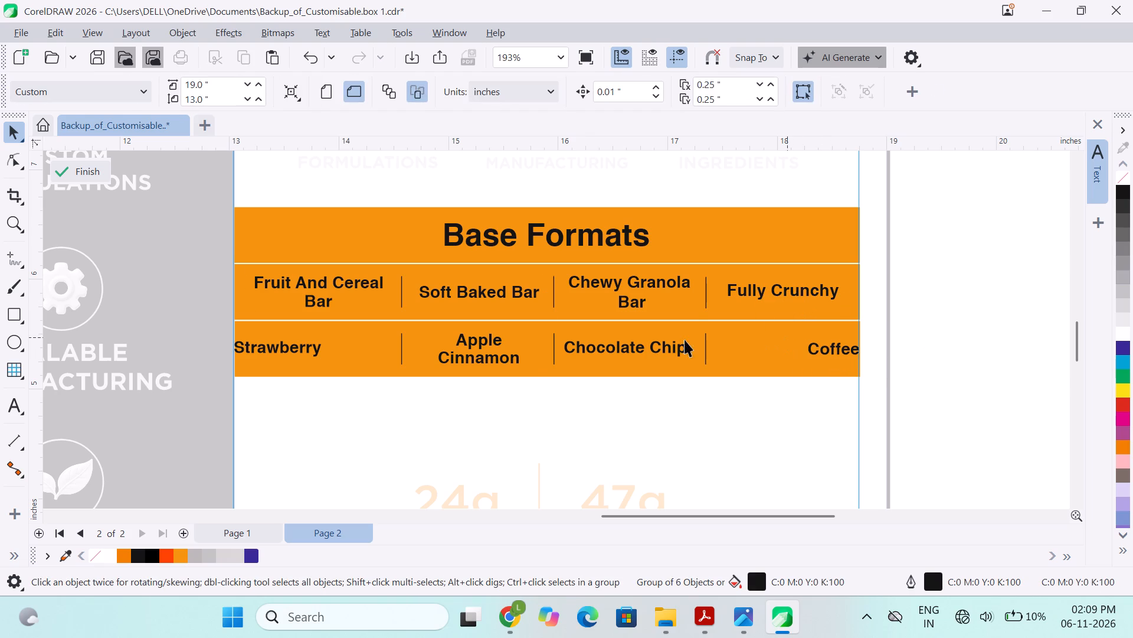
Group the two dividers on either side of "Apple Cinnamon" in the second row.
{"action": "left_click", "coordinate": [401, 356]}
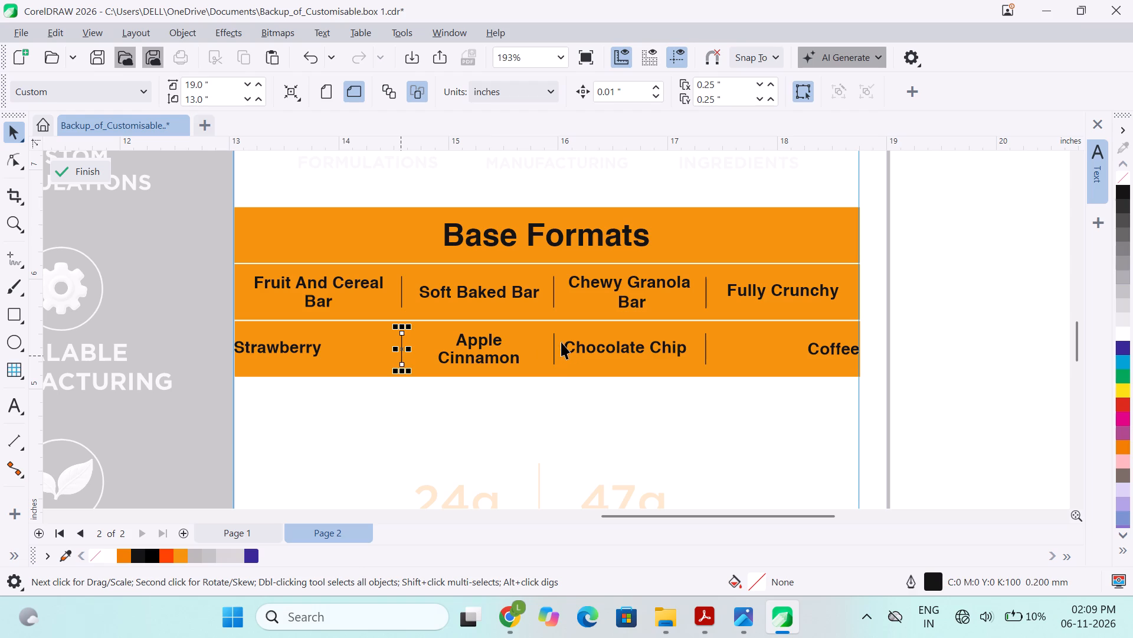
{"action": "left_click", "coordinate": [554, 342], "text": "shift"}
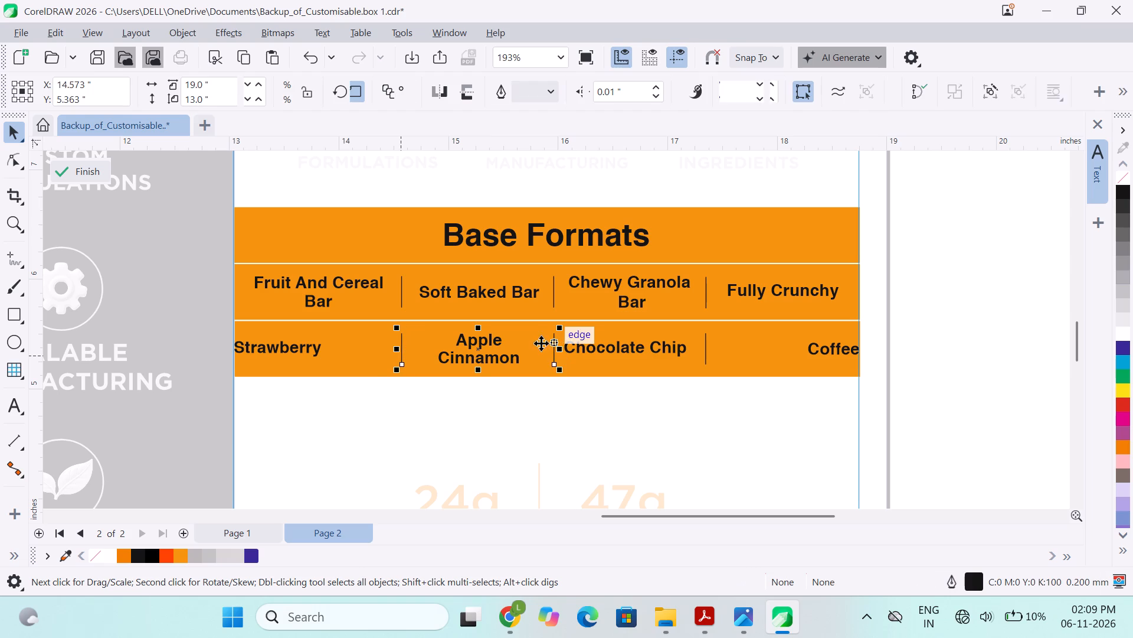
{"action": "key", "text": "ctrl+g"}
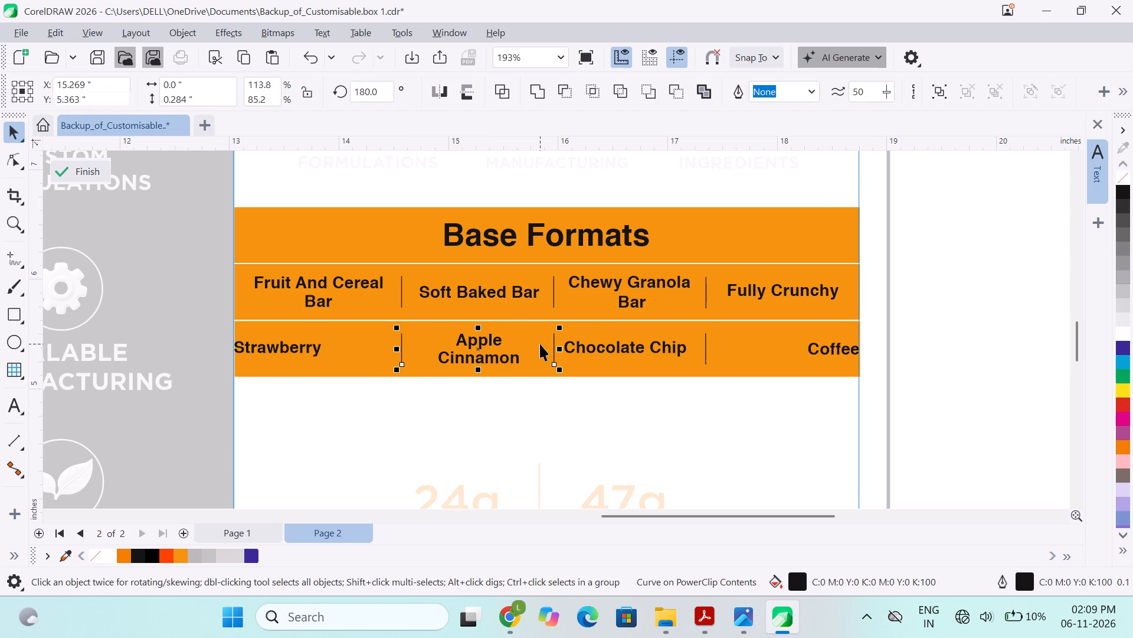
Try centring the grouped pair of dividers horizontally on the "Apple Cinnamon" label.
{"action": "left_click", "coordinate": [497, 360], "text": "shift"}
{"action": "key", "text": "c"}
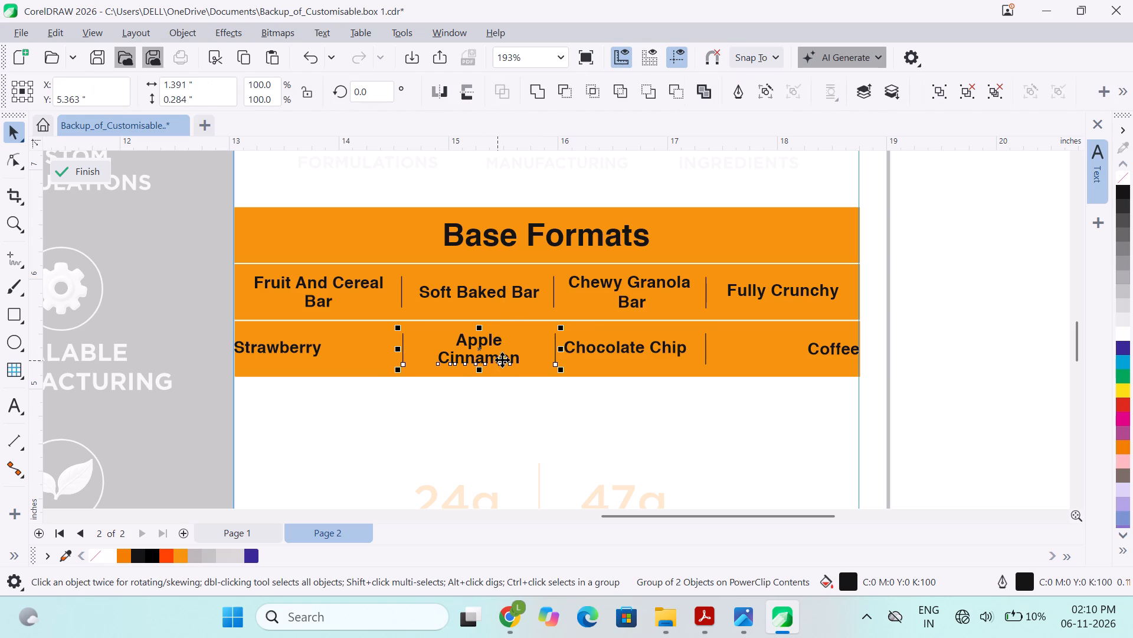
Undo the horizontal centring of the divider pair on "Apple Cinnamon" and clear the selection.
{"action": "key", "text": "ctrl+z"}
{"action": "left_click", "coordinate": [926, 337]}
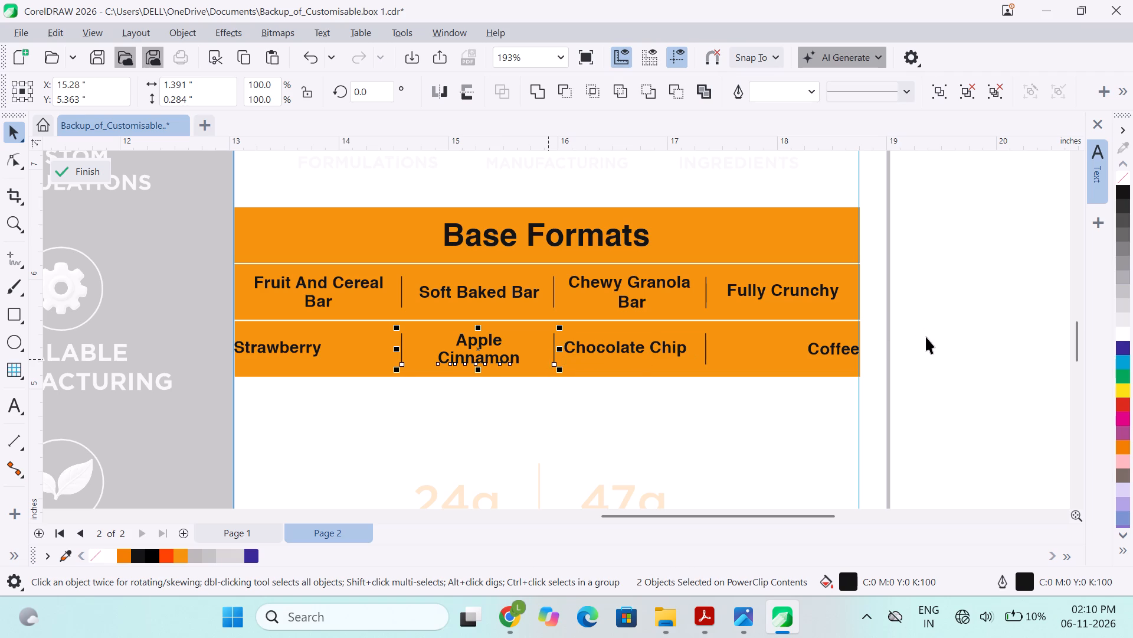
Centre the words "Apple" and "Cinnamon" on each other horizontally and group them as one label.
{"action": "left_click", "coordinate": [486, 360]}
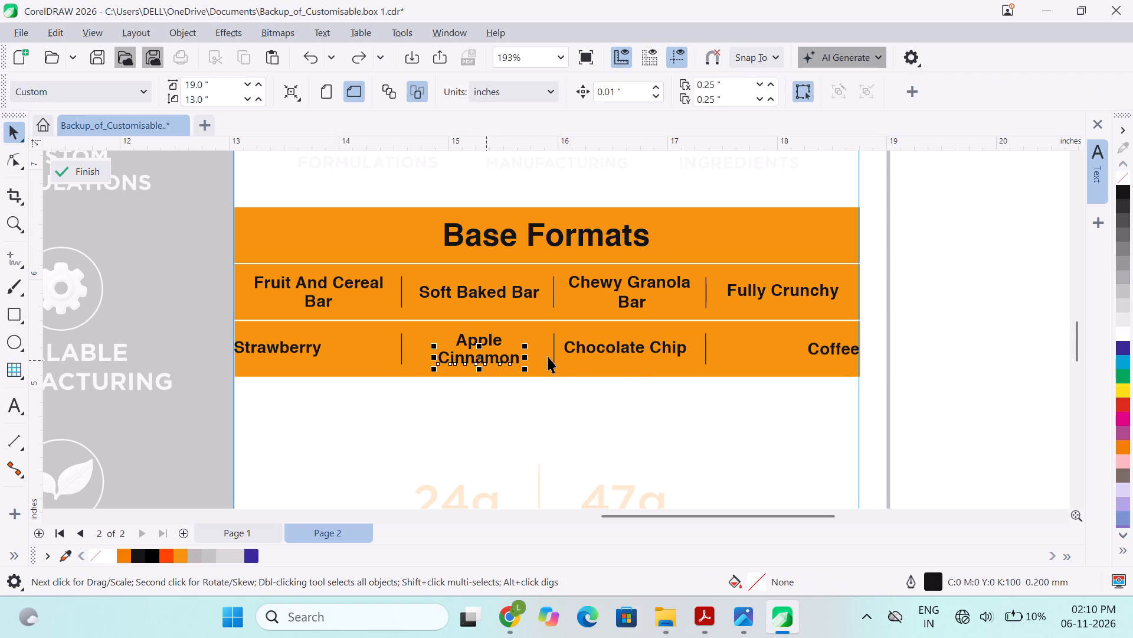
{"action": "left_click", "coordinate": [485, 342], "text": "shift"}
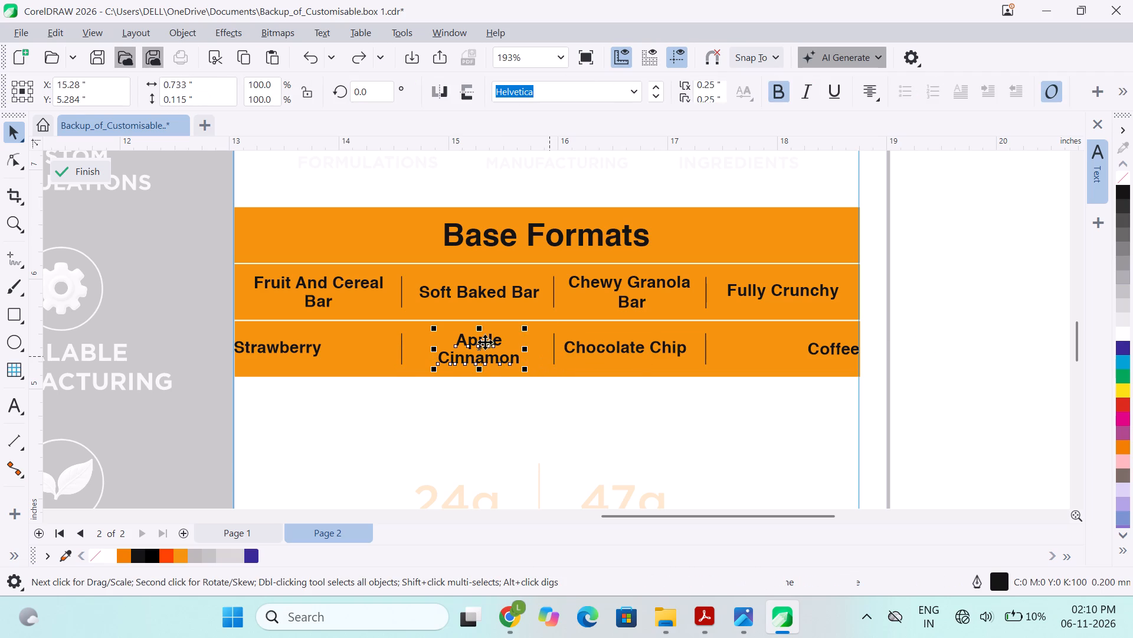
{"action": "key", "text": "c"}
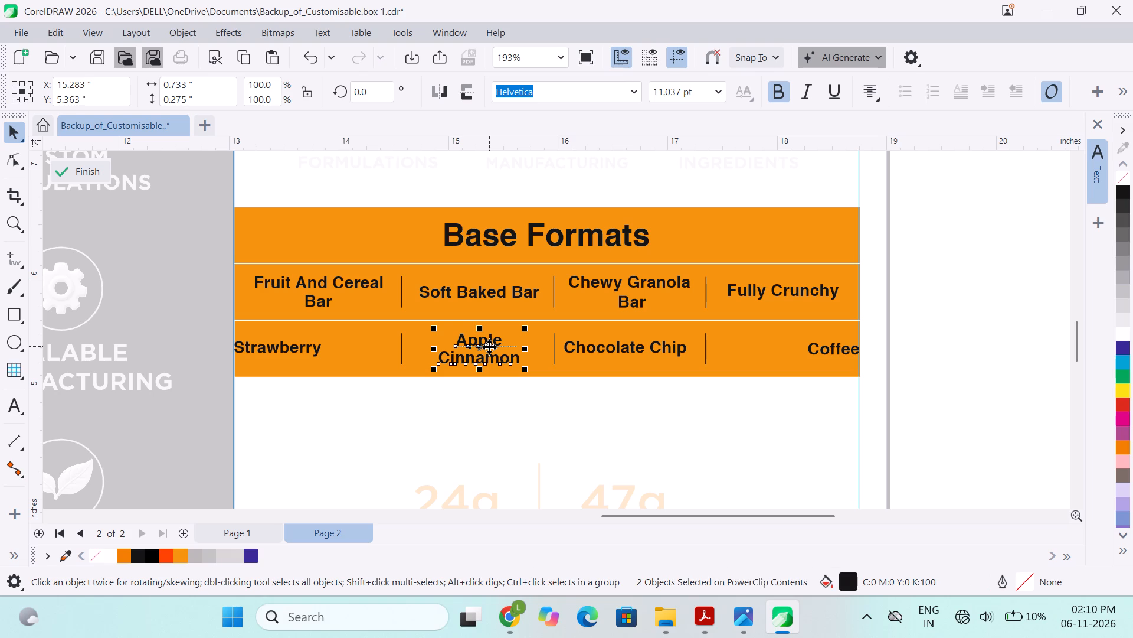
{"action": "key", "text": "ctrl+g"}
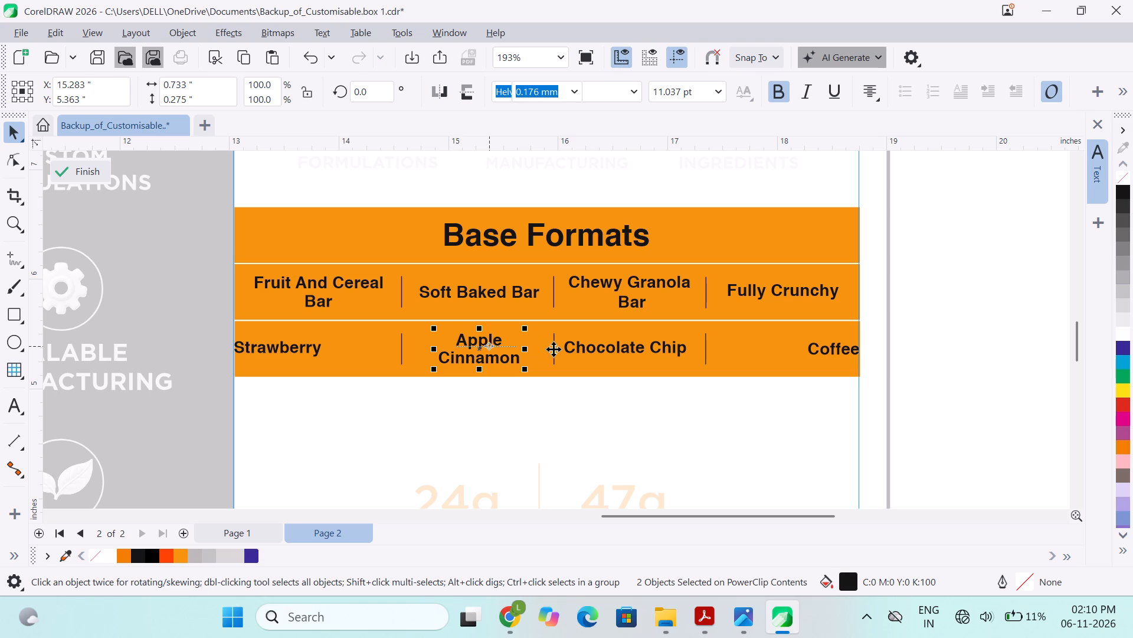
{"action": "left_click", "coordinate": [898, 341]}
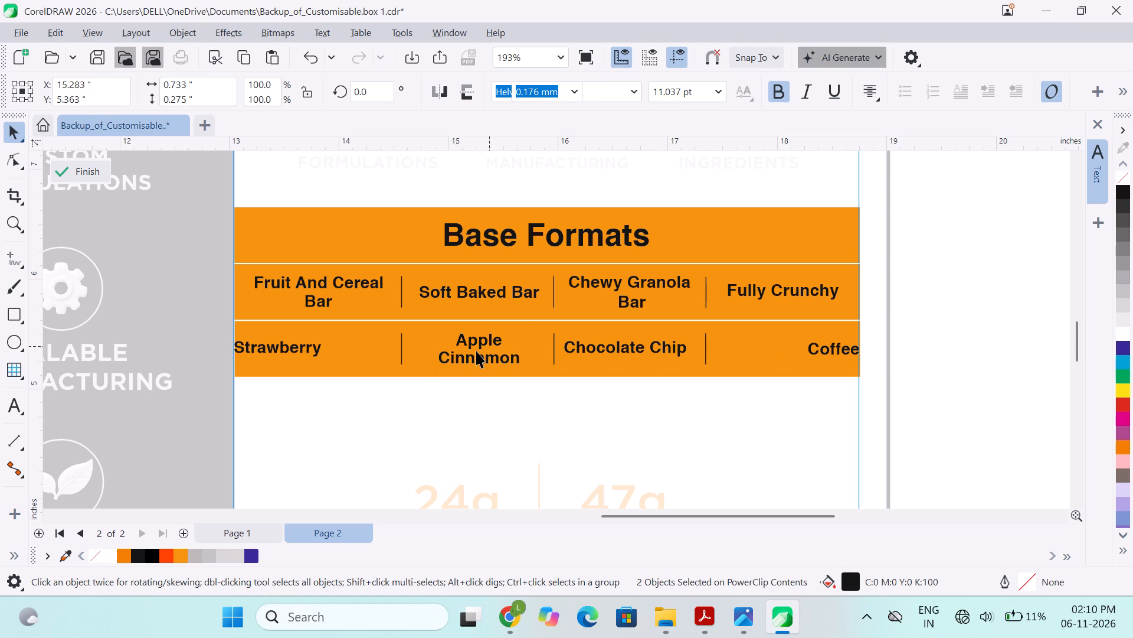
Centre the grouped "Apple Cinnamon" label horizontally between its two grouped dividers in the second row.
{"action": "left_click", "coordinate": [480, 341]}
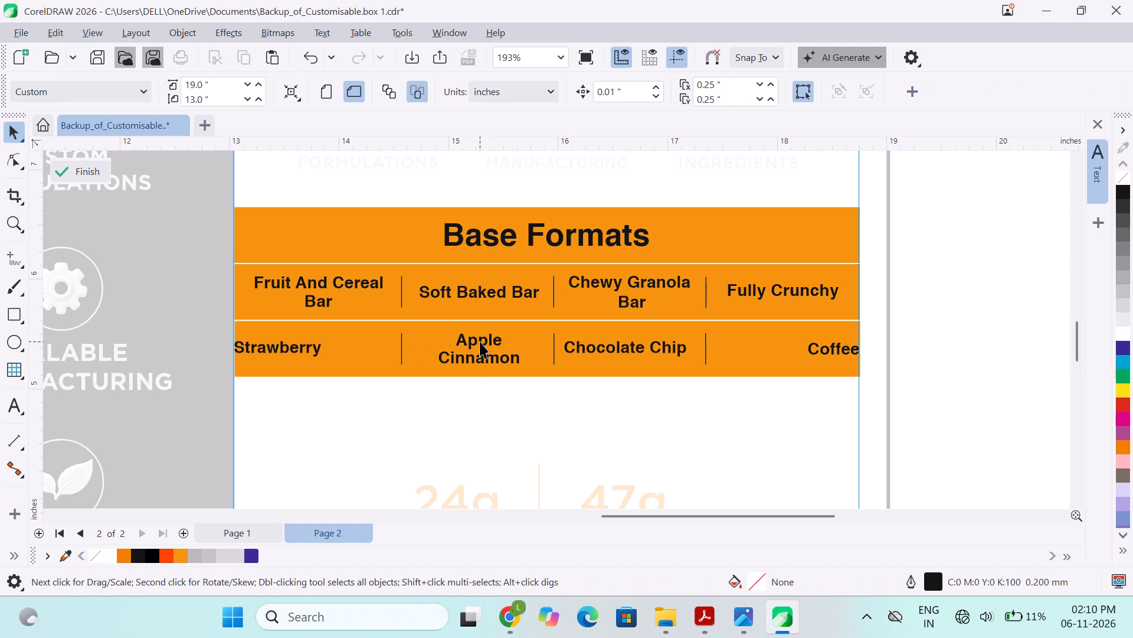
{"action": "left_click", "coordinate": [554, 347], "text": "shift"}
{"action": "key", "text": "c"}
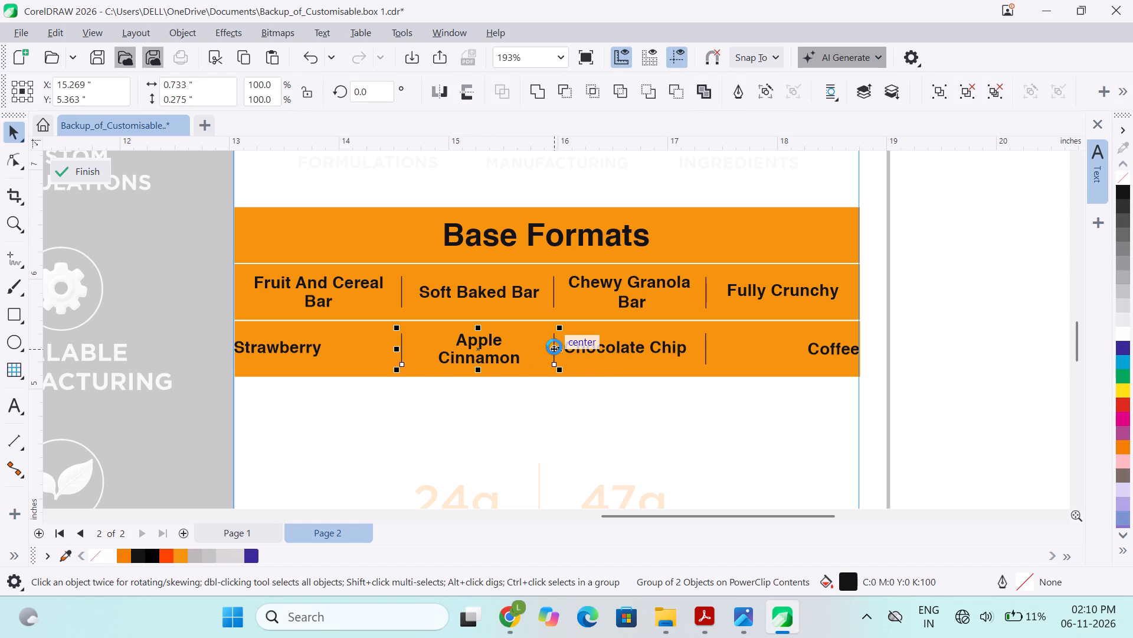
{"action": "left_click", "coordinate": [965, 334]}
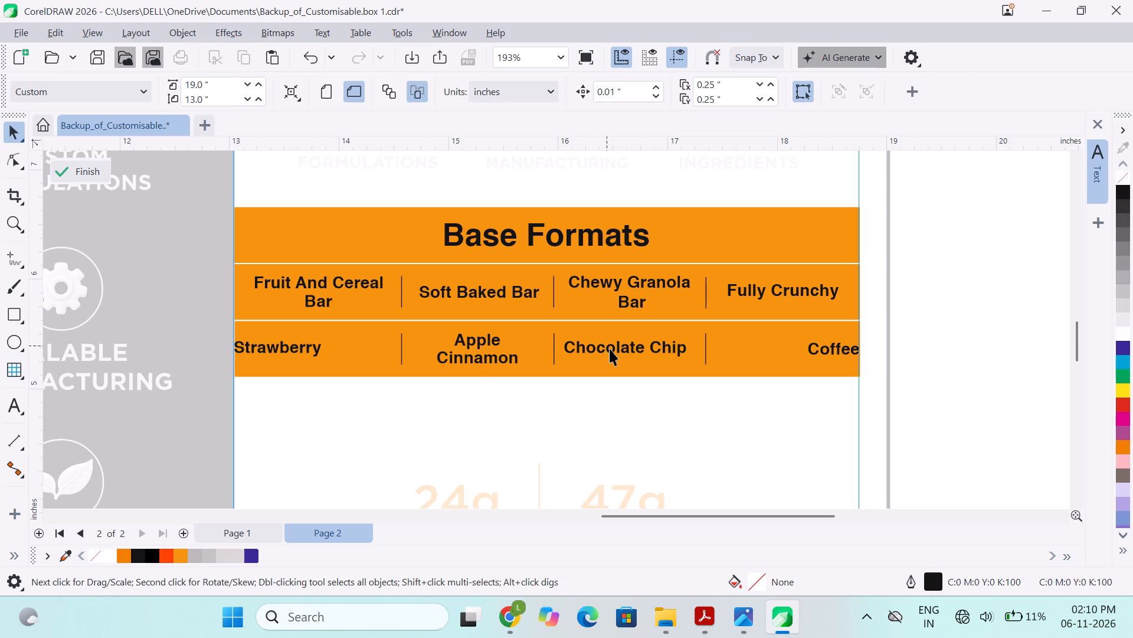
Ungroup the pair of dividers on either side of "Apple Cinnamon".
{"action": "left_click", "coordinate": [555, 347]}
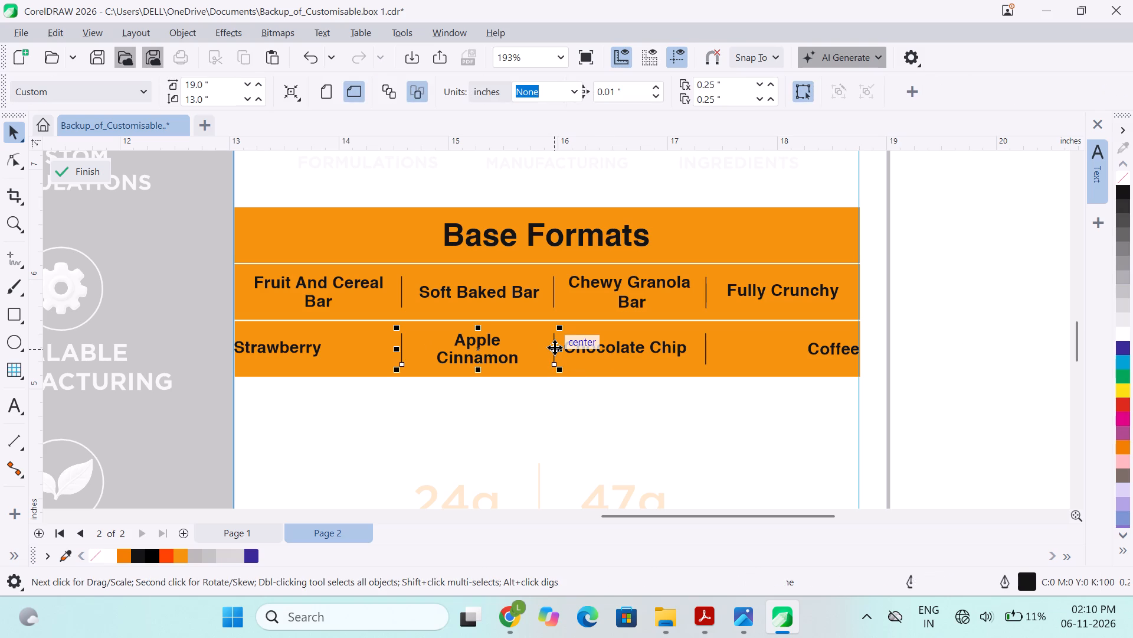
{"action": "left_click", "coordinate": [594, 350]}
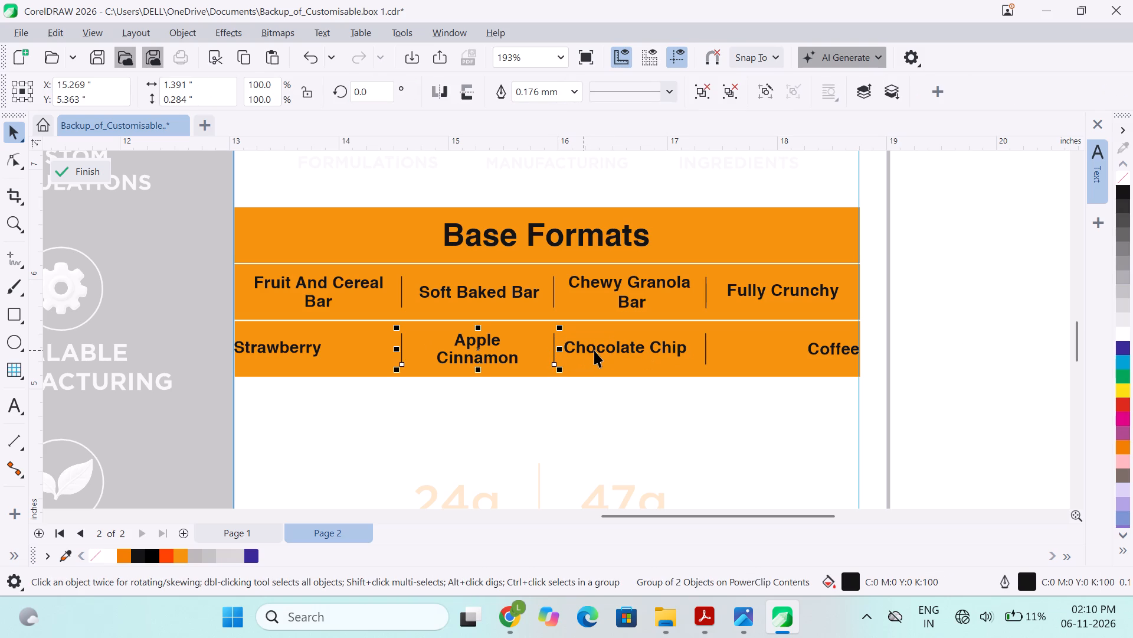
{"action": "left_click", "coordinate": [533, 346]}
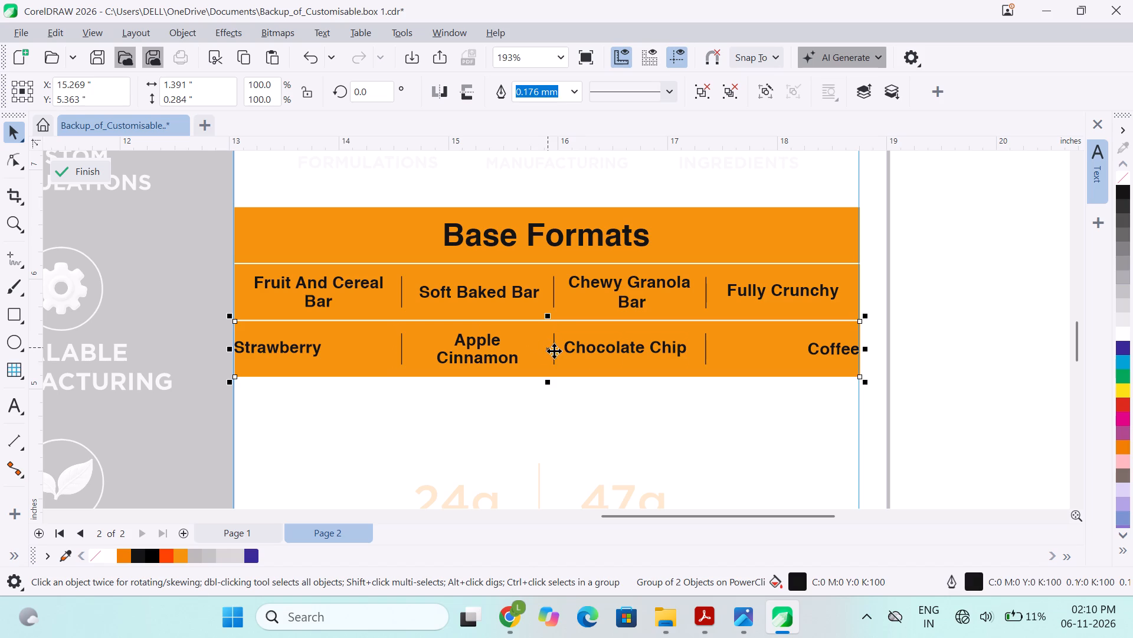
{"action": "left_click", "coordinate": [554, 351]}
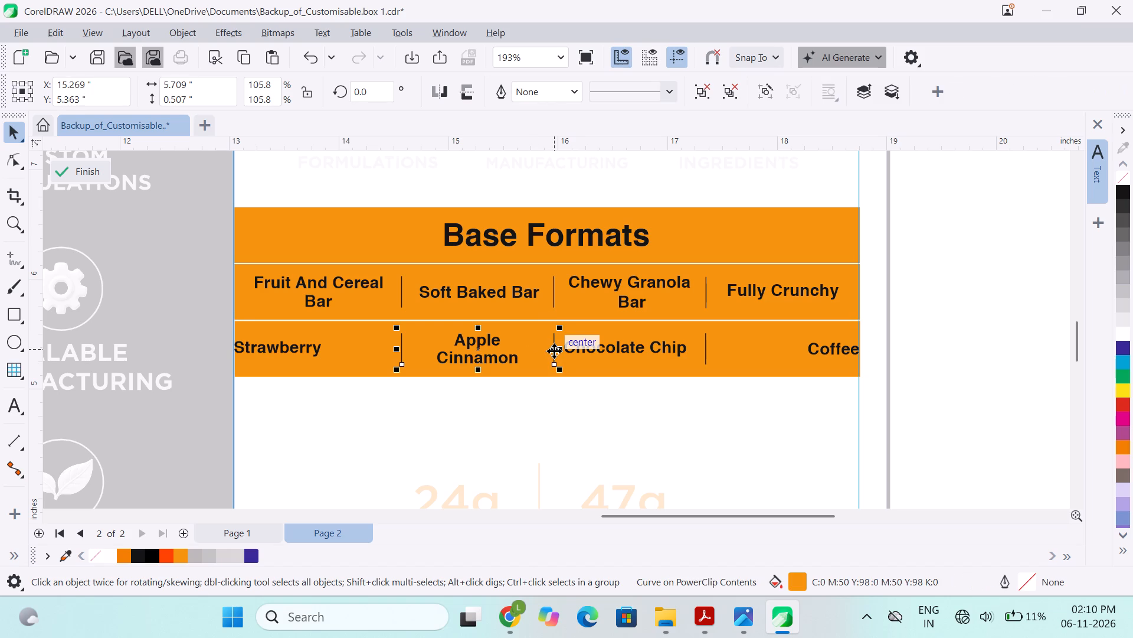
{"action": "key", "text": "ctrl+u"}
{"action": "left_click", "coordinate": [953, 364]}
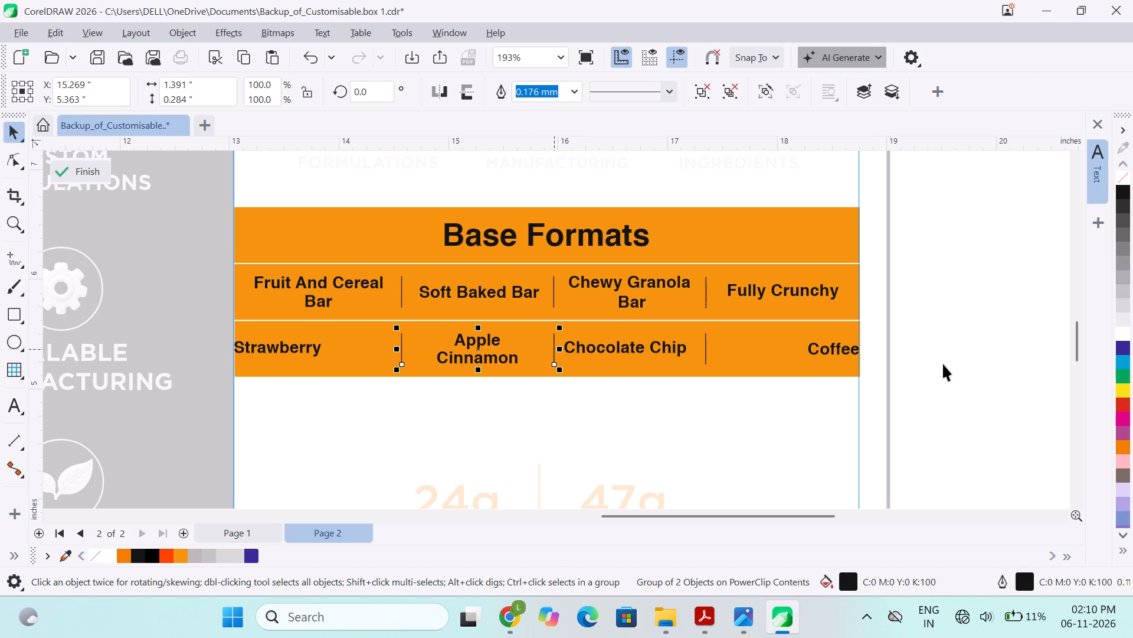
Group the two dividers on either side of "Chocolate Chip" in the second row.
{"action": "left_click", "coordinate": [555, 353]}
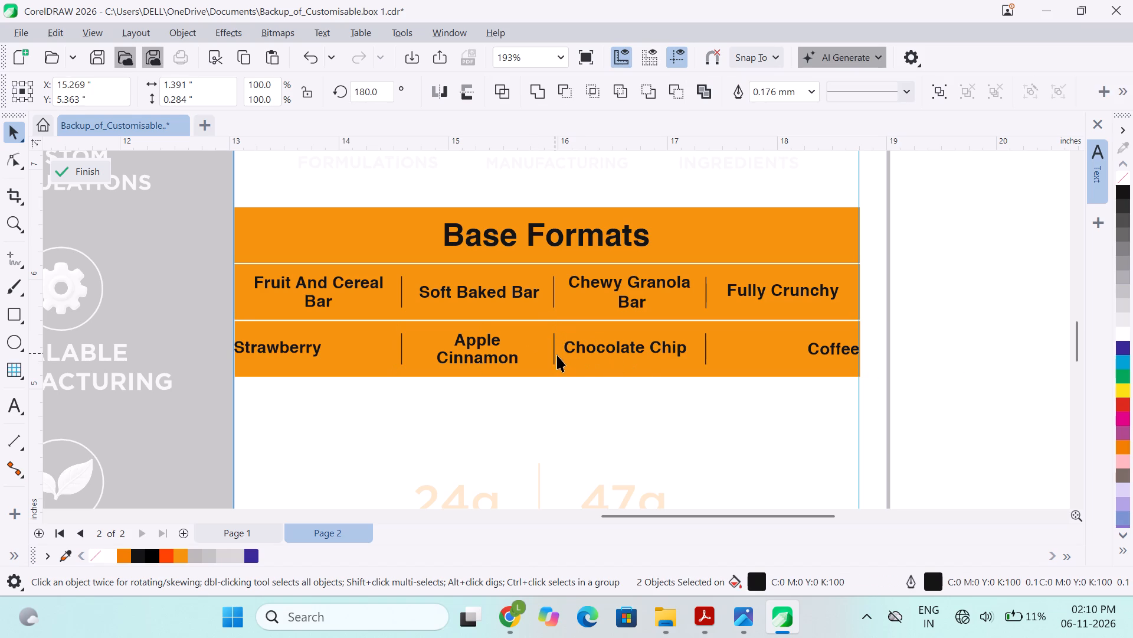
{"action": "left_click", "coordinate": [705, 352], "text": "shift"}
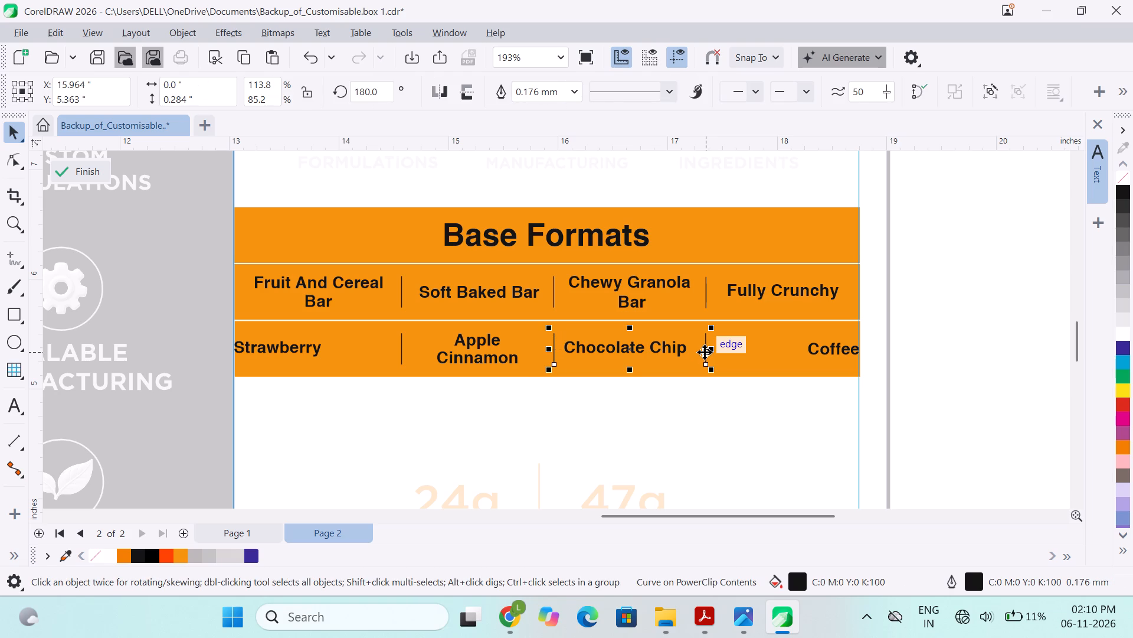
{"action": "key", "text": "ctrl+g"}
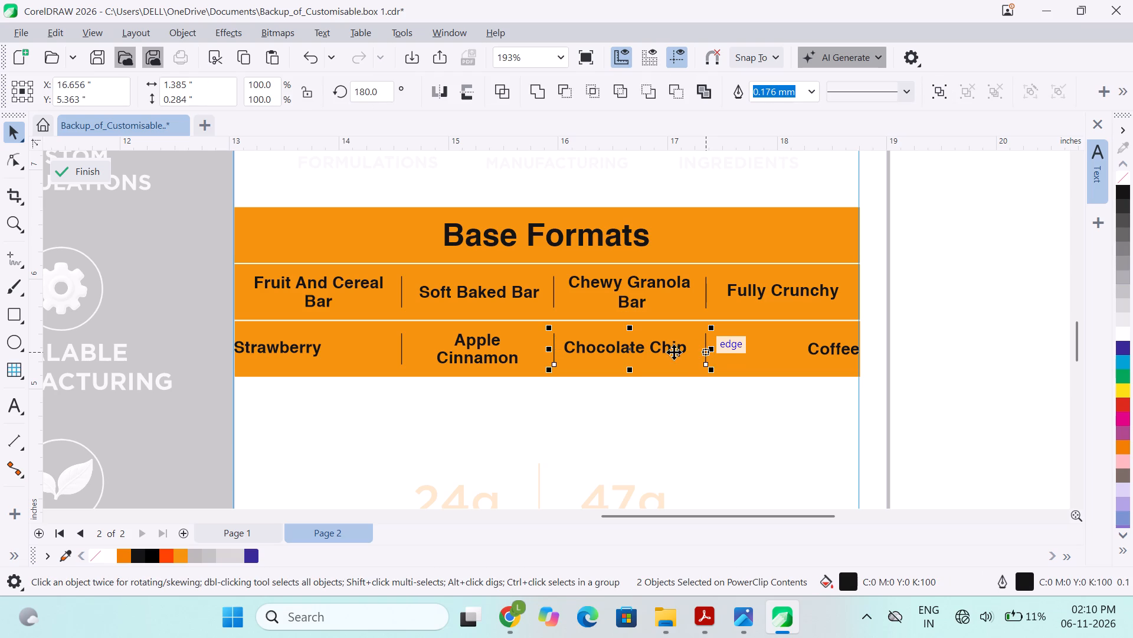
{"action": "left_click", "coordinate": [929, 333]}
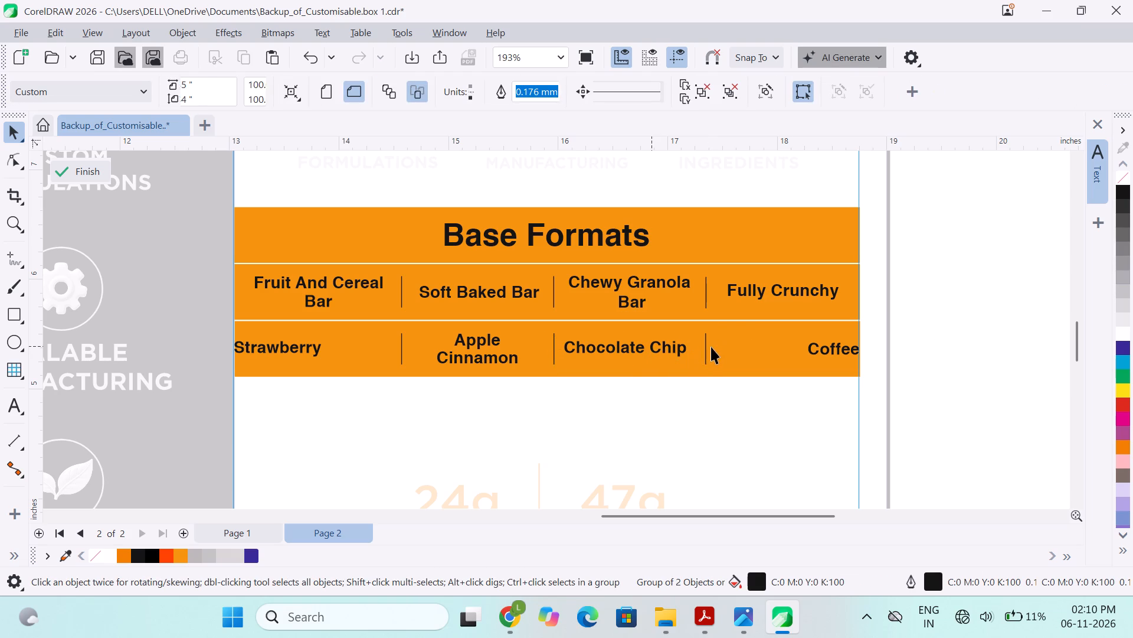
Centre the "Chocolate Chip" label horizontally between its two grouped dividers.
{"action": "left_click", "coordinate": [656, 353]}
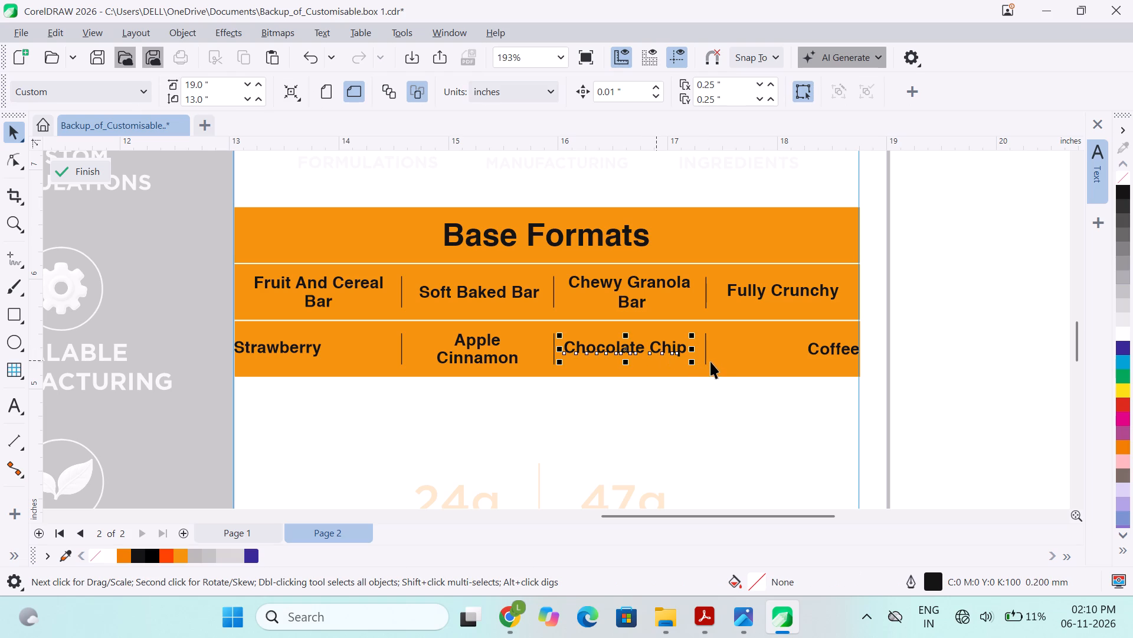
{"action": "left_click", "coordinate": [705, 359], "text": "shift"}
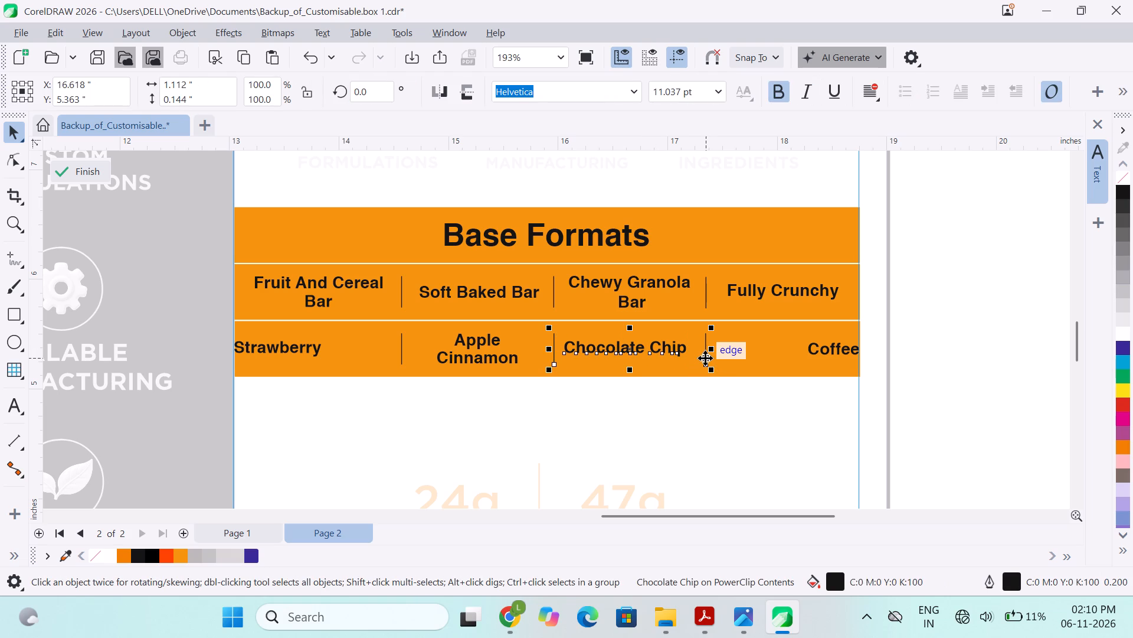
{"action": "key", "text": "c"}
{"action": "left_click", "coordinate": [964, 356]}
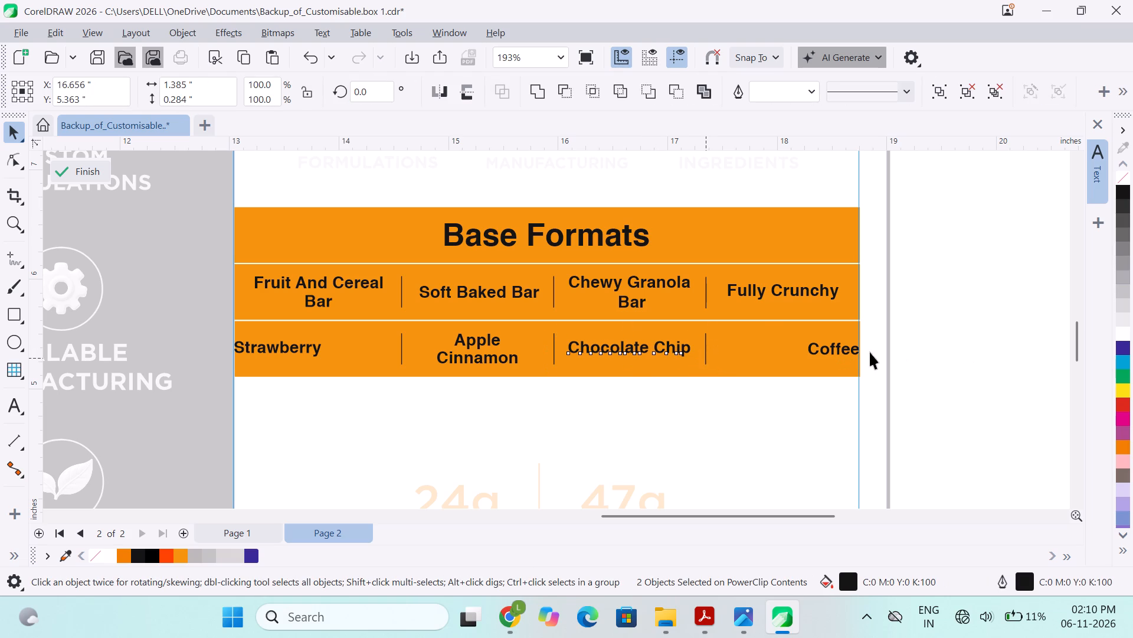
Ungroup the pair of dividers on either side of "Chocolate Chip" and clear the selection.
{"action": "left_click", "coordinate": [706, 356]}
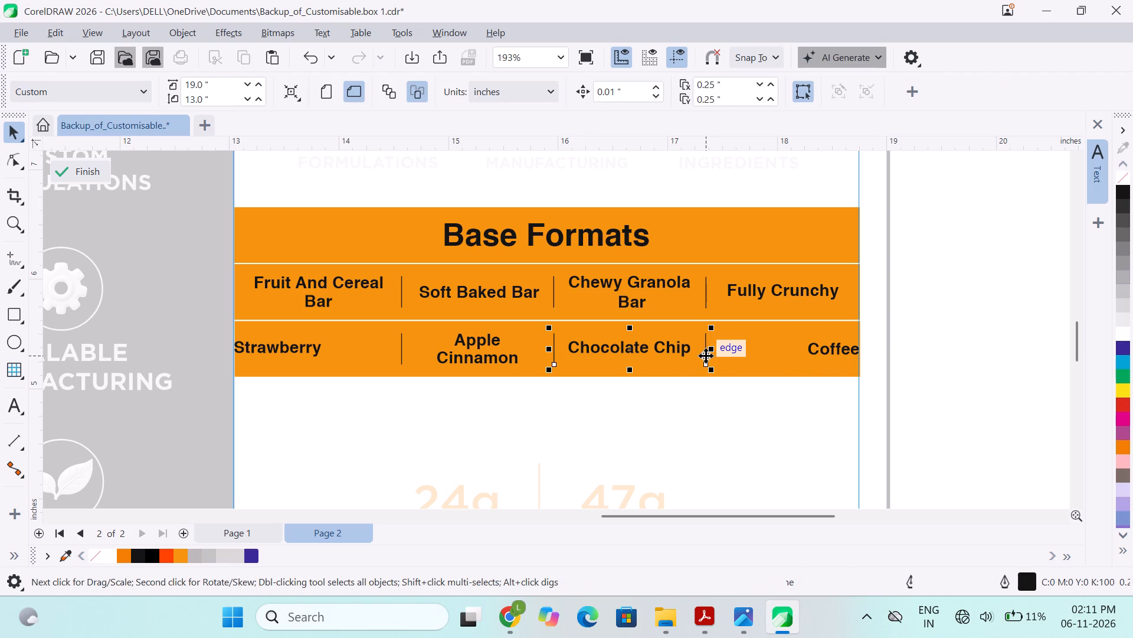
{"action": "key", "text": "ctrl+u"}
{"action": "left_click_drag", "start_coordinate": [706, 356], "coordinate": [899, 304]}
{"action": "left_click", "coordinate": [1005, 321]}
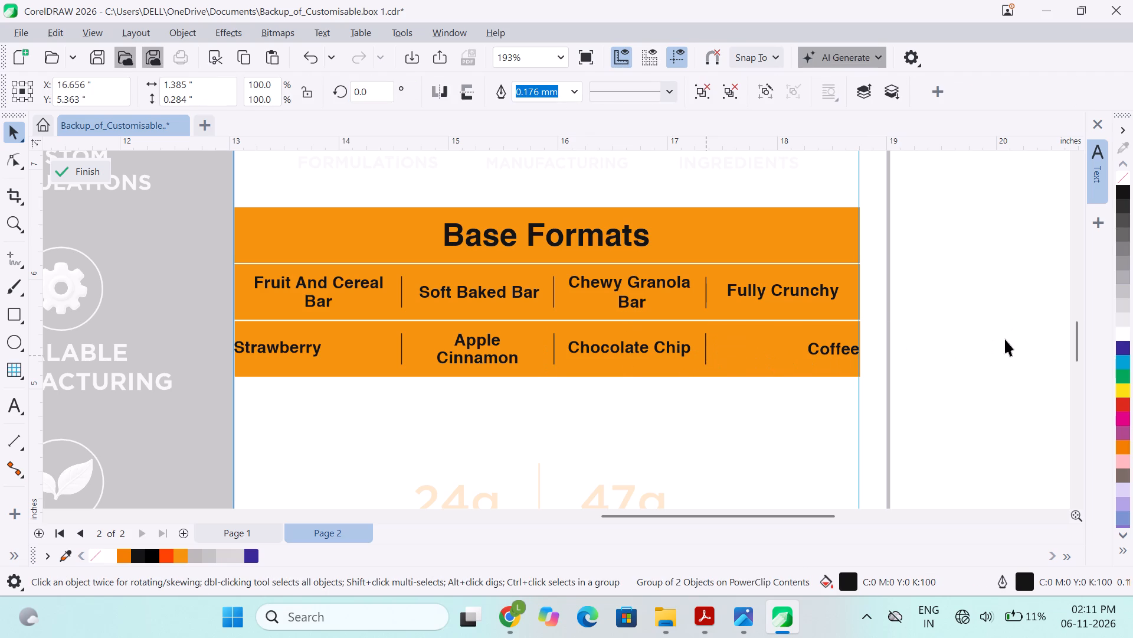
{"action": "left_click", "coordinate": [1005, 339]}
Ungroup the first-row labels and dividers, from "Fruit And Cereal Bar" to "Fully Crunchy".
{"action": "left_click", "coordinate": [821, 348]}
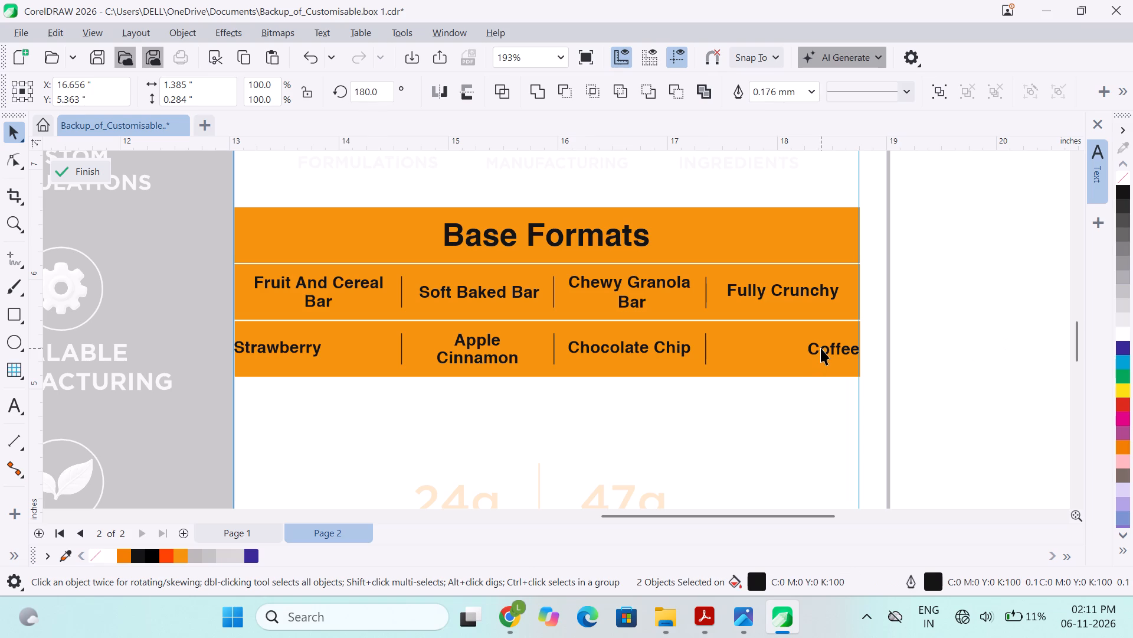
{"action": "left_click", "coordinate": [747, 295]}
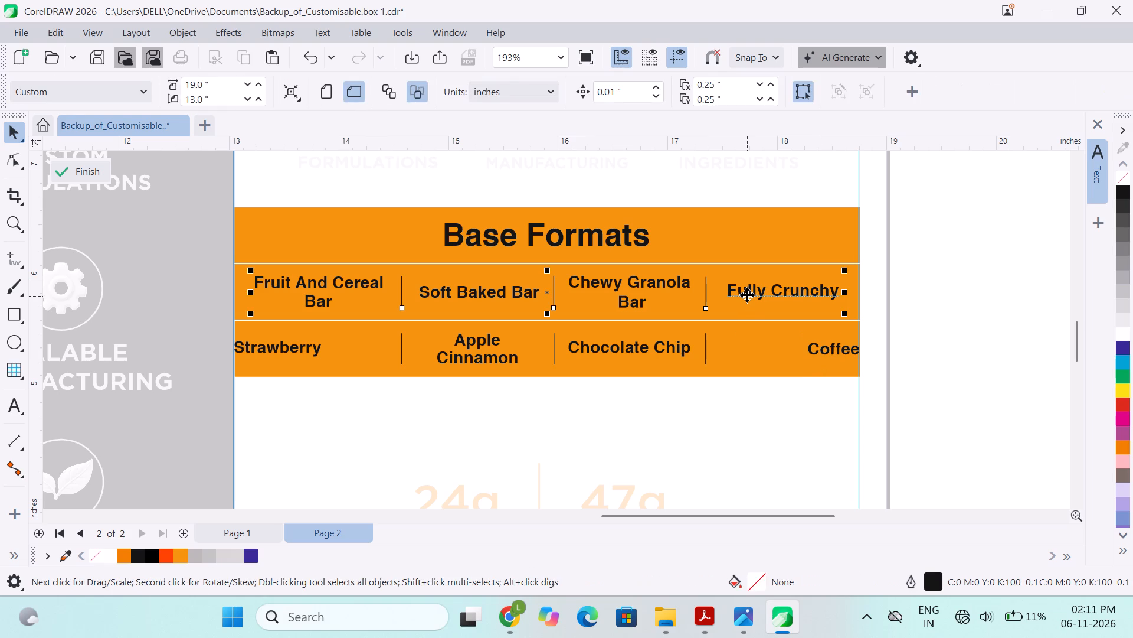
{"action": "key", "text": "ctrl+u"}
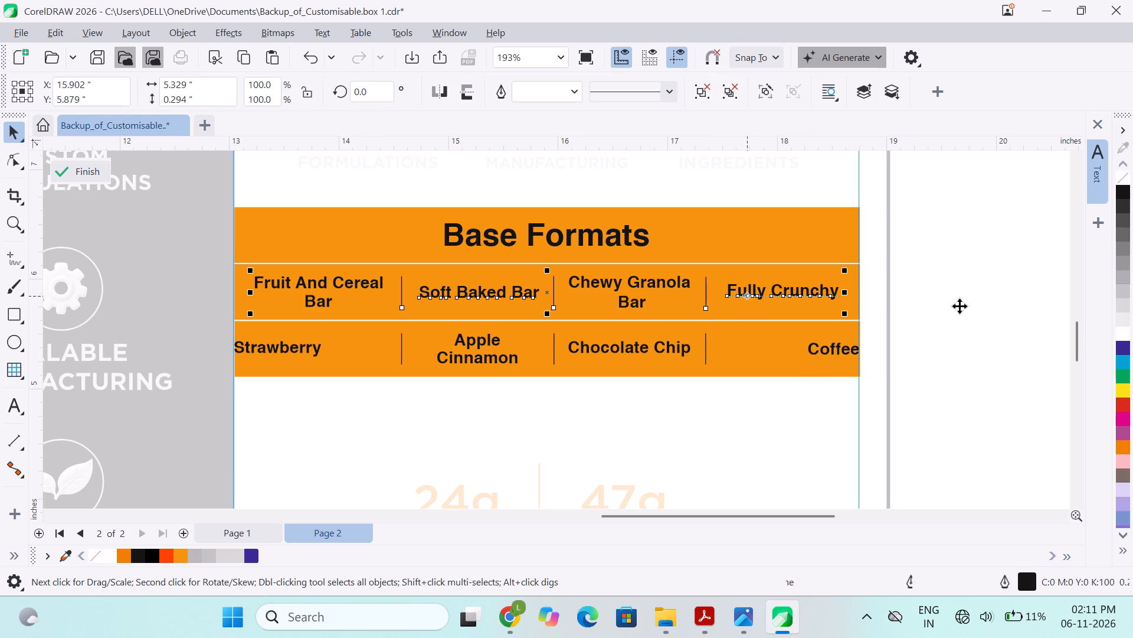
{"action": "left_click", "coordinate": [960, 306]}
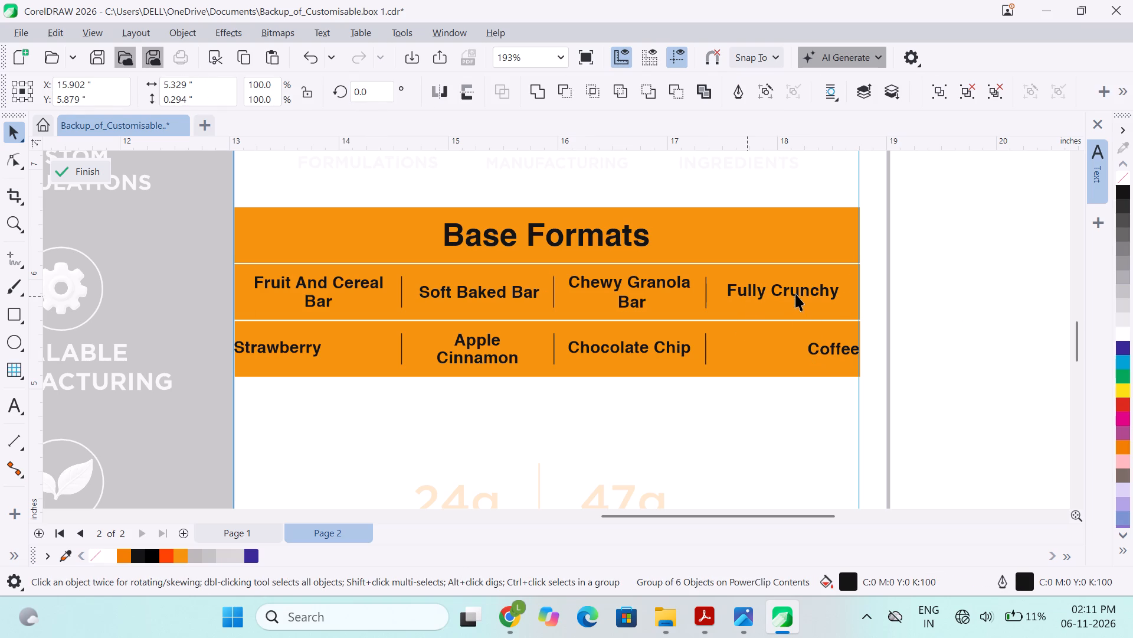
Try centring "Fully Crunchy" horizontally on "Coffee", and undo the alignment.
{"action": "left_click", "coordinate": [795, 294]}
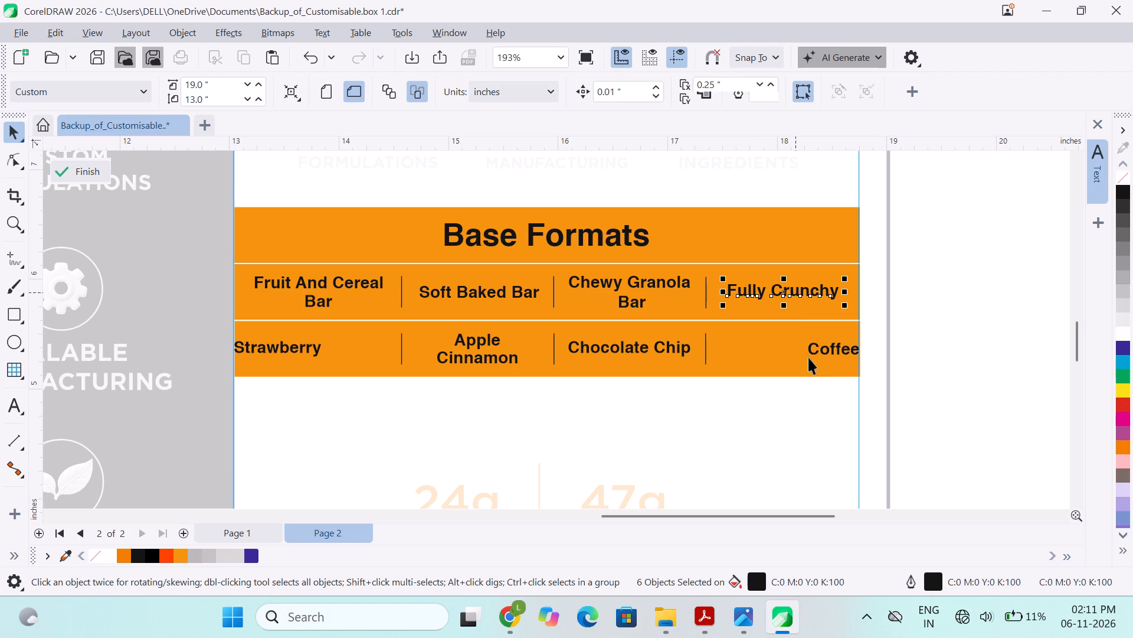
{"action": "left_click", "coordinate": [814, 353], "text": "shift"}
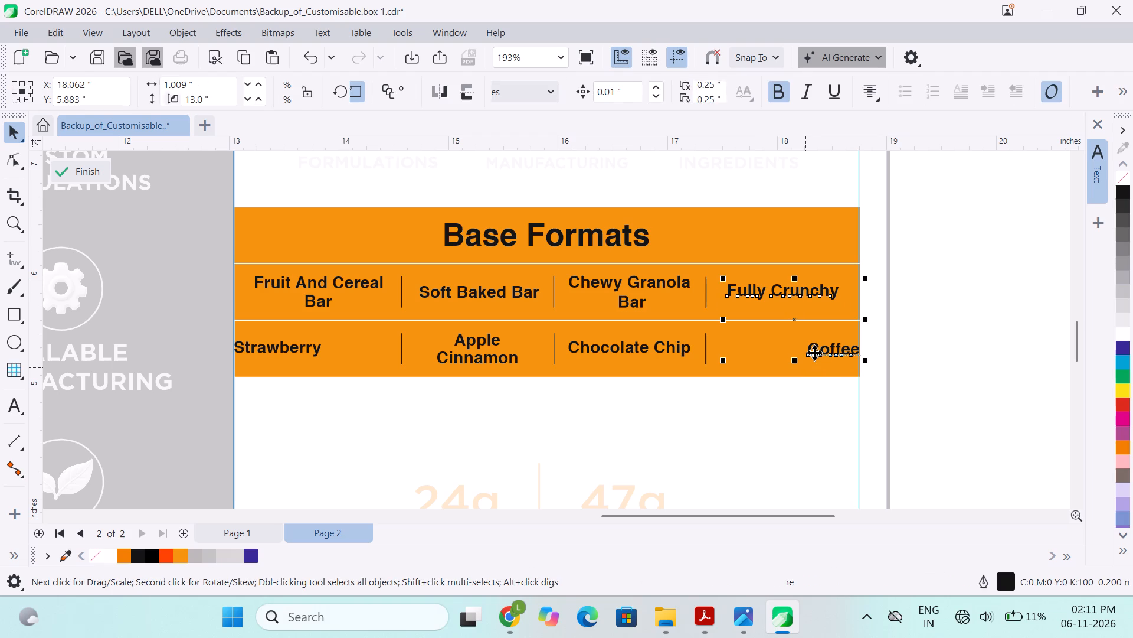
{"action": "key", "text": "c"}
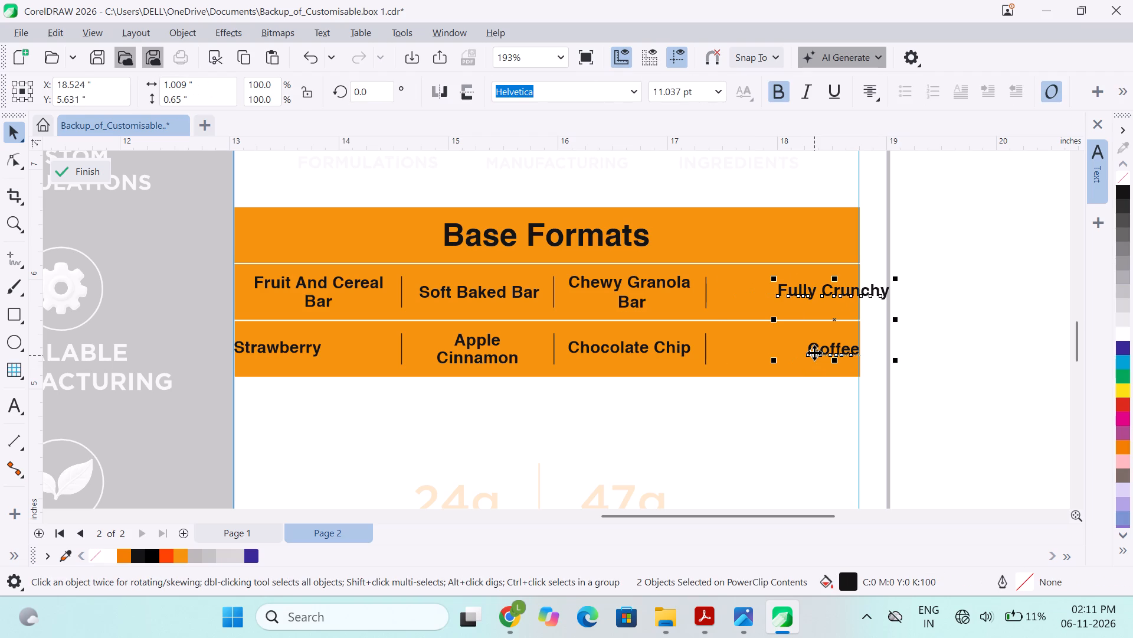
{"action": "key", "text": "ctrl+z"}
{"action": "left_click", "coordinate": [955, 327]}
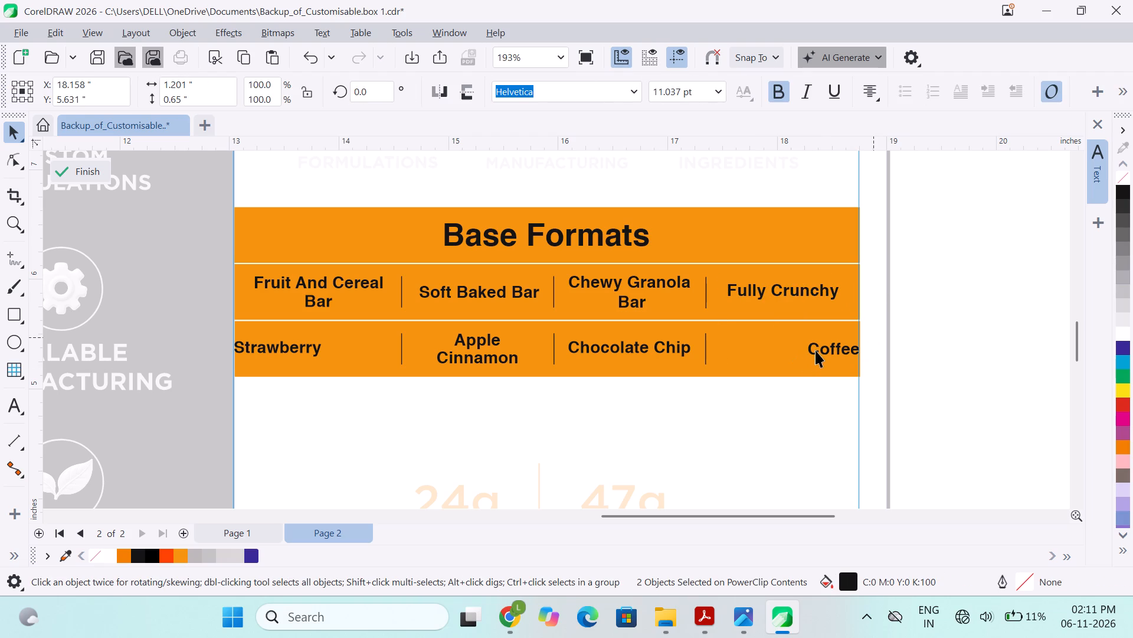
Centre the "Coffee" label horizontally beneath "Fully Crunchy" in the last column.
{"action": "left_click", "coordinate": [816, 353]}
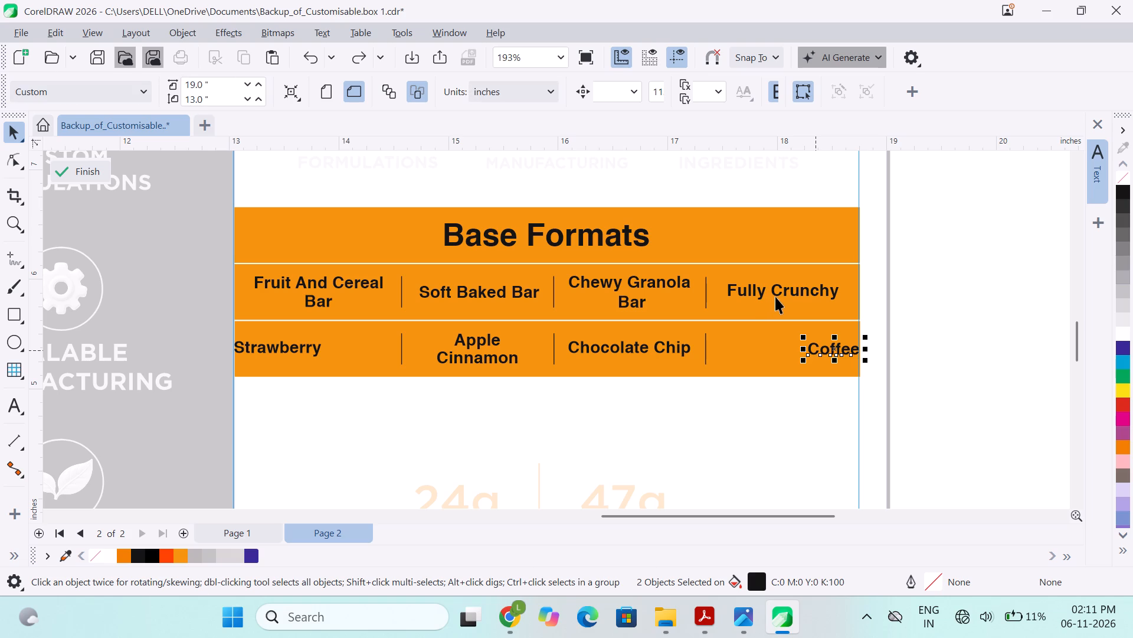
{"action": "left_click", "coordinate": [778, 294], "text": "shift"}
{"action": "key", "text": "c"}
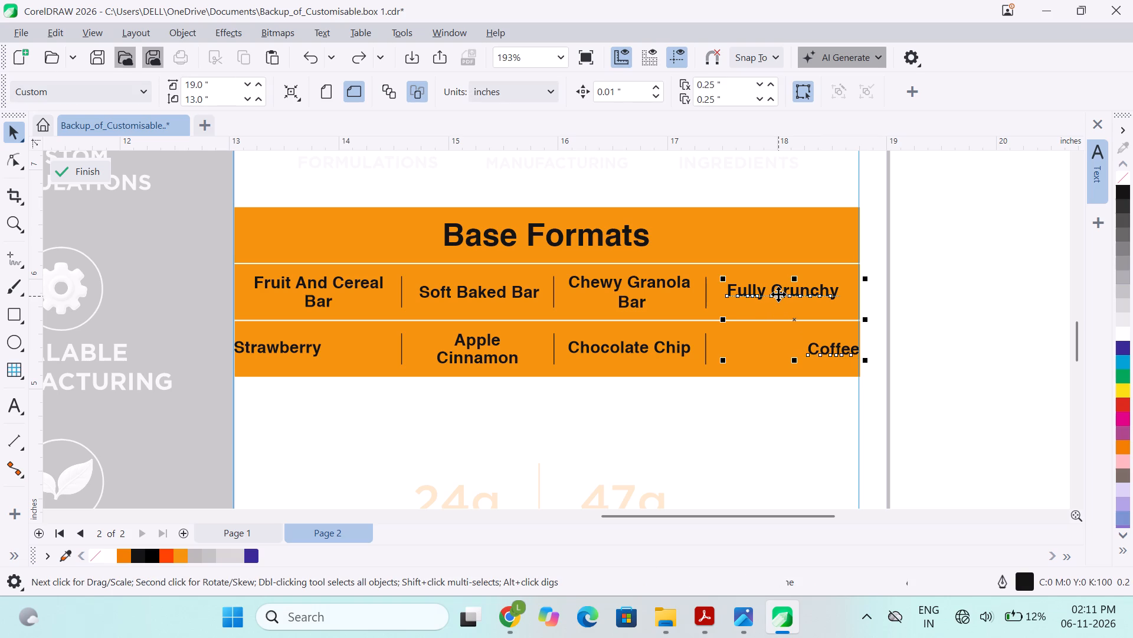
{"action": "left_click", "coordinate": [912, 291]}
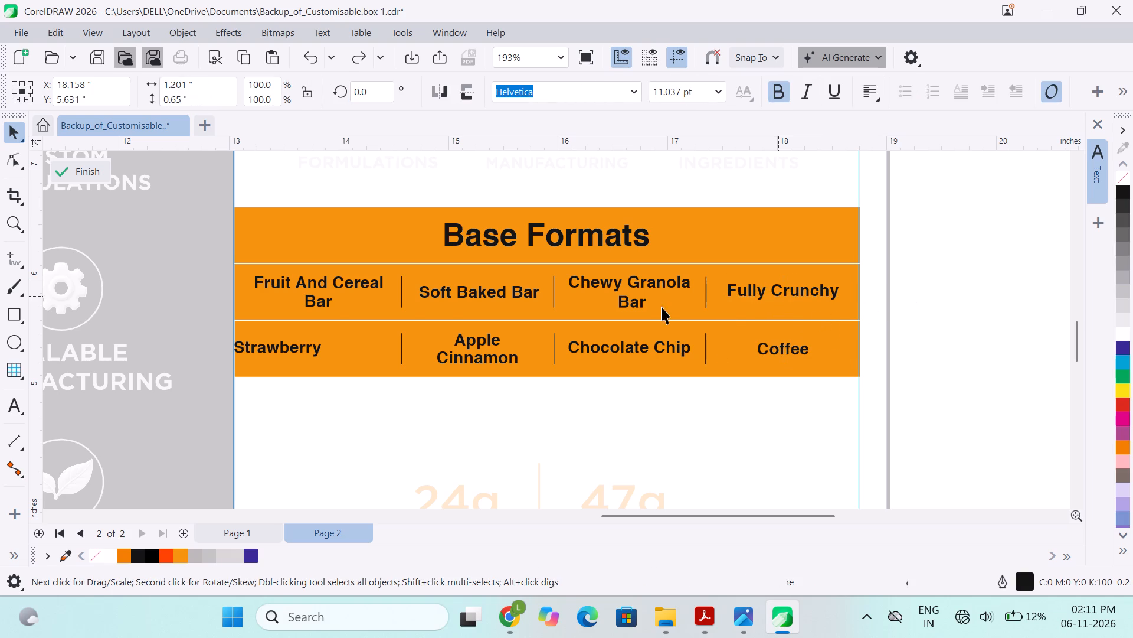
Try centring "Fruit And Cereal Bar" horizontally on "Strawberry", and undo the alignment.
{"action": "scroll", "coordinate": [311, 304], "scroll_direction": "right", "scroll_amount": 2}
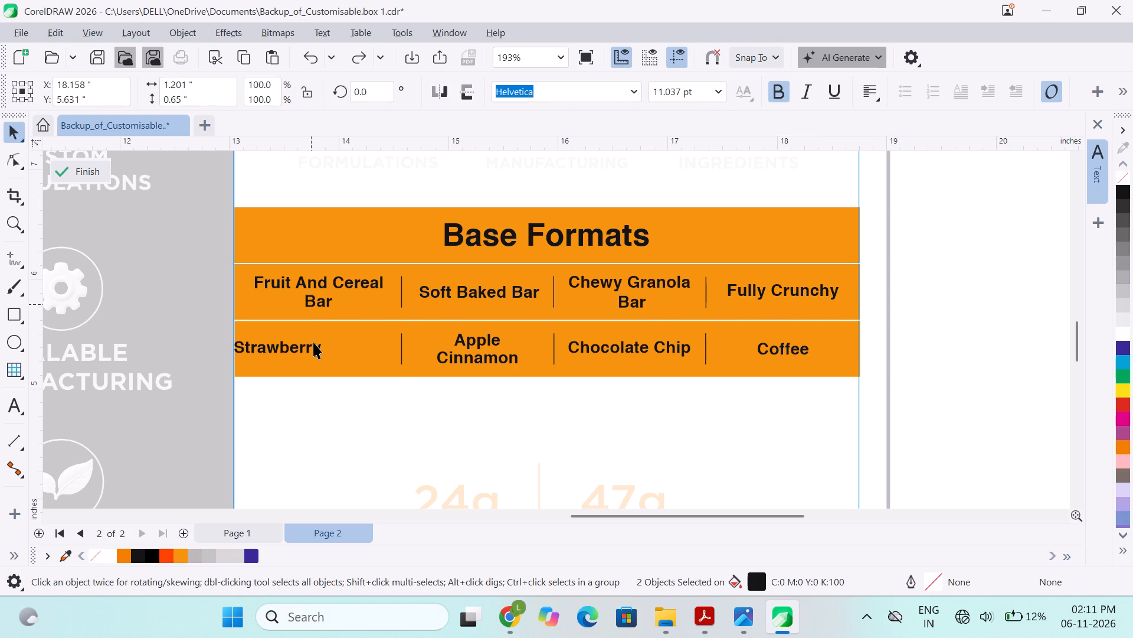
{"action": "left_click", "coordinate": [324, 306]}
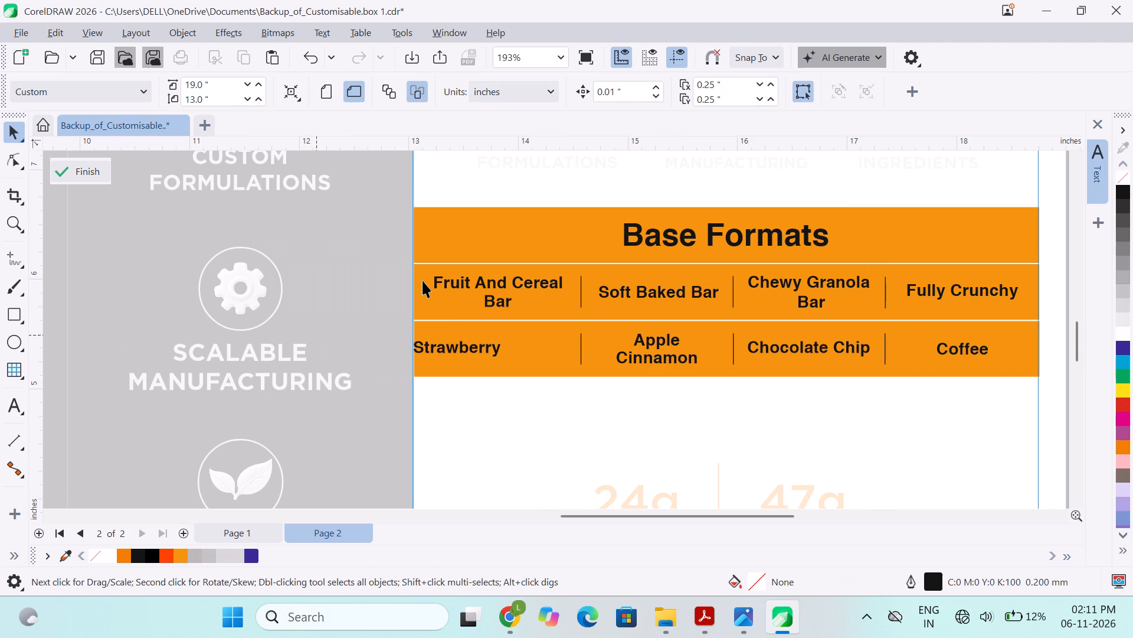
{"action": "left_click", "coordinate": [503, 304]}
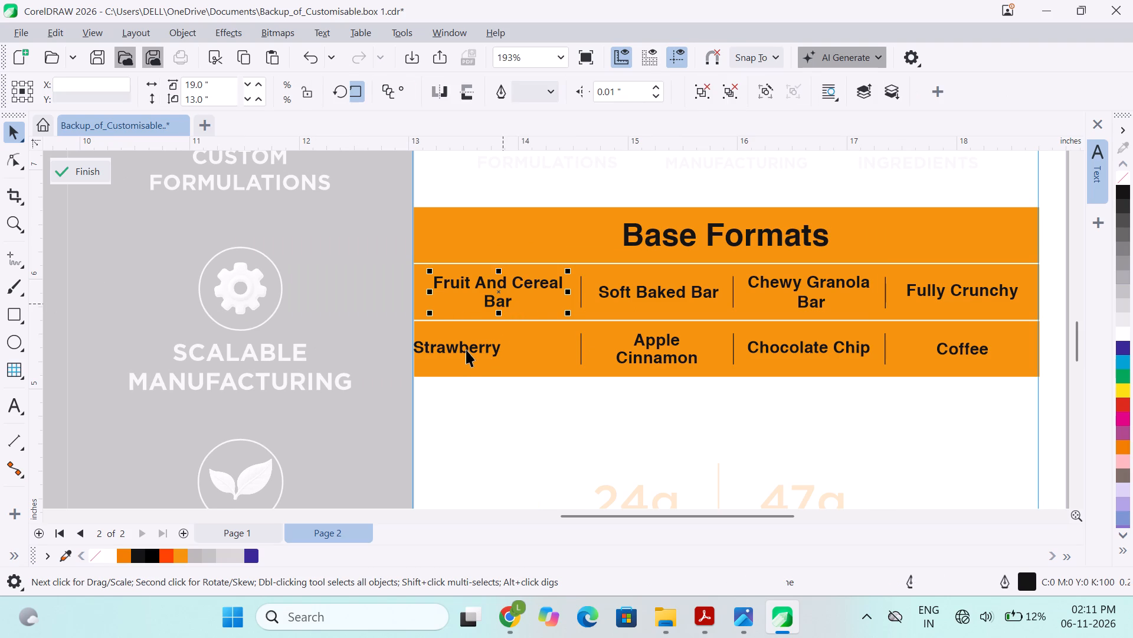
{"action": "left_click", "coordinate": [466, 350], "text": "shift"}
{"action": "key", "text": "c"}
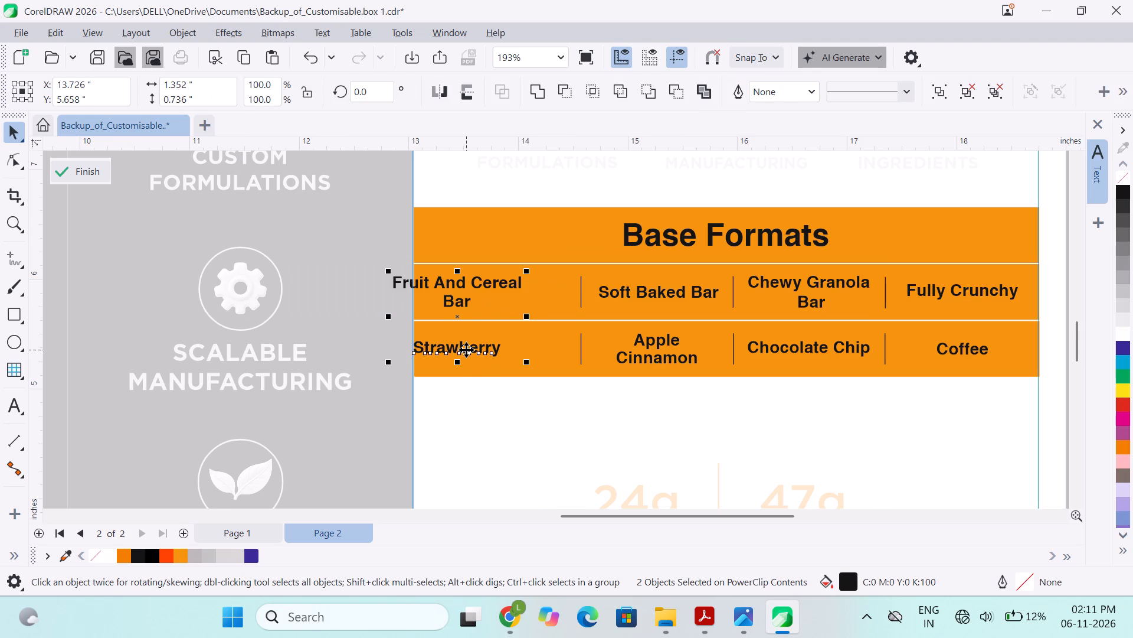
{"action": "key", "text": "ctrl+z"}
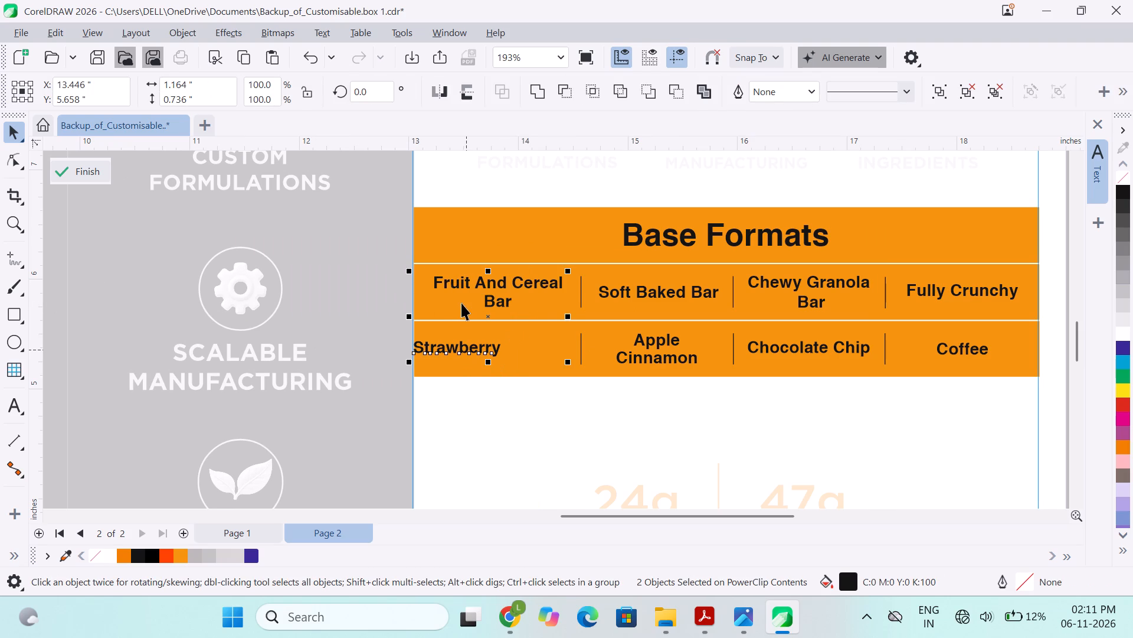
Centre the "Strawberry" label horizontally beneath "Fruit And Cereal Bar" in the first column and clear the selection.
{"action": "left_click", "coordinate": [461, 303]}
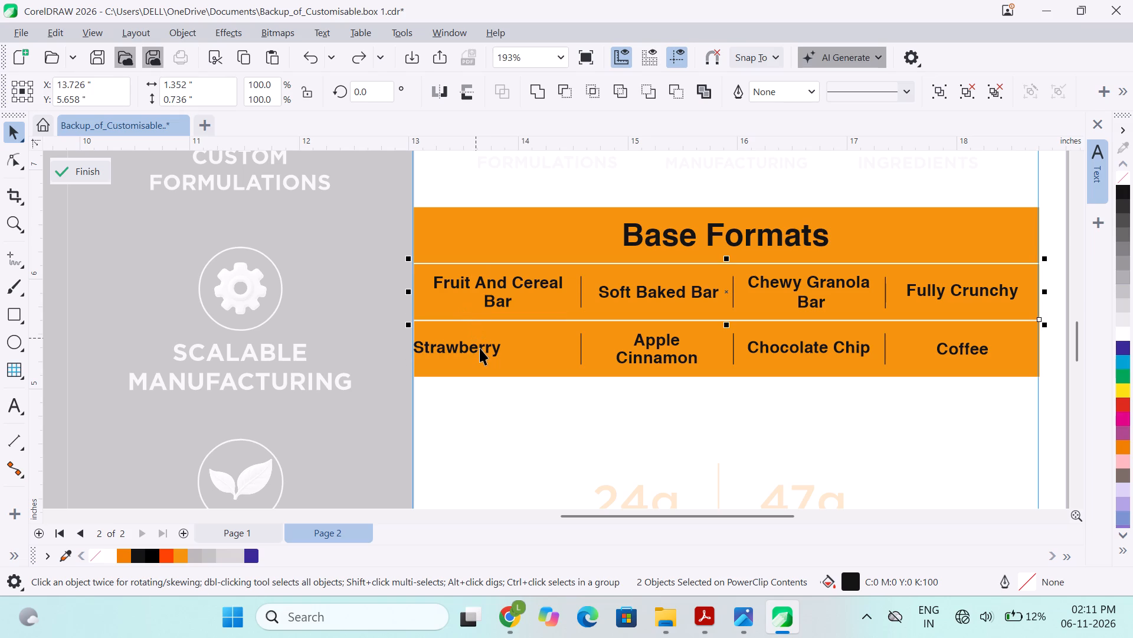
{"action": "left_click", "coordinate": [480, 348]}
{"action": "left_click", "coordinate": [492, 305], "text": "shift"}
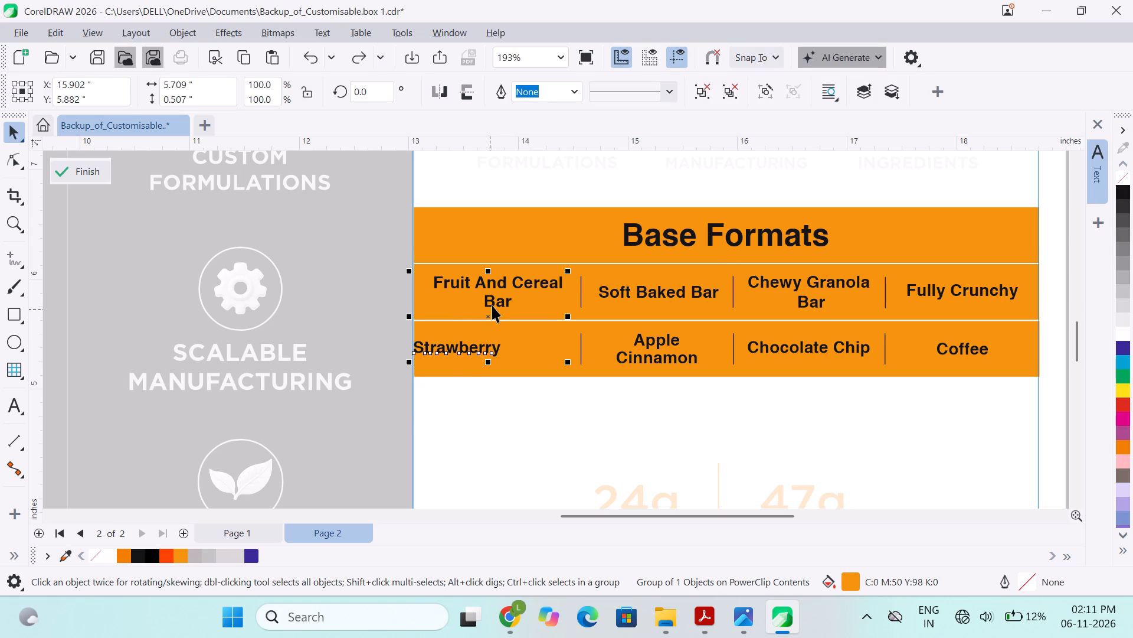
{"action": "key", "text": "c"}
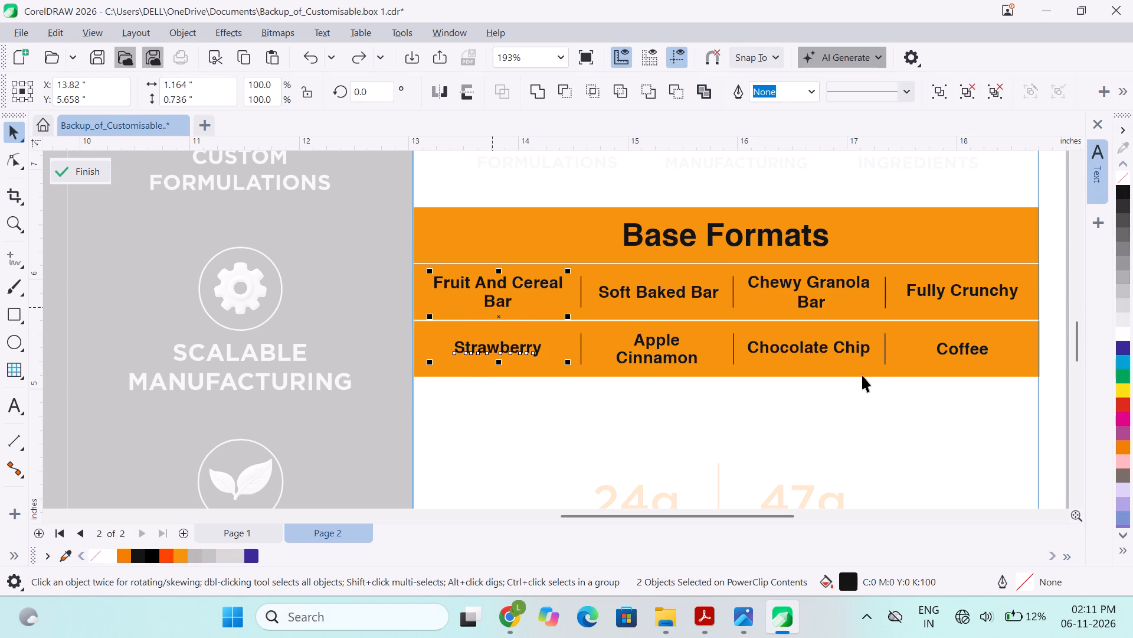
{"action": "scroll", "coordinate": [583, 306], "scroll_direction": "down", "scroll_amount": 2, "text": "ctrl"}
{"action": "scroll", "coordinate": [603, 399], "scroll_direction": "down", "scroll_amount": 3, "text": "ctrl"}
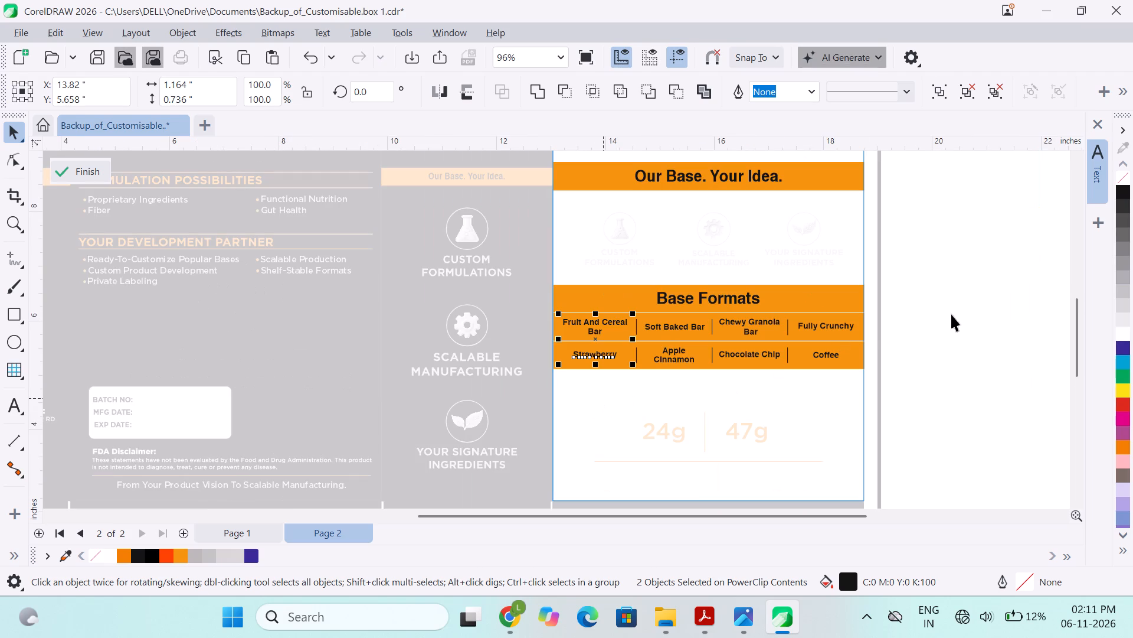
{"action": "left_click", "coordinate": [944, 314]}
Check the spacing of both Base Formats rows and finish editing the panel's PowerClip contents.
{"action": "scroll", "coordinate": [979, 351], "scroll_direction": "down", "scroll_amount": 1}
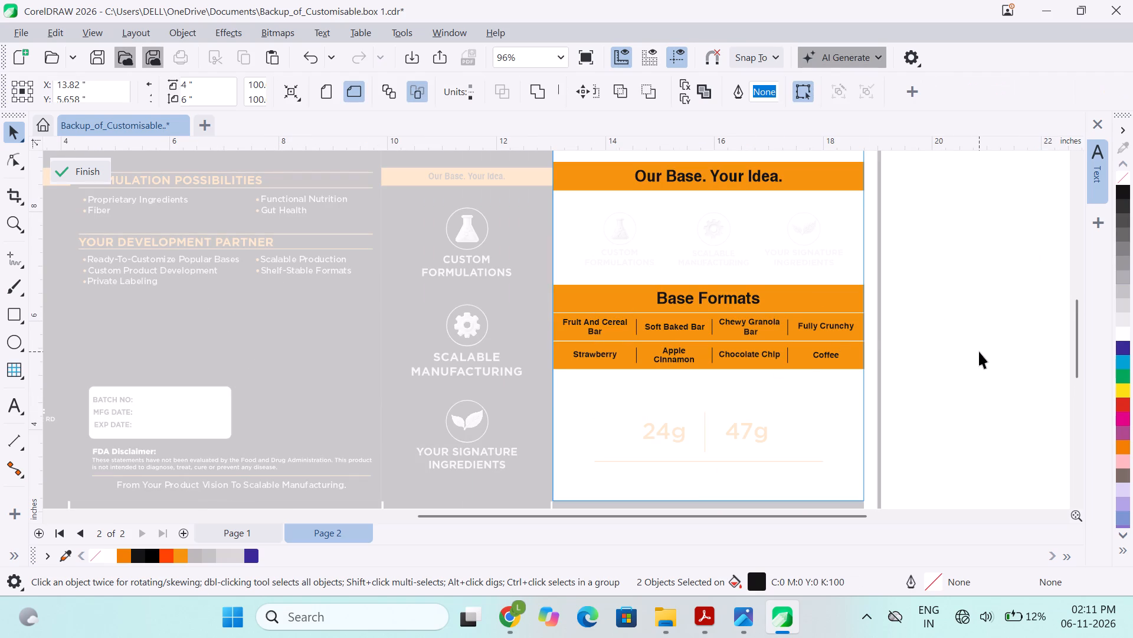
{"action": "scroll", "coordinate": [979, 351], "scroll_direction": "down", "scroll_amount": 1}
{"action": "scroll", "coordinate": [796, 363], "scroll_direction": "up", "scroll_amount": 6, "text": "ctrl"}
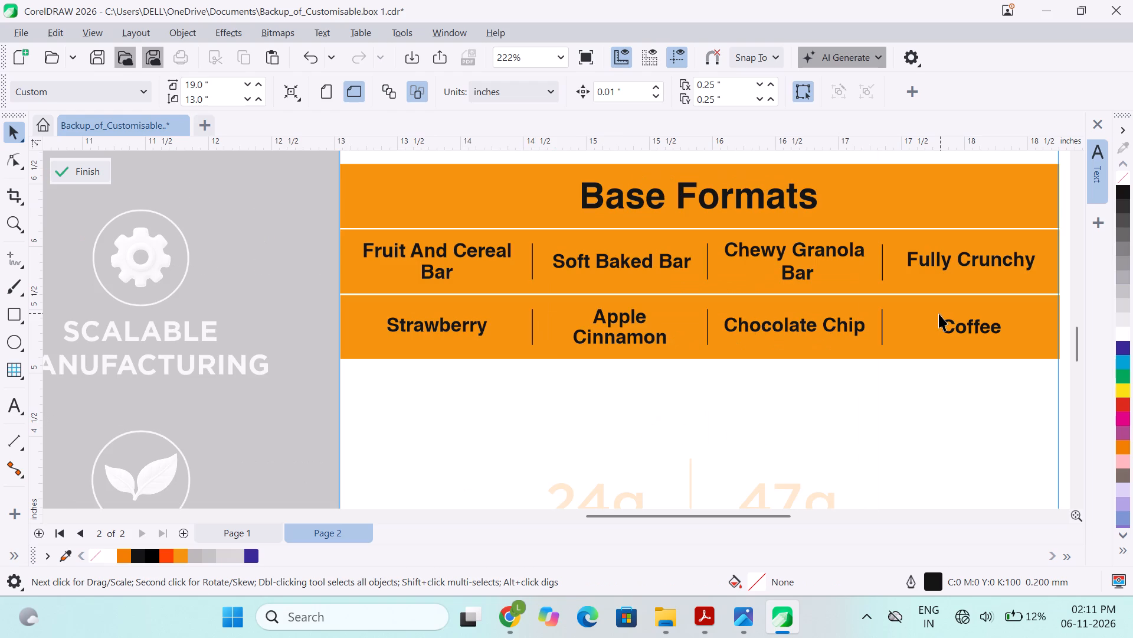
{"action": "scroll", "coordinate": [939, 314], "scroll_direction": "left", "scroll_amount": 1}
{"action": "scroll", "coordinate": [939, 314], "scroll_direction": "down", "scroll_amount": 2, "text": "ctrl"}
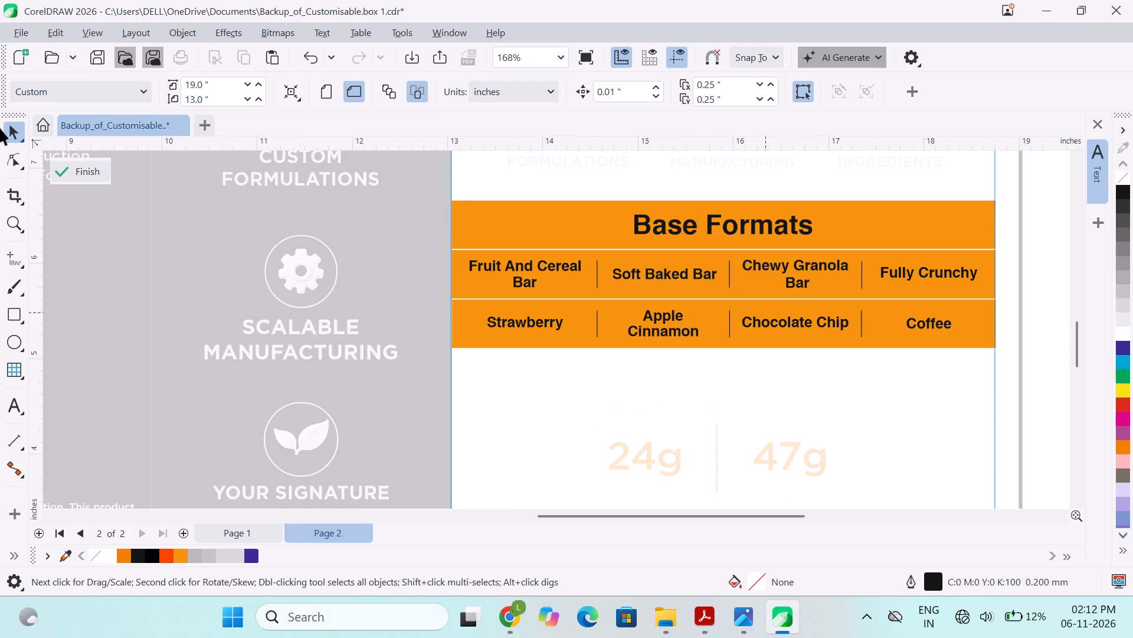
{"action": "left_click", "coordinate": [64, 167]}
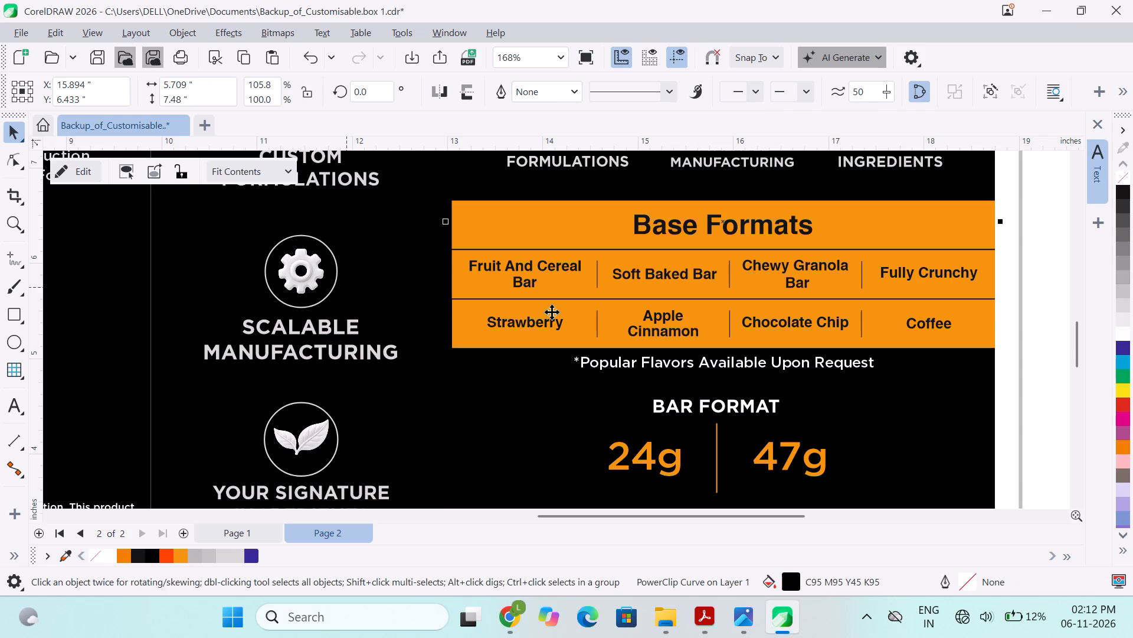
{"action": "scroll", "coordinate": [552, 312], "scroll_direction": "down", "scroll_amount": 2, "text": "ctrl"}
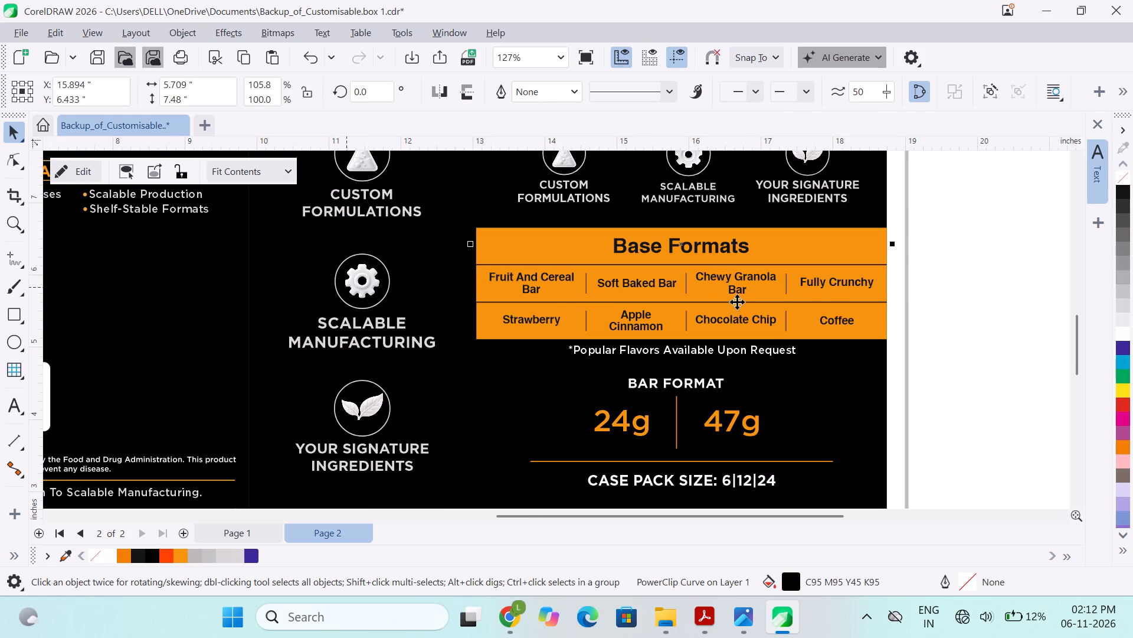
{"action": "left_click", "coordinate": [987, 287]}
{"action": "left_click", "coordinate": [941, 269]}
Compare the Base Formats table on Page 1 with the revised one on Page 2.
{"action": "left_click", "coordinate": [246, 531]}
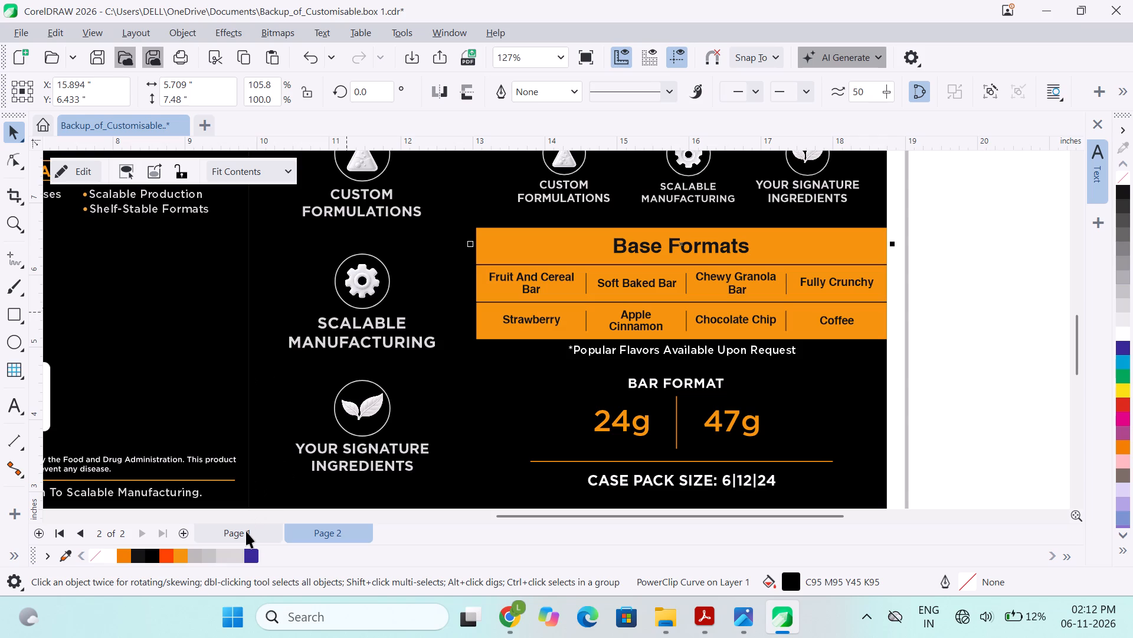
{"action": "left_click", "coordinate": [246, 531]}
{"action": "scroll", "coordinate": [246, 531], "scroll_direction": "down", "scroll_amount": 1}
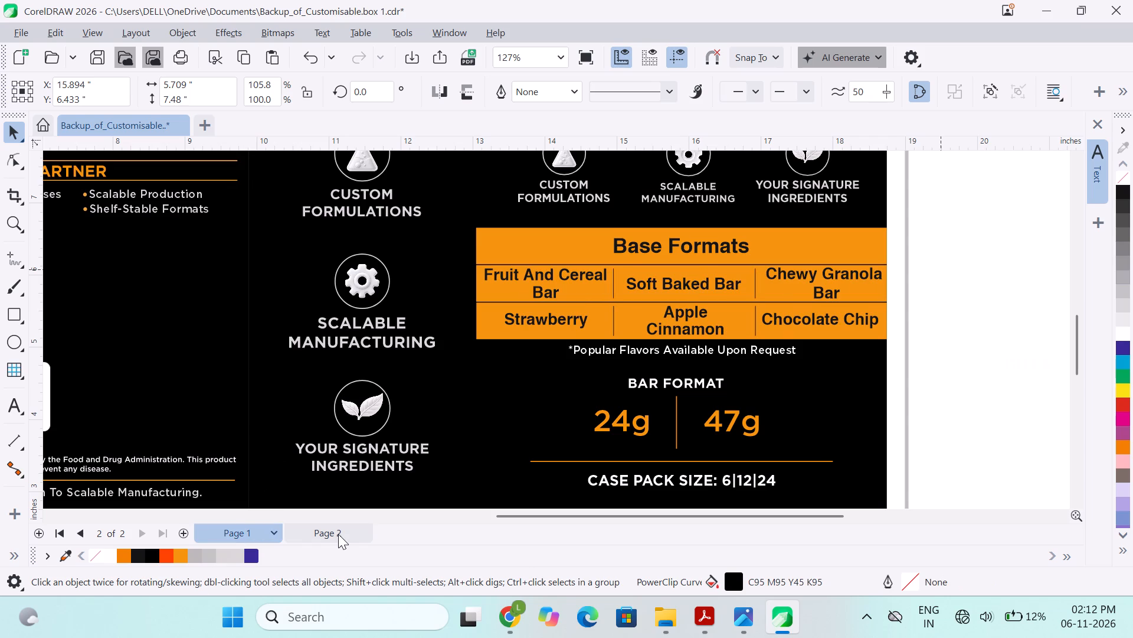
{"action": "left_click", "coordinate": [338, 534]}
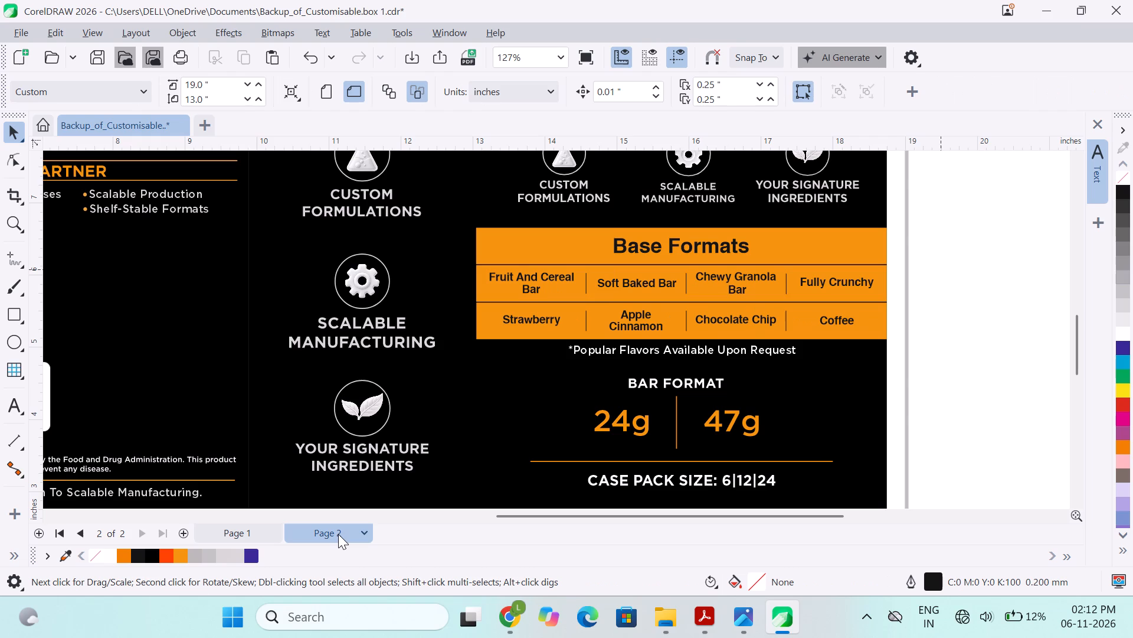
{"action": "scroll", "coordinate": [511, 300], "scroll_direction": "down", "scroll_amount": 4, "text": "ctrl"}
{"action": "scroll", "coordinate": [750, 129], "scroll_direction": "down", "scroll_amount": 1, "text": "ctrl"}
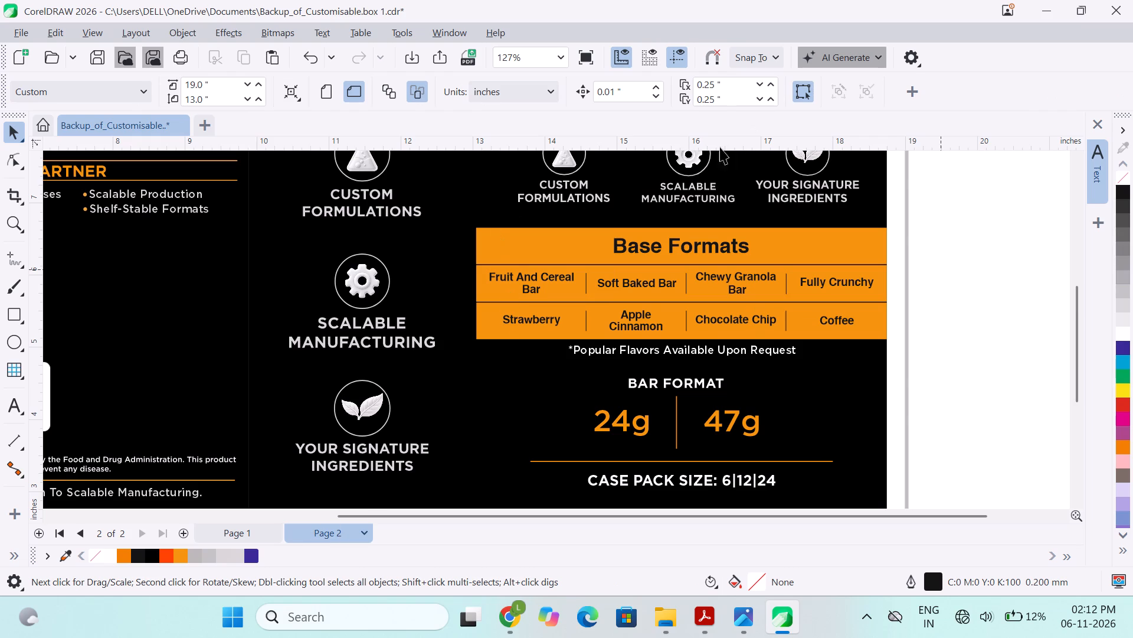
{"action": "scroll", "coordinate": [408, 170], "scroll_direction": "down", "scroll_amount": 1}
Save the box artwork document.
{"action": "key", "text": "ctrl+s"}
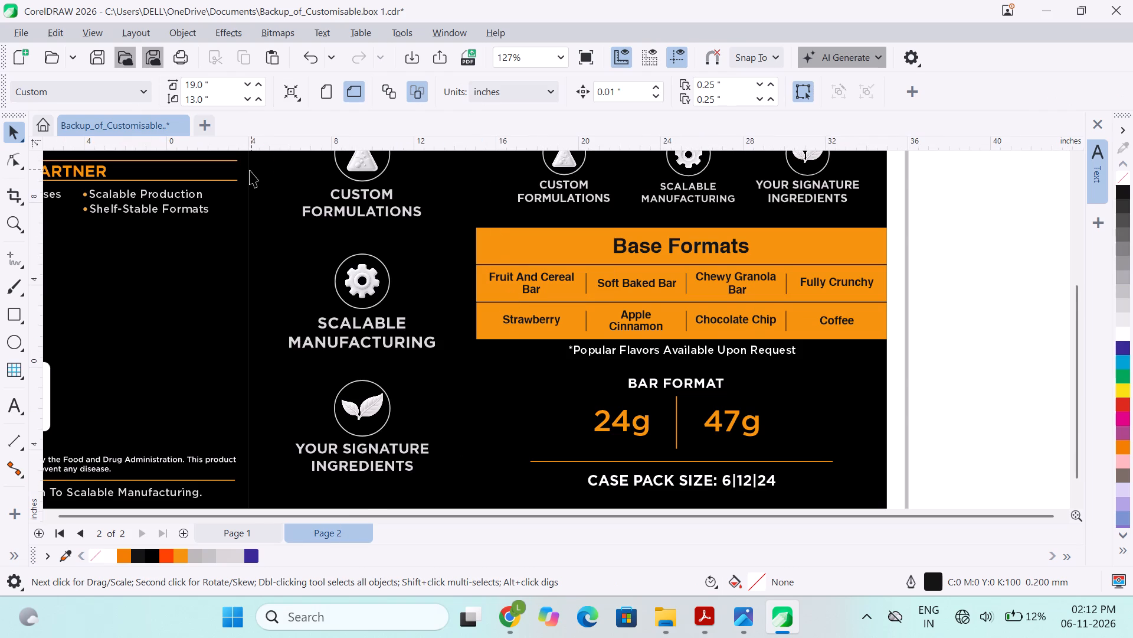
{"action": "key", "text": "ctrl+s"}
{"action": "key", "text": "ctrl+s"}
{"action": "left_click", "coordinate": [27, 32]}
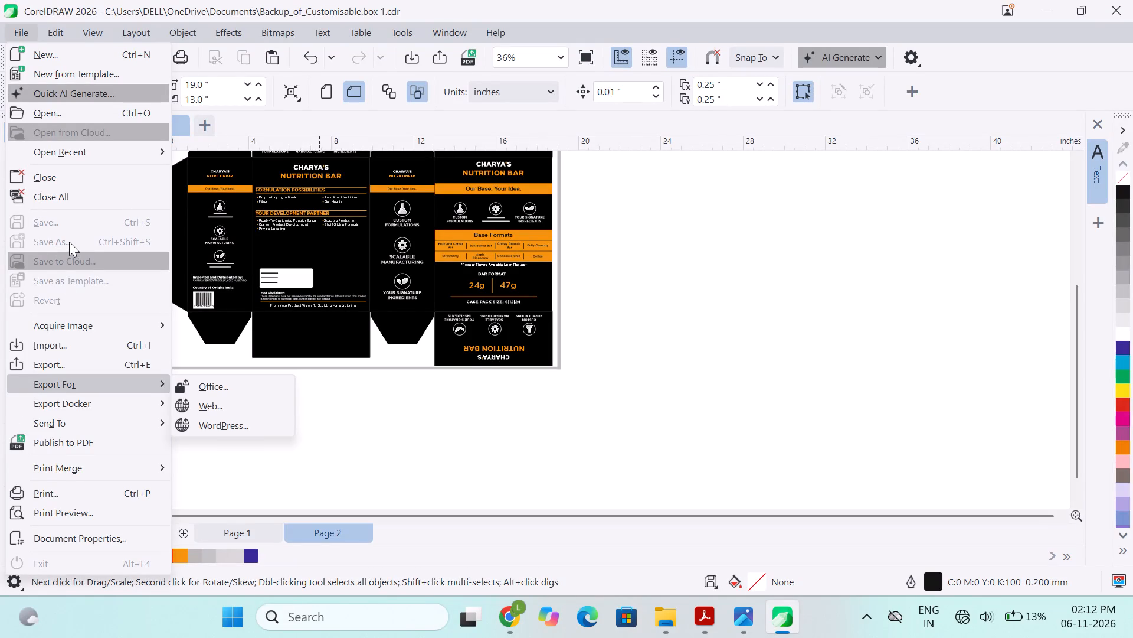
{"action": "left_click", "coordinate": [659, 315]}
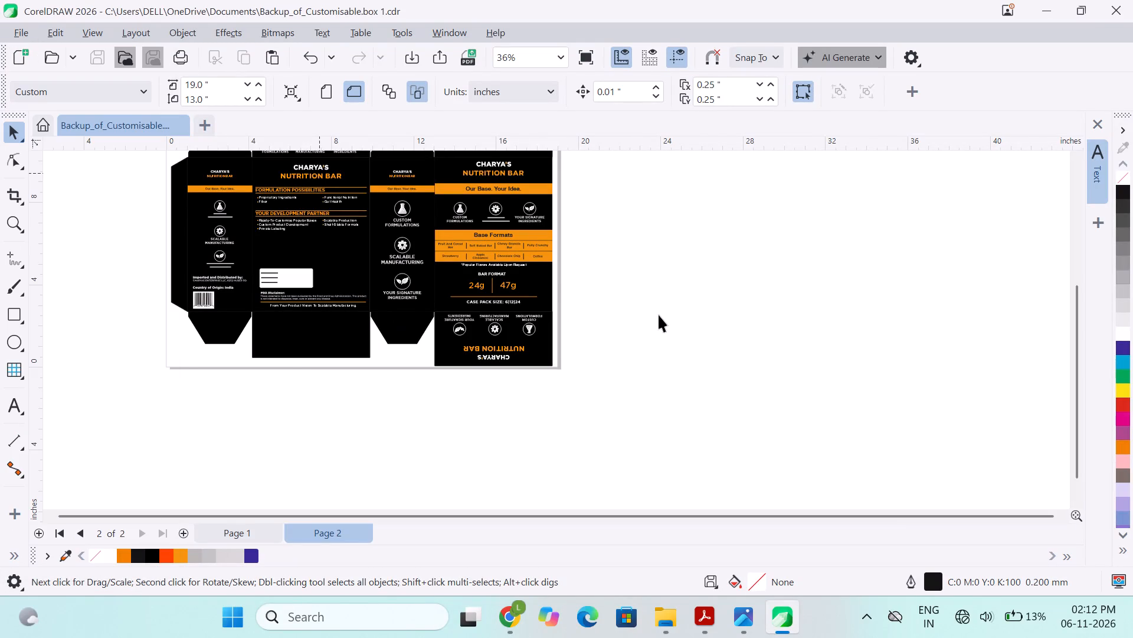
Examine the whole box layout on Page 2, including the Base Formats table up close.
{"action": "scroll", "coordinate": [571, 294], "scroll_direction": "up", "scroll_amount": 1}
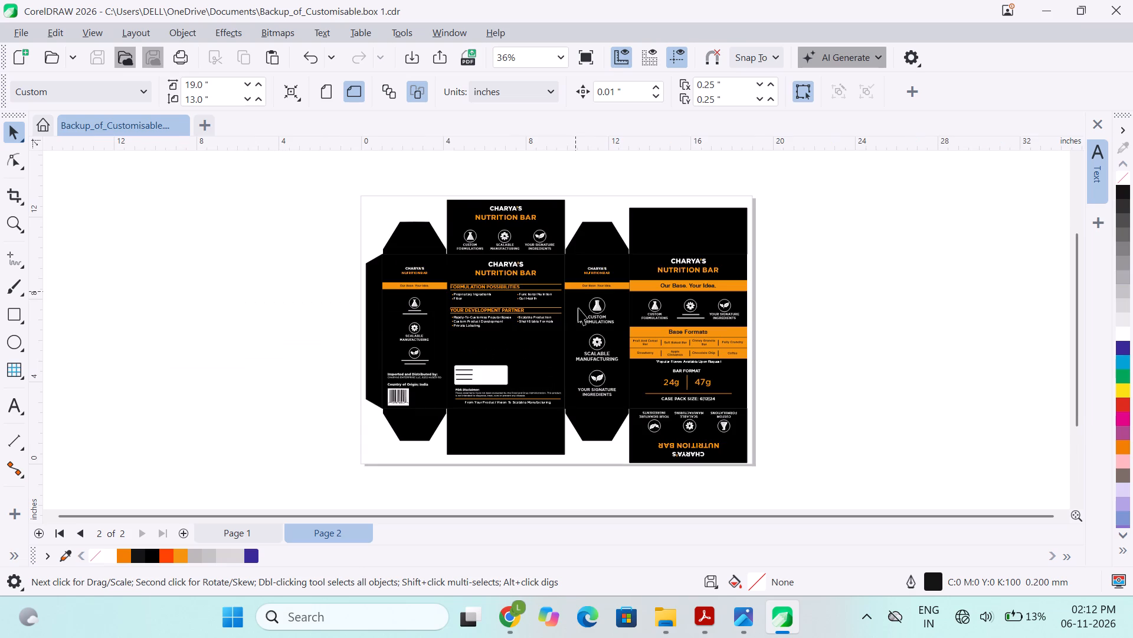
{"action": "left_click", "coordinate": [313, 338]}
{"action": "scroll", "coordinate": [752, 352], "scroll_direction": "up", "scroll_amount": 2, "text": "ctrl"}
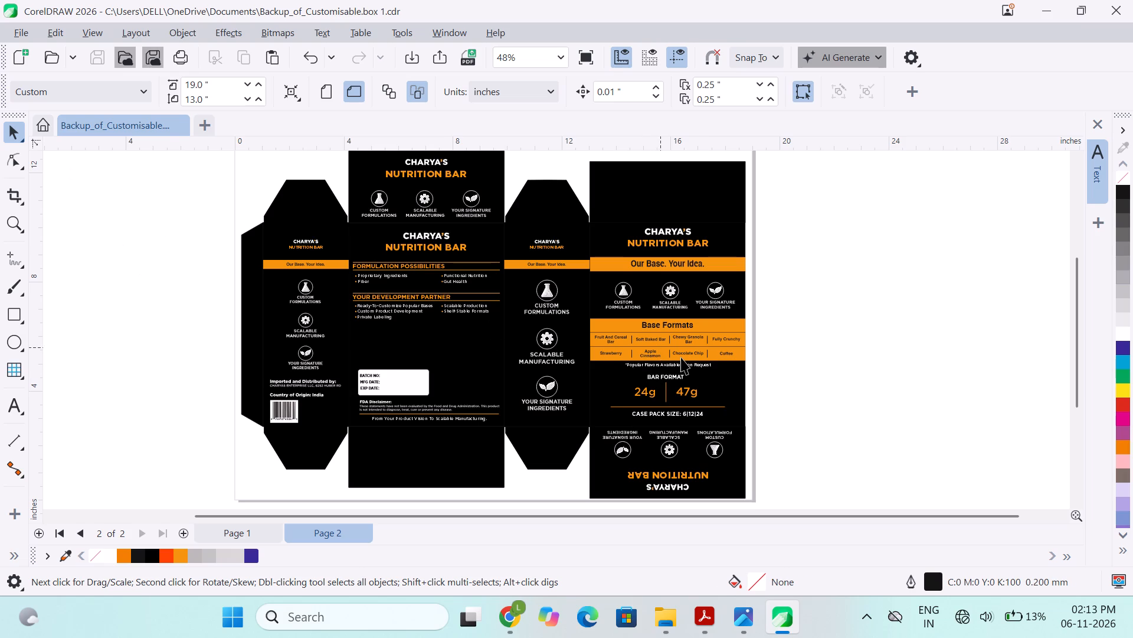
{"action": "scroll", "coordinate": [681, 357], "scroll_direction": "up", "scroll_amount": 1, "text": "ctrl"}
{"action": "scroll", "coordinate": [681, 357], "scroll_direction": "up", "scroll_amount": 1}
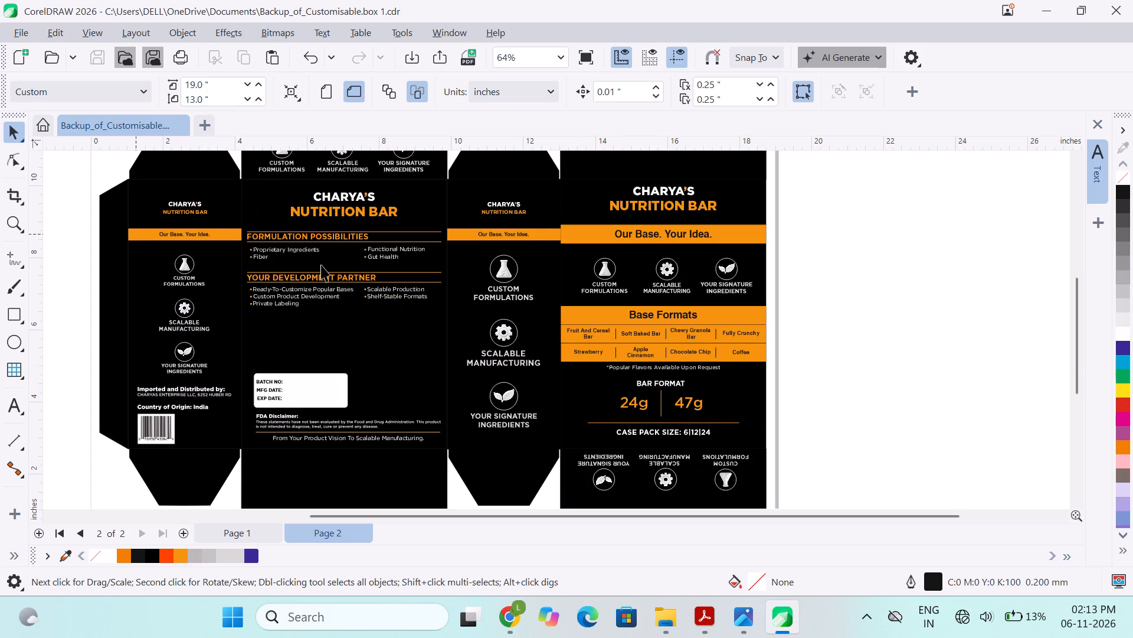
{"action": "scroll", "coordinate": [675, 325], "scroll_direction": "up", "scroll_amount": 2, "text": "ctrl"}
{"action": "scroll", "coordinate": [683, 386], "scroll_direction": "up", "scroll_amount": 5, "text": "ctrl"}
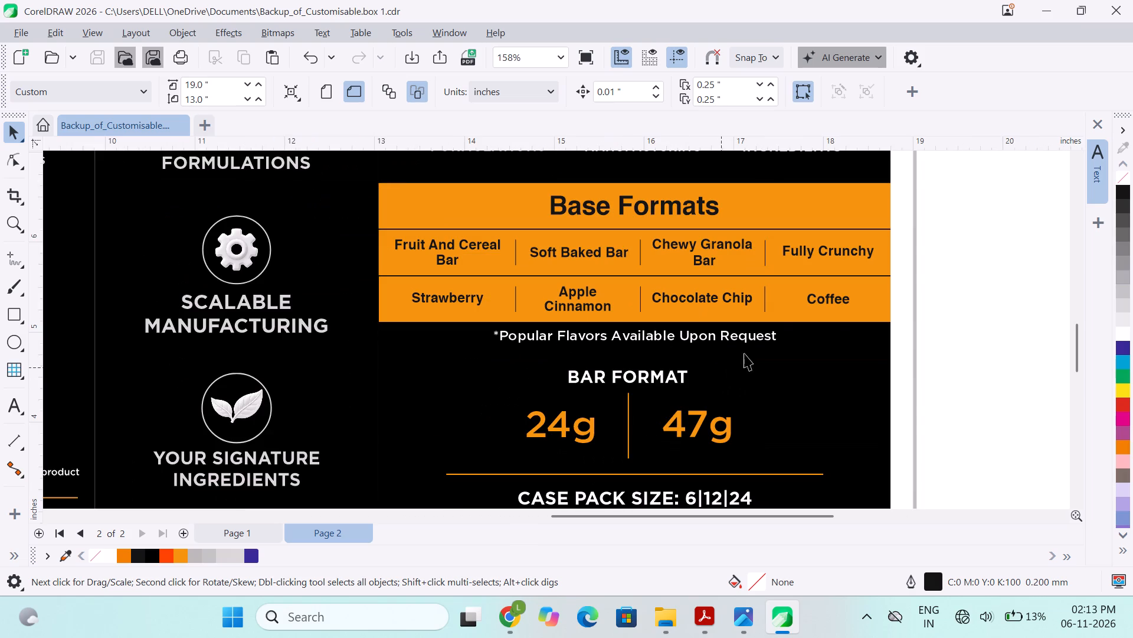
Reopen the panel's PowerClip contents and align the right edge of "Fully Crunchy" with "Coffee" in the last column.
{"action": "left_click", "coordinate": [810, 302]}
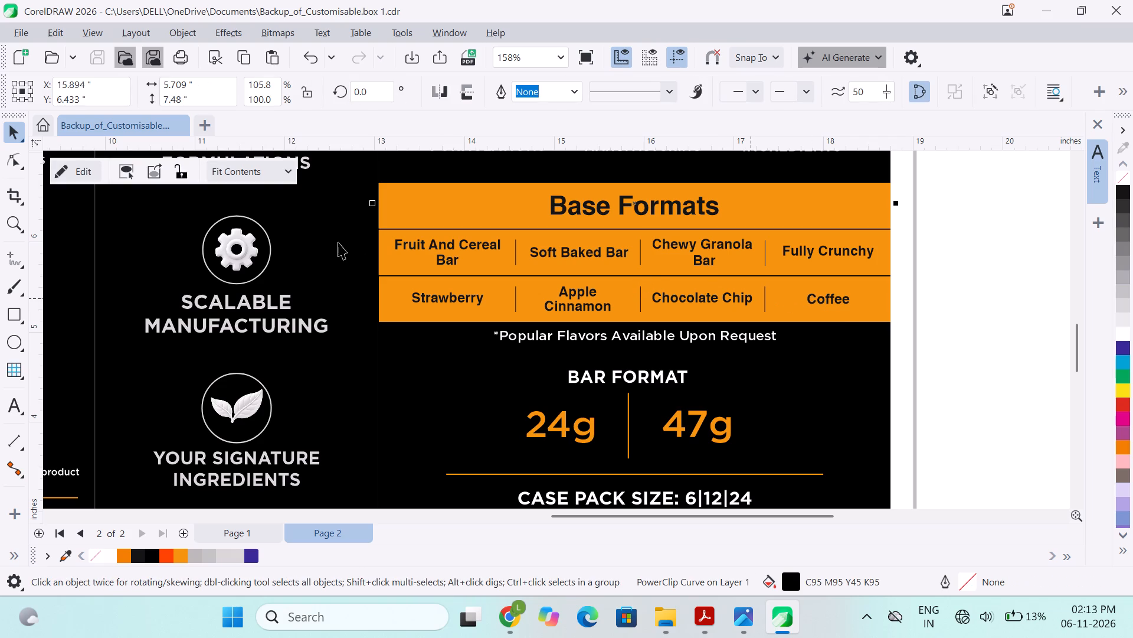
{"action": "left_click", "coordinate": [68, 171]}
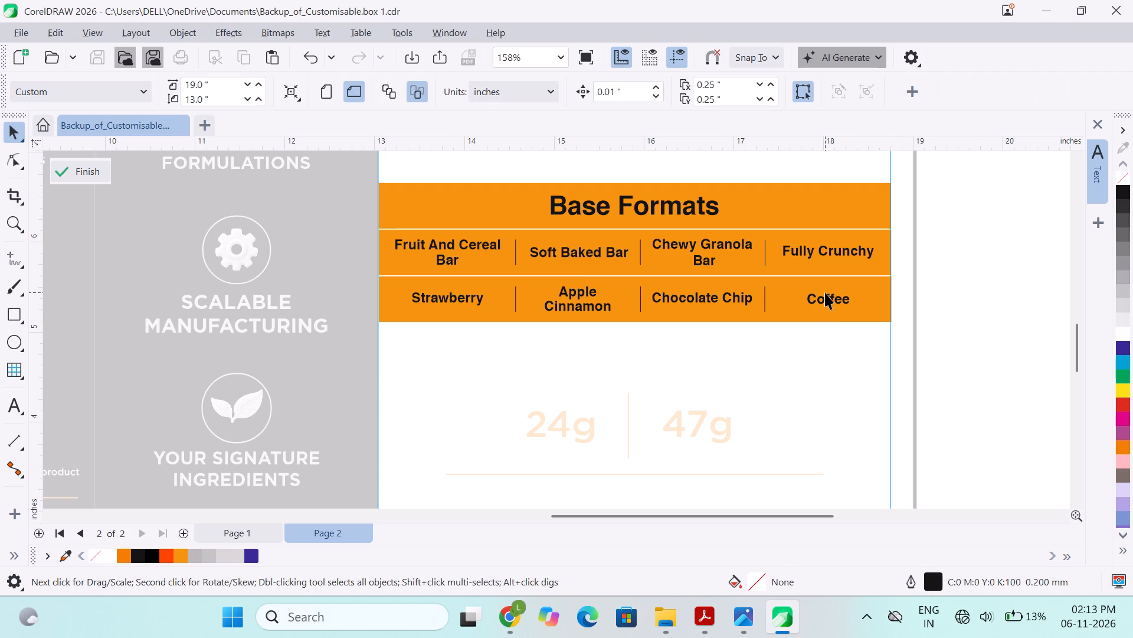
{"action": "left_click", "coordinate": [821, 253]}
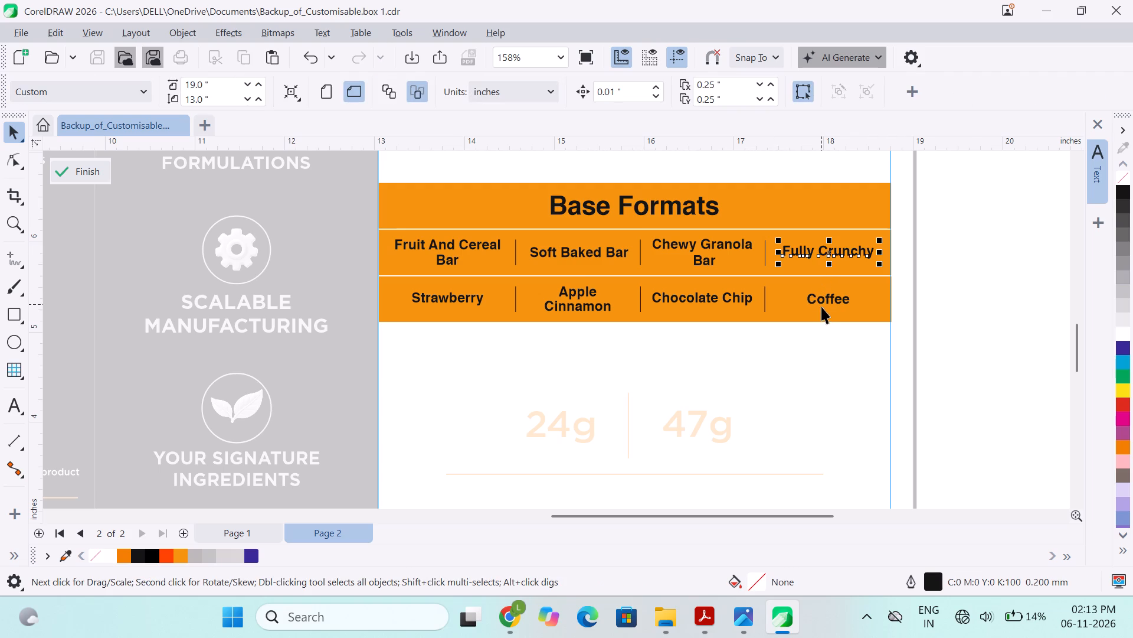
{"action": "left_click", "coordinate": [821, 302], "text": "shift"}
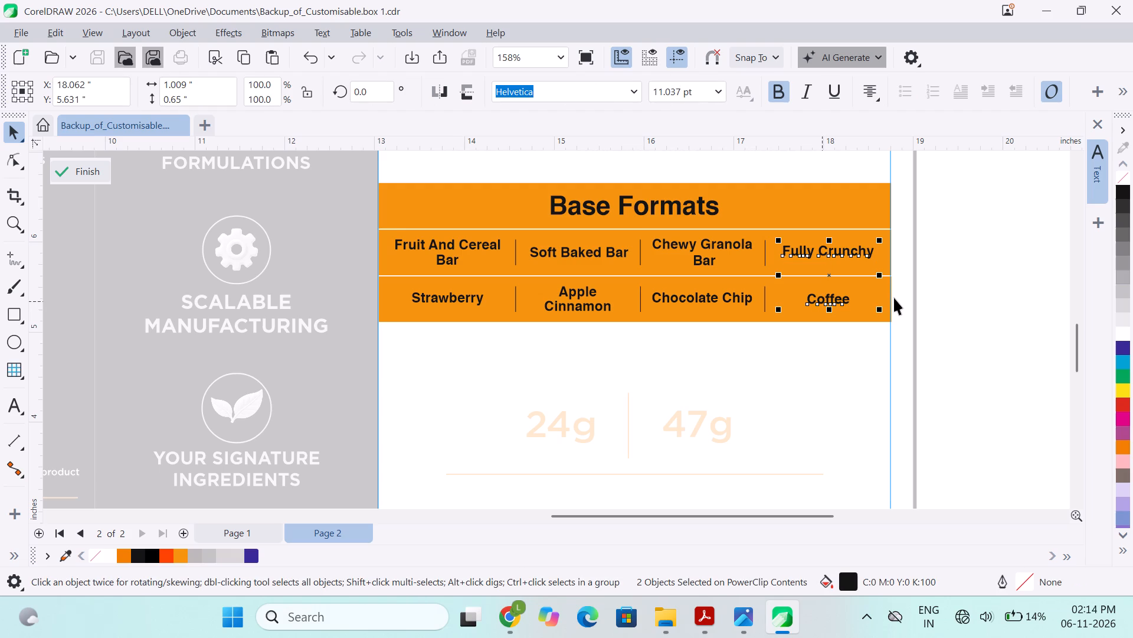
{"action": "key", "text": "r"}
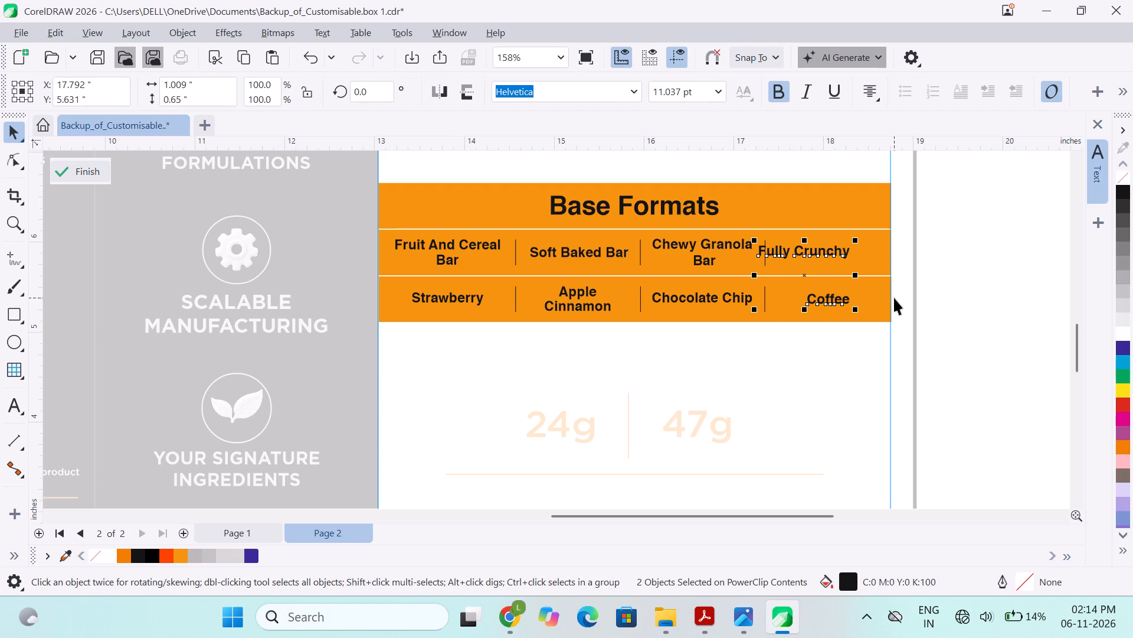
Undo the last alignment of "Fully Crunchy" with "Coffee".
{"action": "key", "text": "ctrl+z"}
{"action": "left_click", "coordinate": [955, 277]}
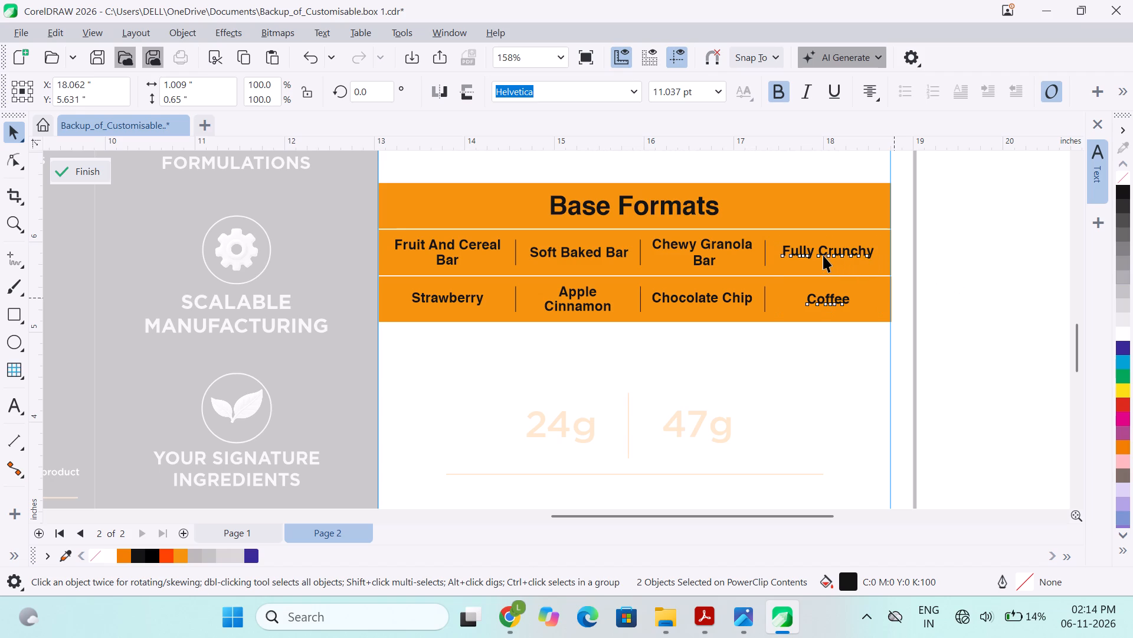
Align "Coffee" with the left edge of "Fully Crunchy" in the last column, after trying its right edge.
{"action": "left_click", "coordinate": [824, 297]}
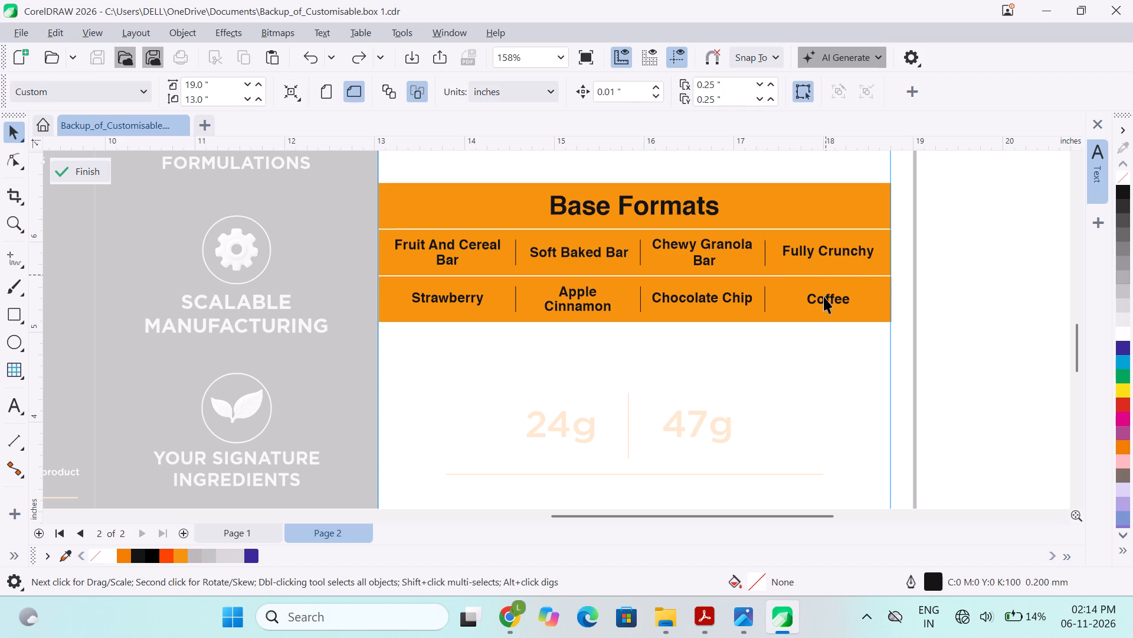
{"action": "left_click", "coordinate": [824, 255], "text": "shift"}
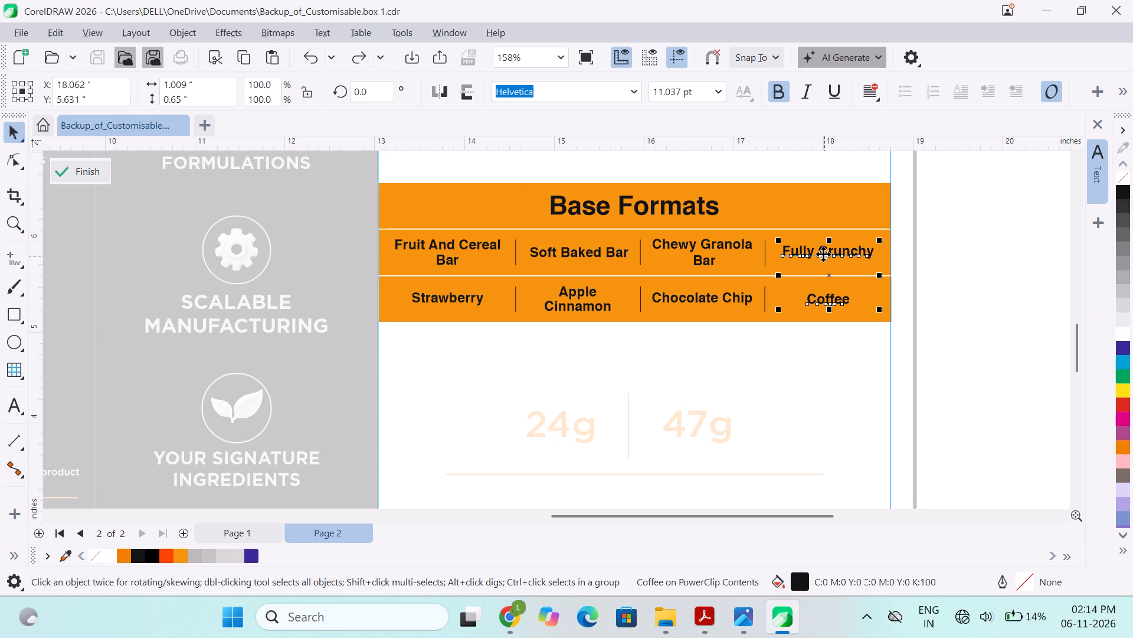
{"action": "key", "text": "r"}
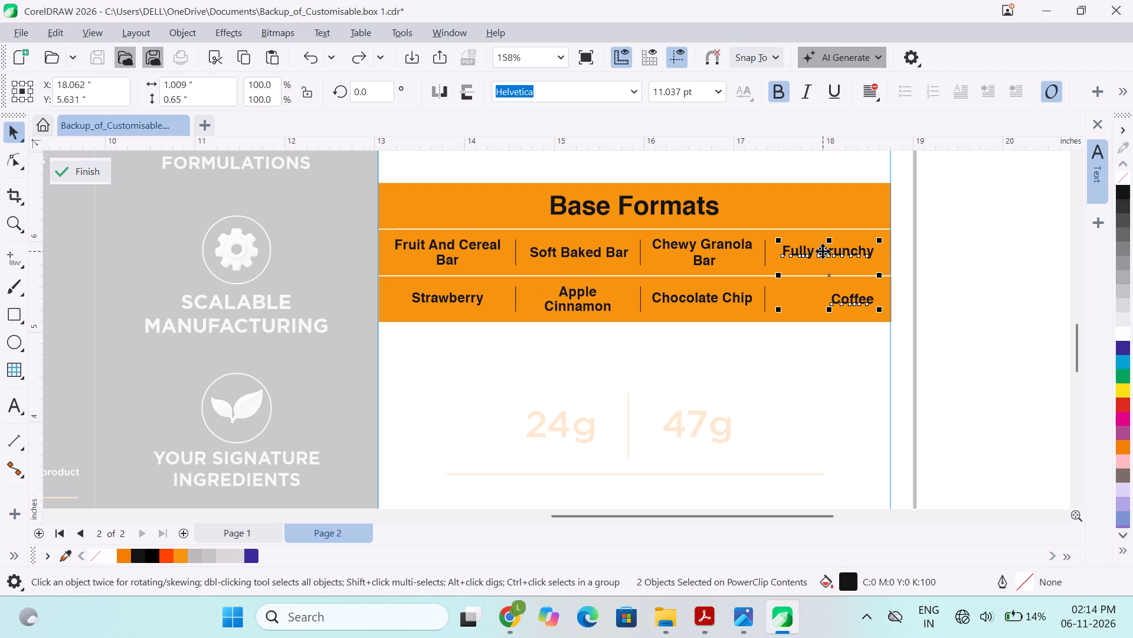
{"action": "key", "text": "l"}
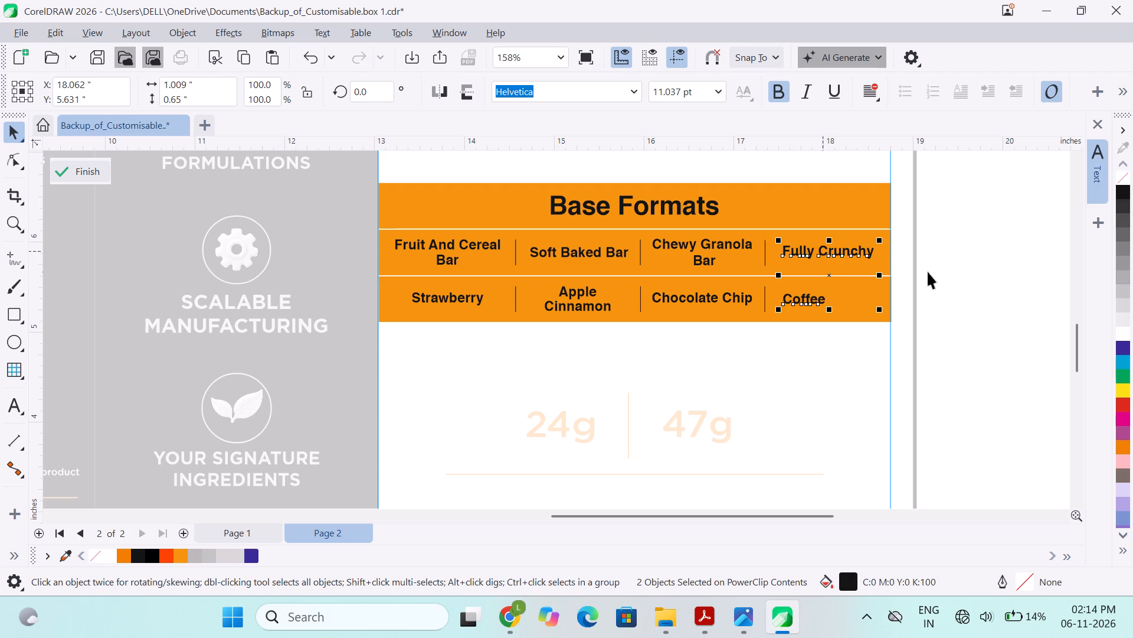
{"action": "left_click", "coordinate": [928, 272]}
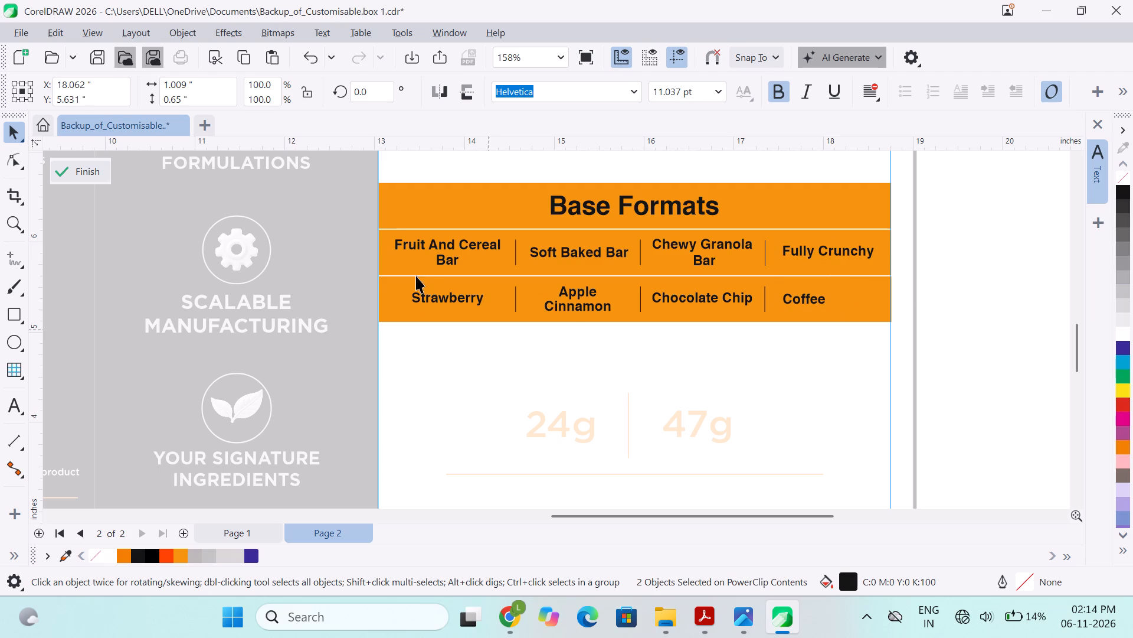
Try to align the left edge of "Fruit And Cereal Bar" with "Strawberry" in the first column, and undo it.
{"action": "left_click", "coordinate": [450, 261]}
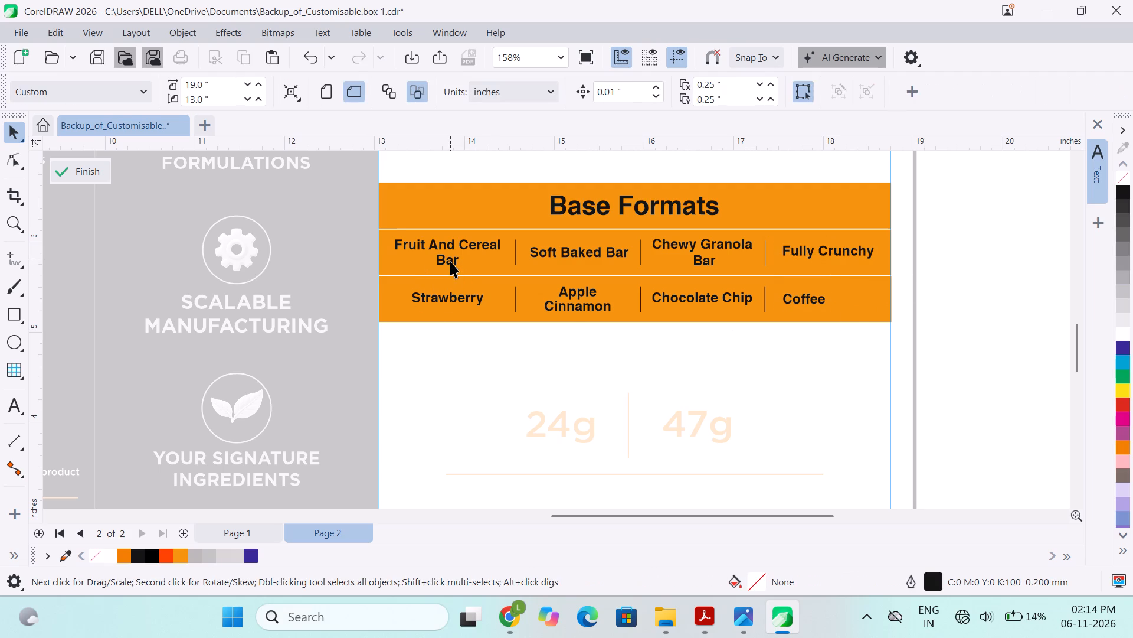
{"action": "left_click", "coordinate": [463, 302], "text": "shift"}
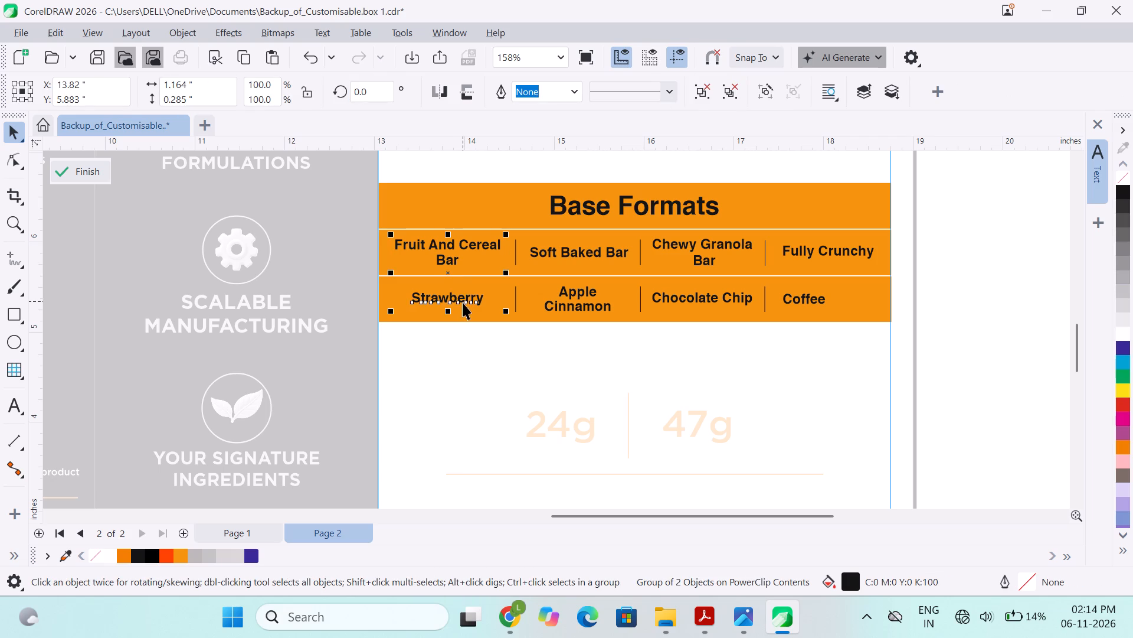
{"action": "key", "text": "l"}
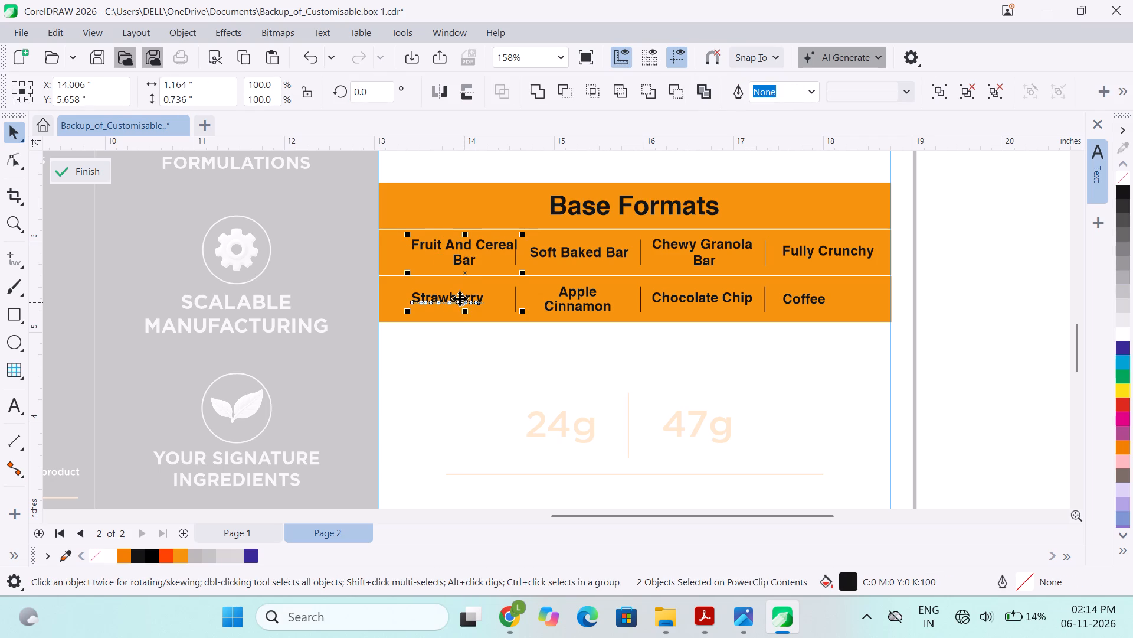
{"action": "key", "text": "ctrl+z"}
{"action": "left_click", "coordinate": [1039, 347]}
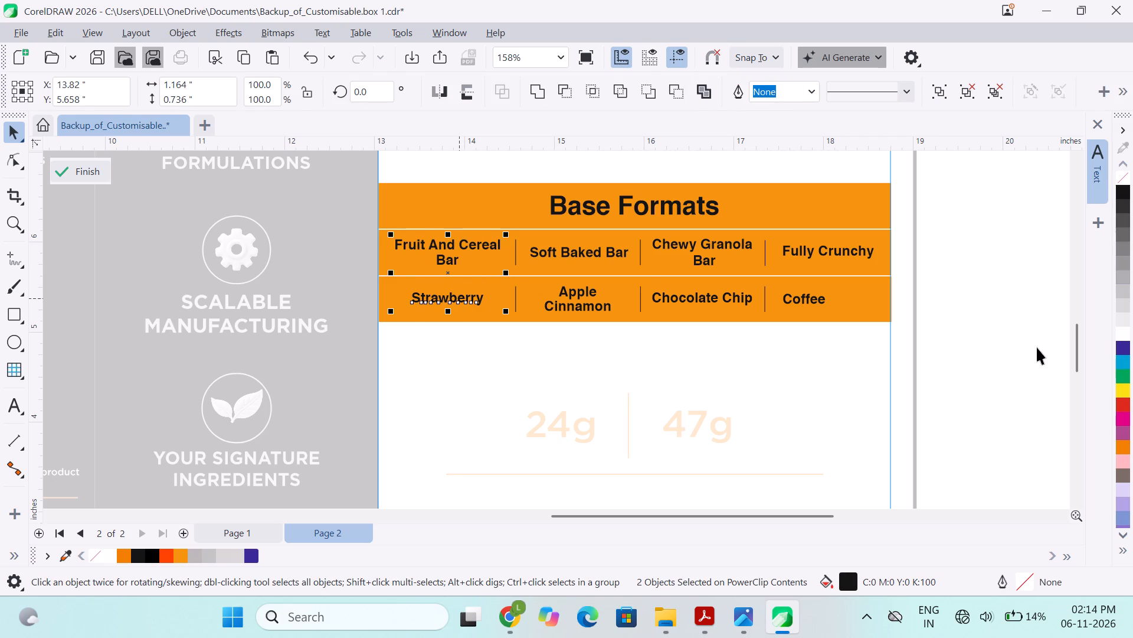
Align "Strawberry" with the right edge of "Fruit And Cereal Bar" in the first column, after trying its left edge.
{"action": "left_click", "coordinate": [434, 298]}
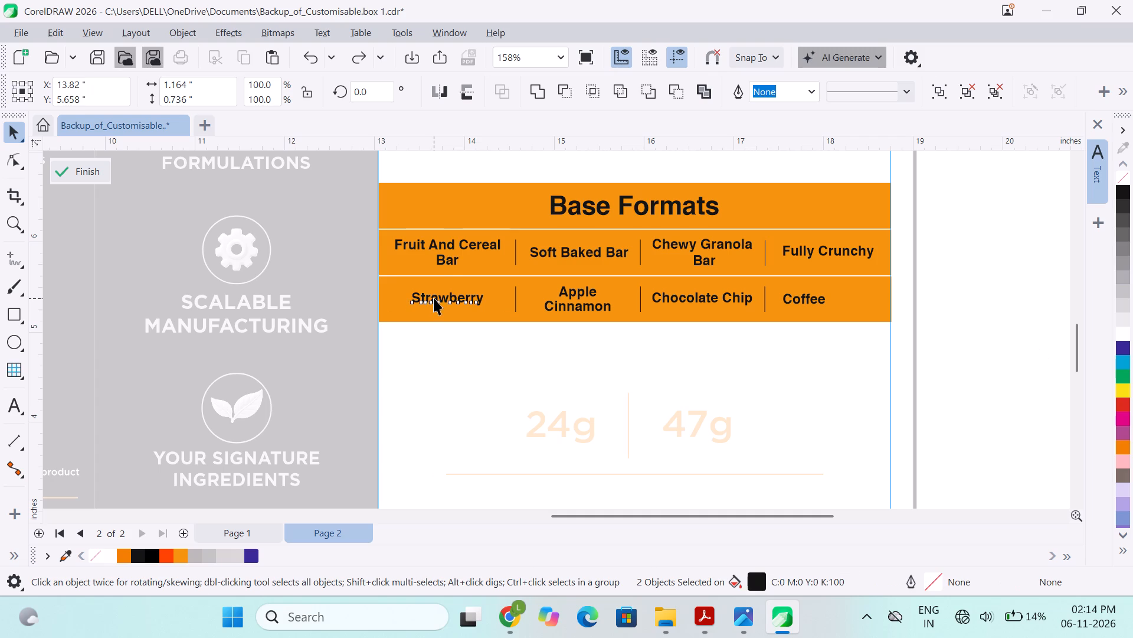
{"action": "left_click", "coordinate": [448, 263], "text": "shift"}
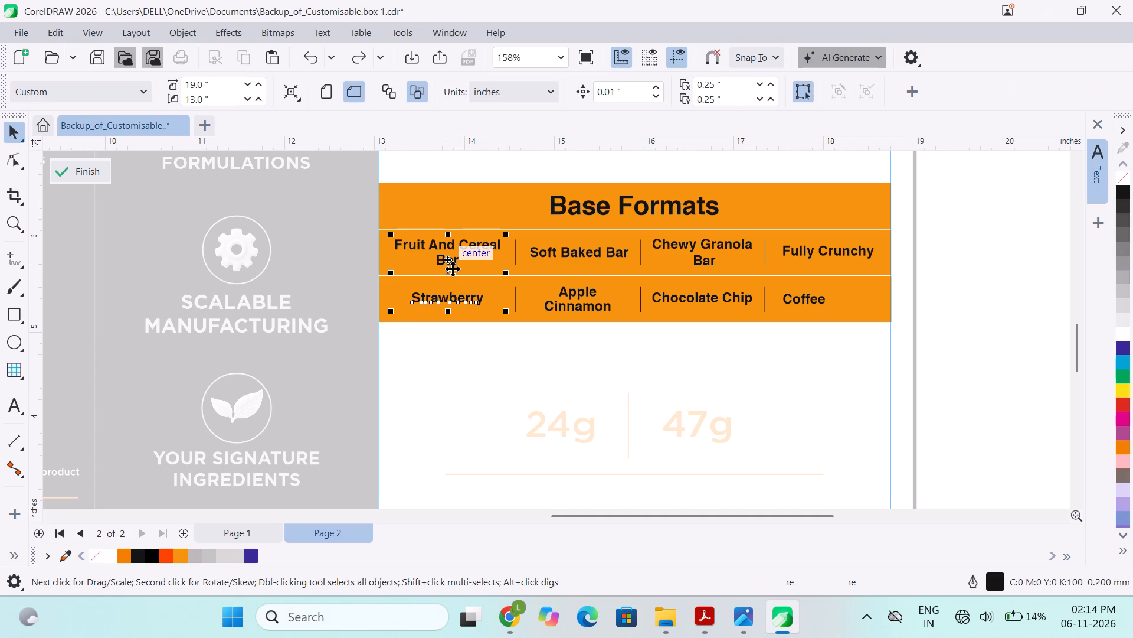
{"action": "key", "text": "l"}
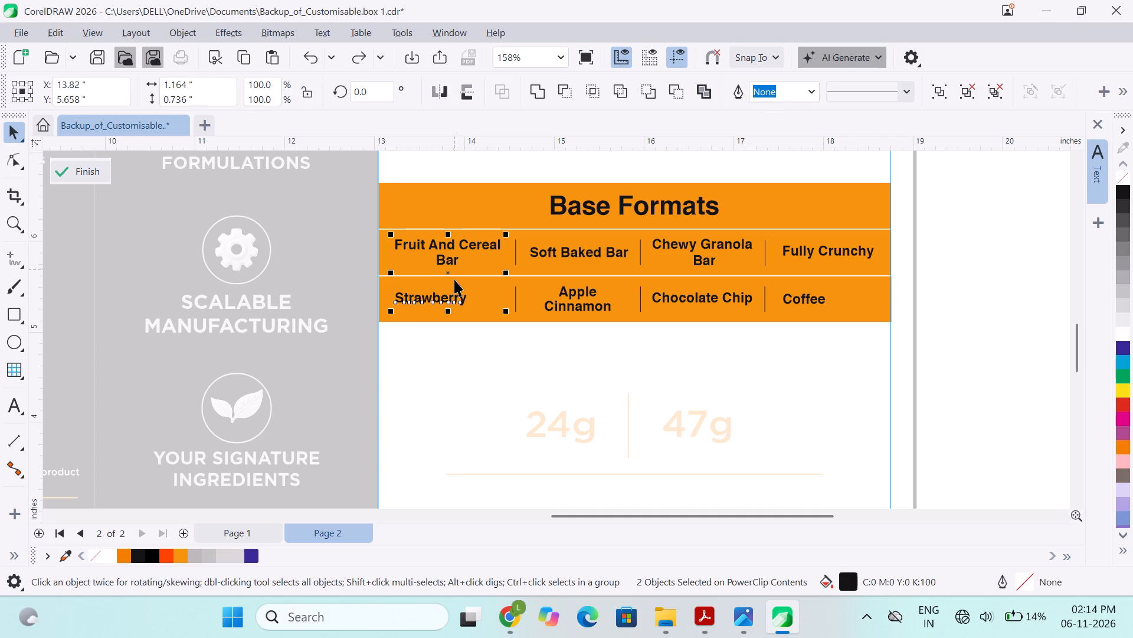
{"action": "key", "text": "r"}
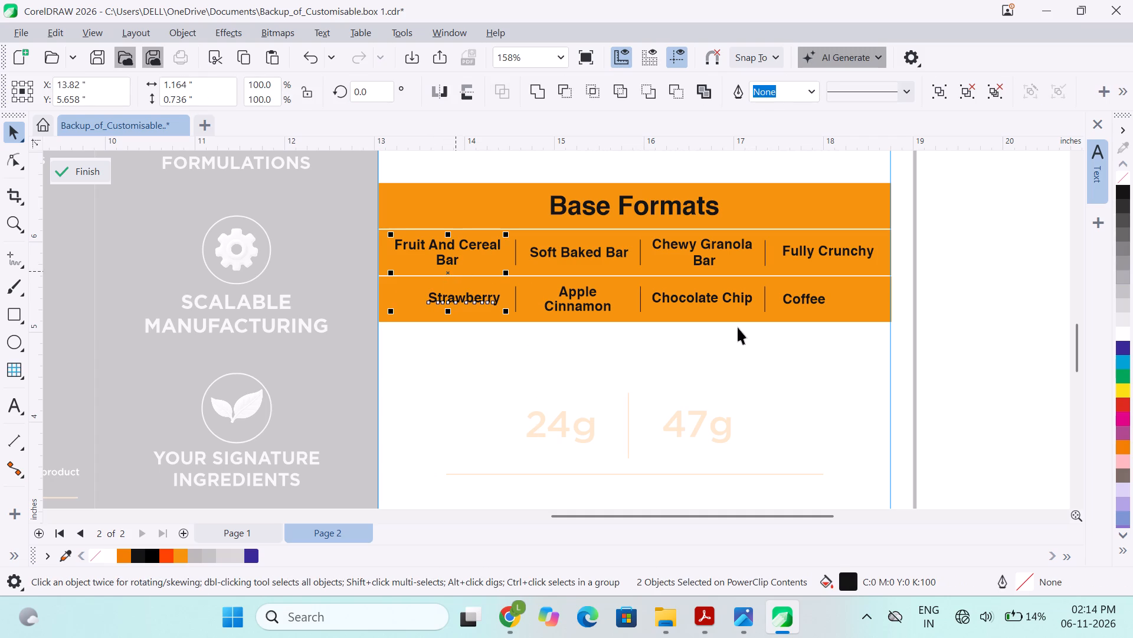
{"action": "left_click", "coordinate": [1021, 337]}
{"action": "left_click", "coordinate": [1036, 342]}
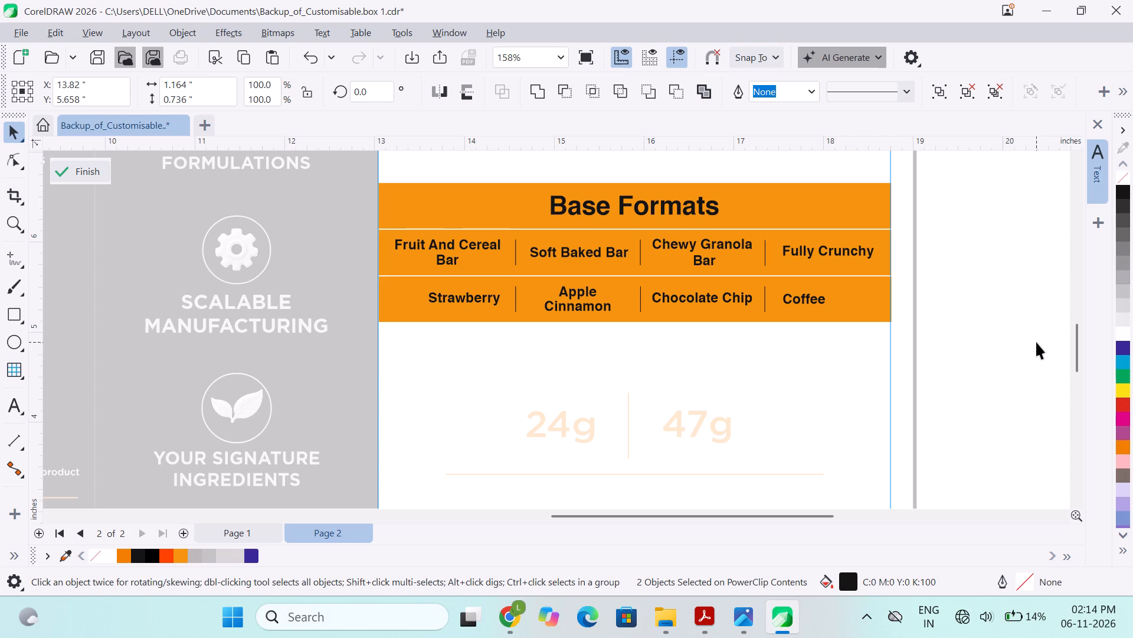
Group the second row's labels and dividers and centre the group horizontally on the row's orange background.
{"action": "left_click_drag", "start_coordinate": [968, 285], "coordinate": [590, 333]}
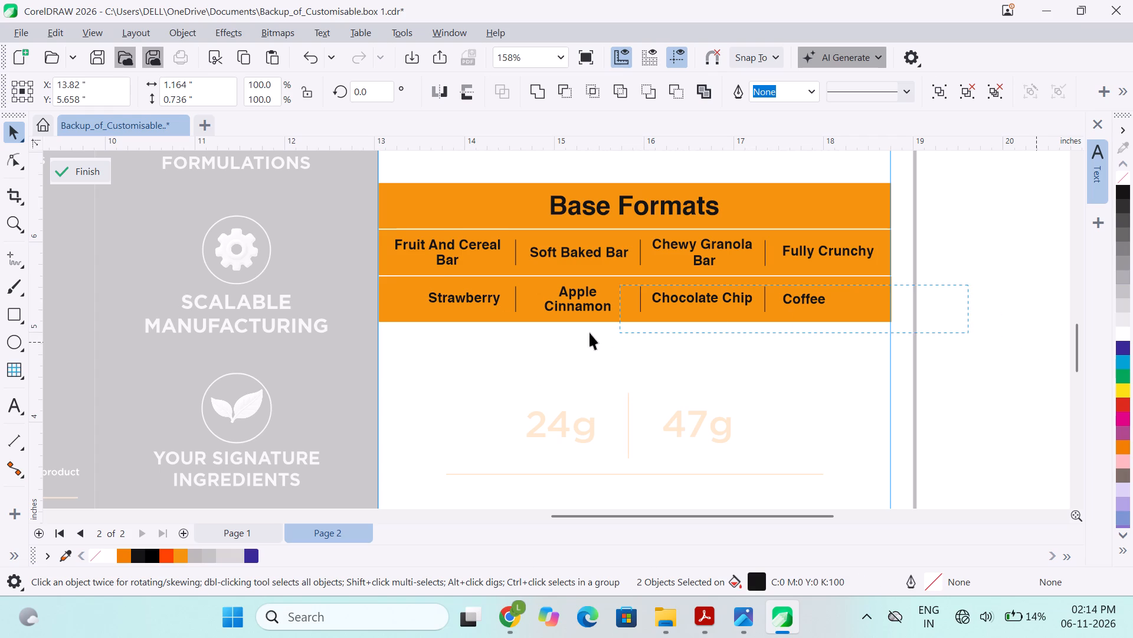
{"action": "left_click_drag", "start_coordinate": [590, 333], "coordinate": [372, 318]}
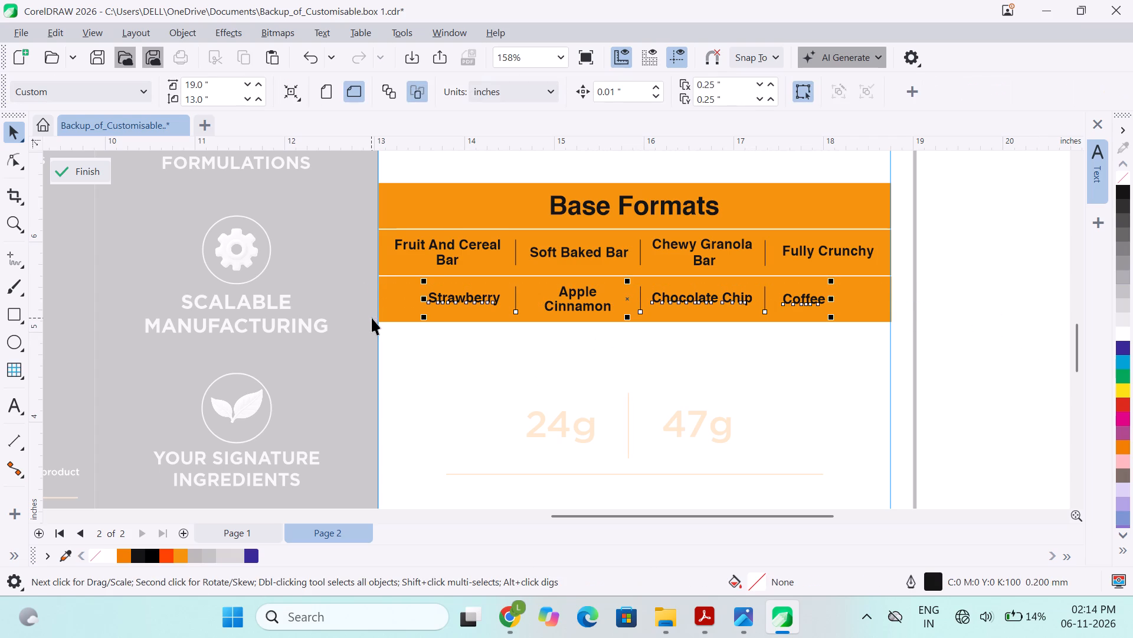
{"action": "left_click", "coordinate": [573, 308], "text": "shift"}
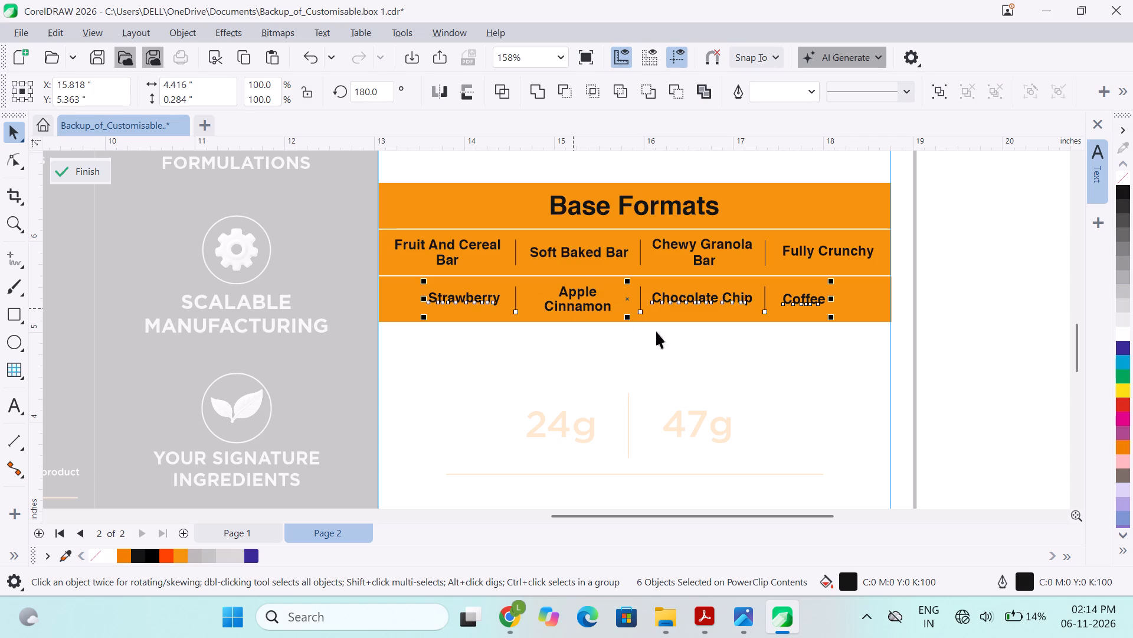
{"action": "left_click", "coordinate": [584, 308], "text": "shift"}
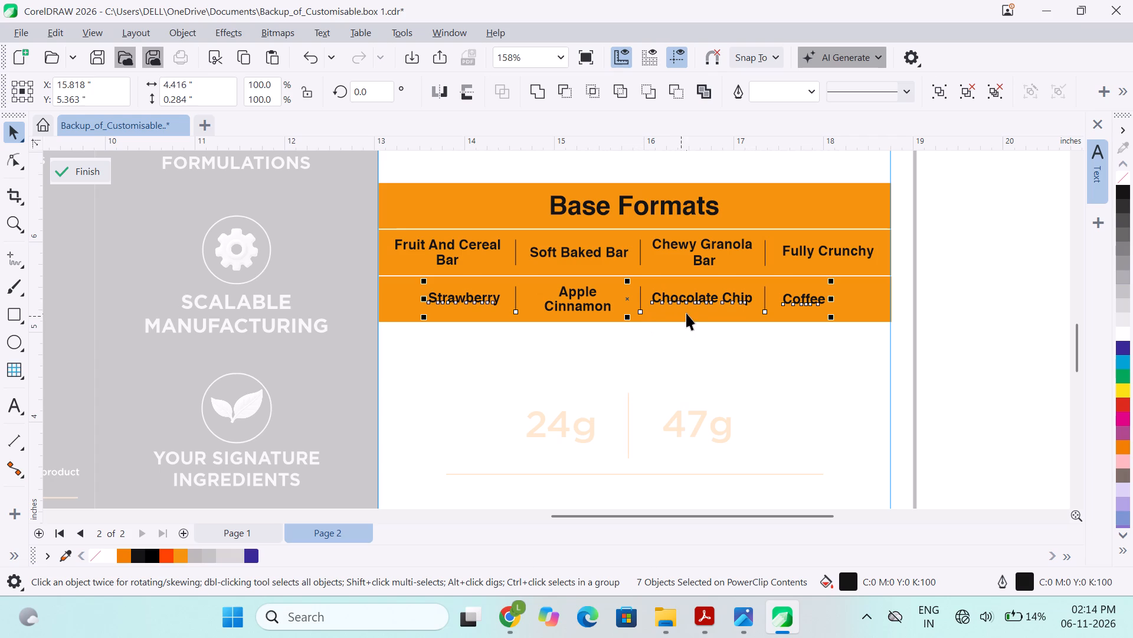
{"action": "key", "text": "ctrl+g"}
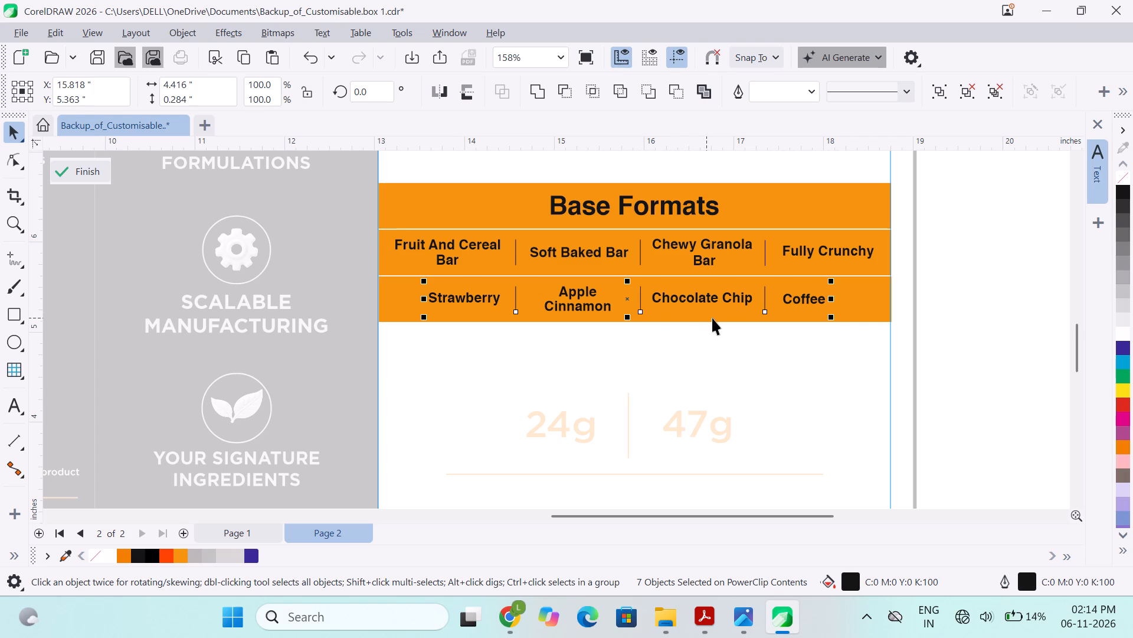
{"action": "left_click", "coordinate": [868, 314], "text": "shift"}
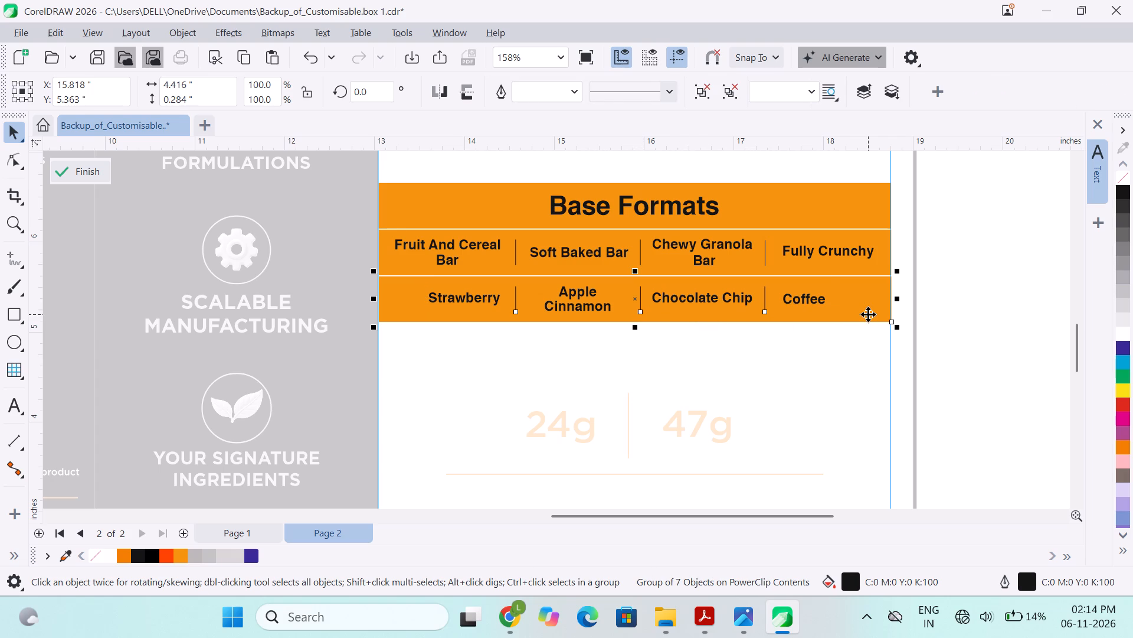
{"action": "type", "text": "cc"}
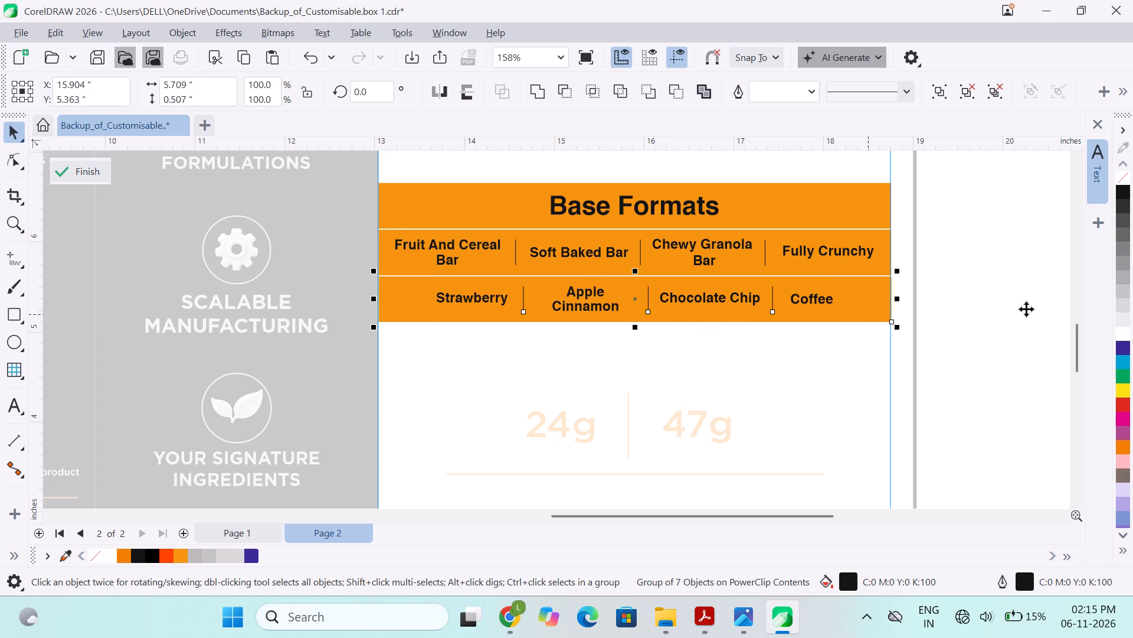
{"action": "left_click", "coordinate": [994, 297]}
Group the first row's labels and dividers and centre the group horizontally on the row's orange background.
{"action": "left_click_drag", "start_coordinate": [942, 242], "coordinate": [831, 265]}
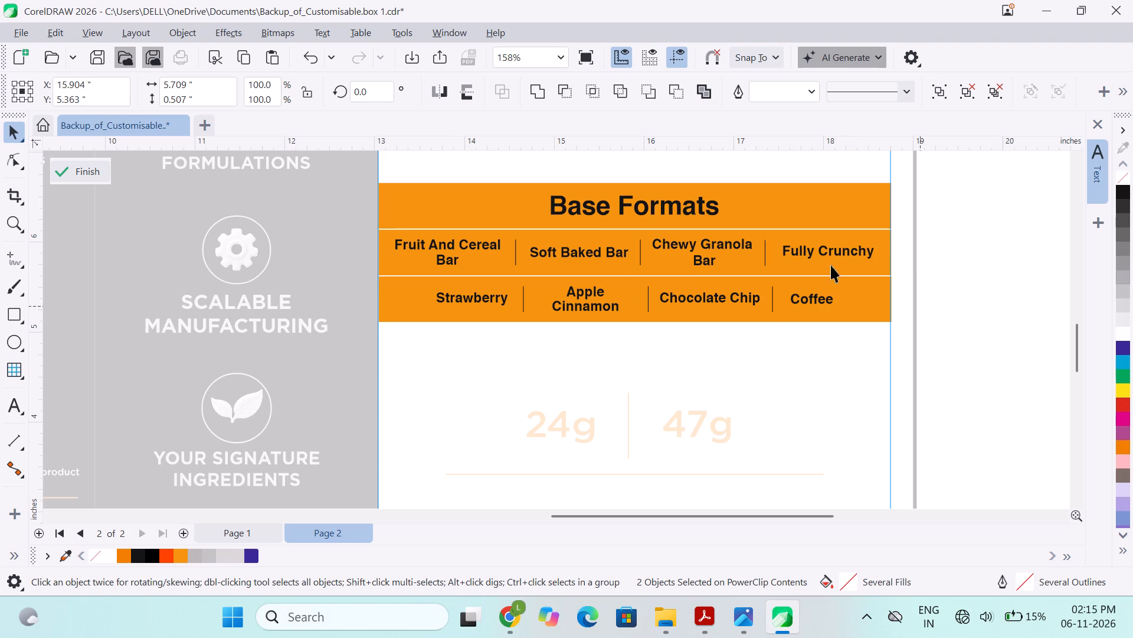
{"action": "left_click_drag", "start_coordinate": [831, 265], "coordinate": [368, 271]}
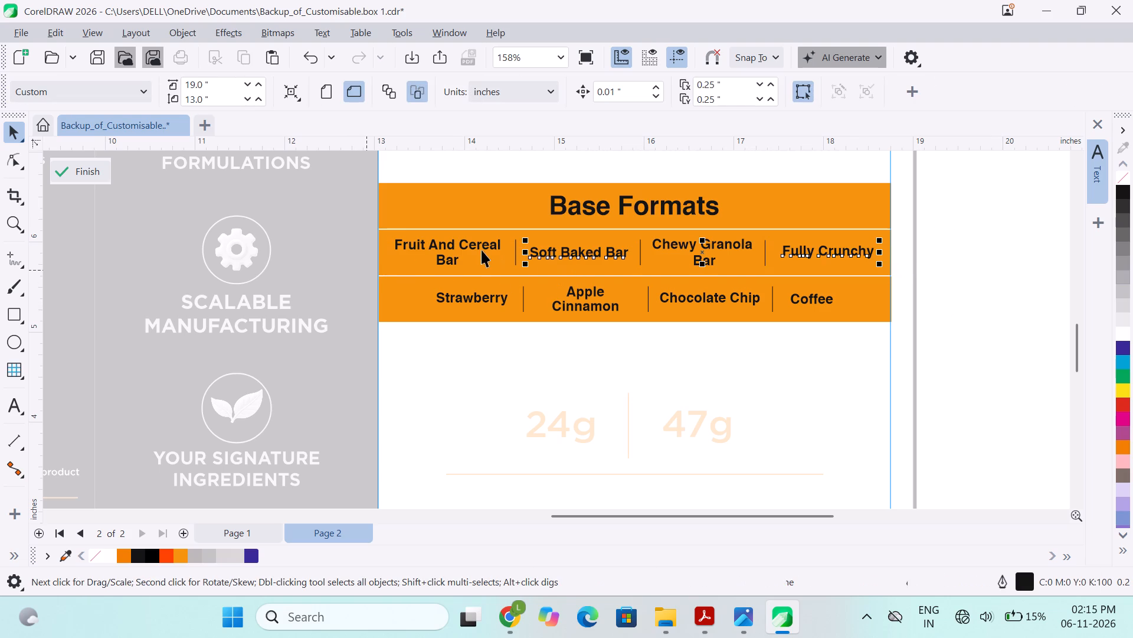
{"action": "left_click", "coordinate": [975, 255]}
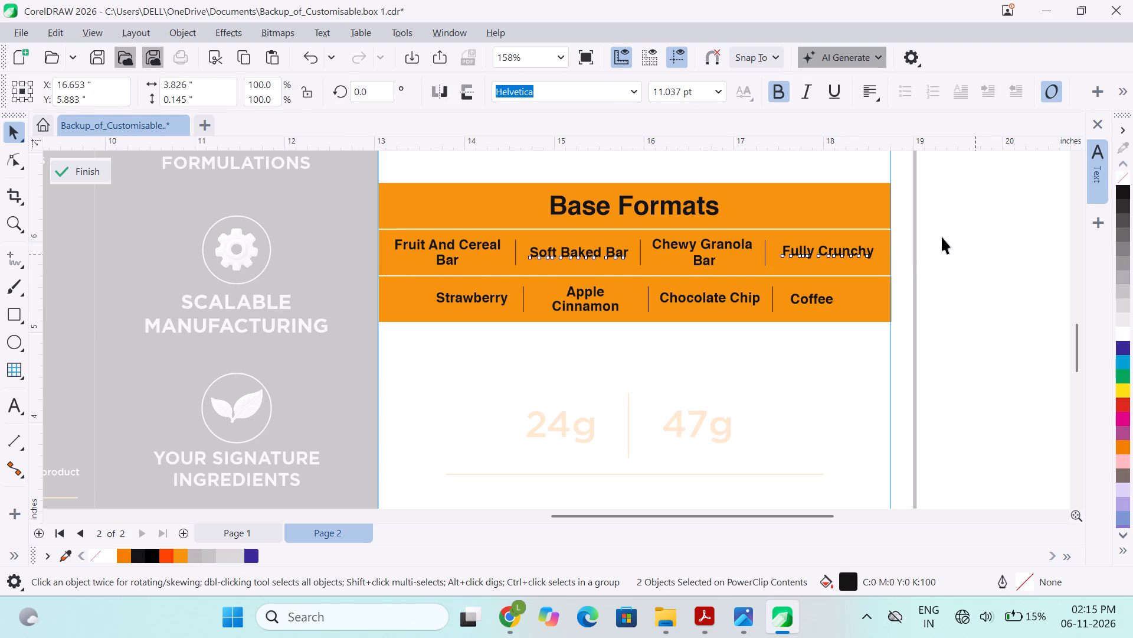
{"action": "left_click_drag", "start_coordinate": [925, 235], "coordinate": [720, 278]}
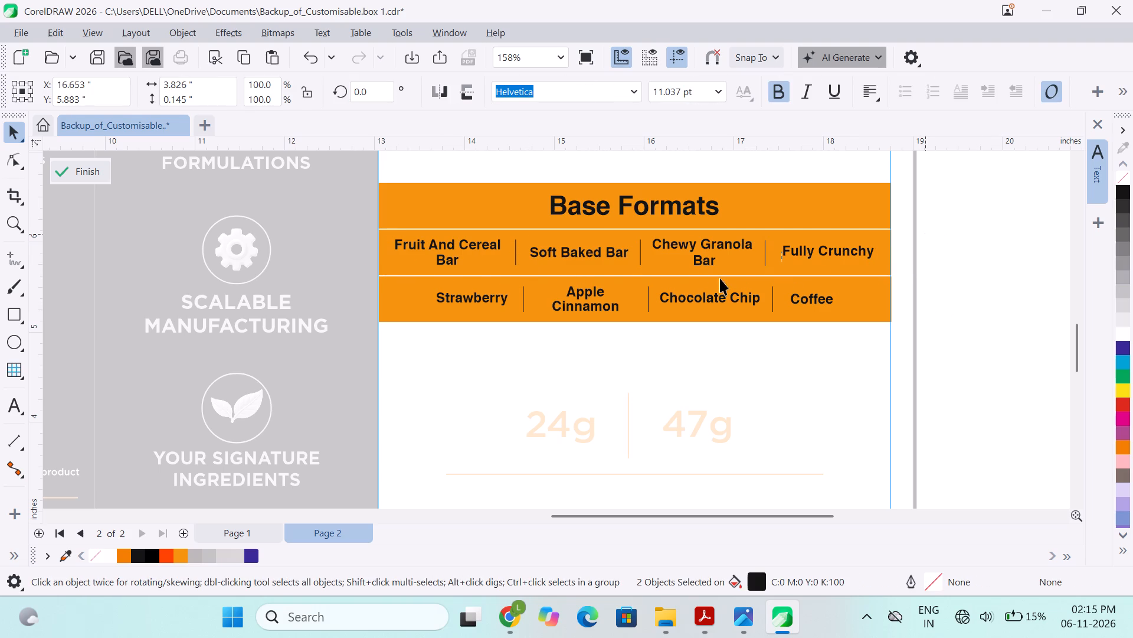
{"action": "left_click_drag", "start_coordinate": [720, 278], "coordinate": [424, 269]}
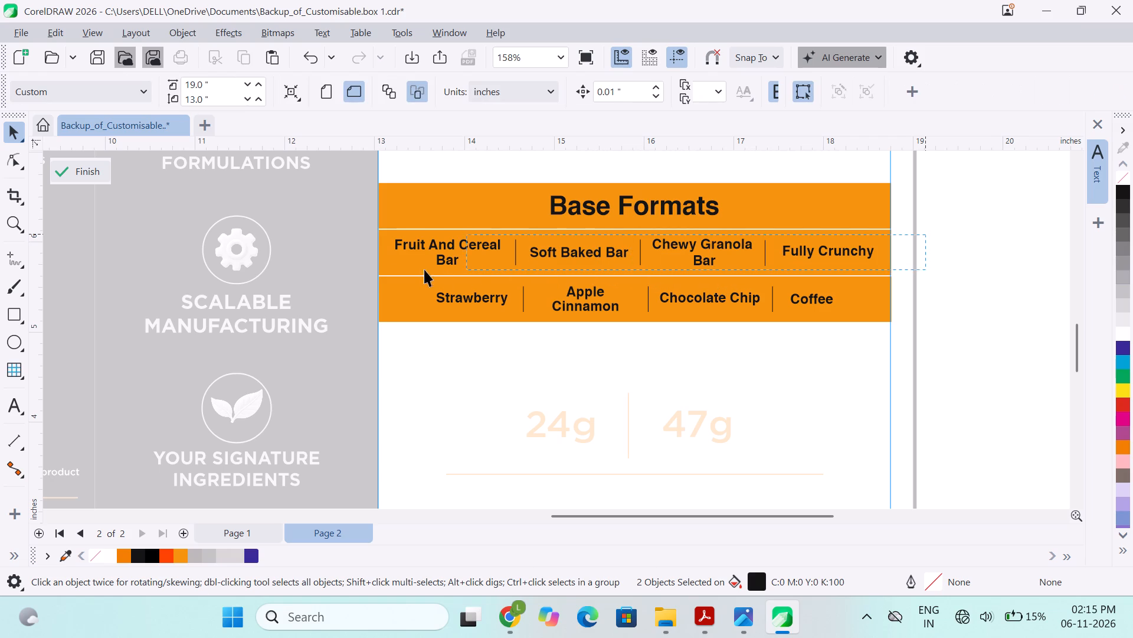
{"action": "left_click_drag", "start_coordinate": [424, 269], "coordinate": [381, 269]}
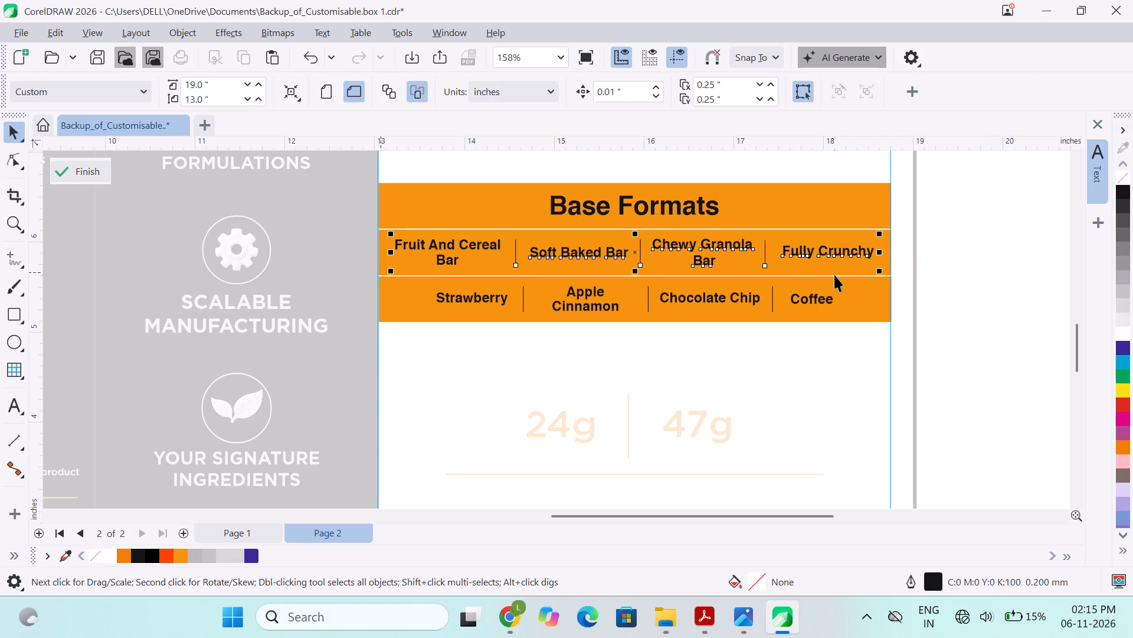
{"action": "key", "text": "ctrl+g"}
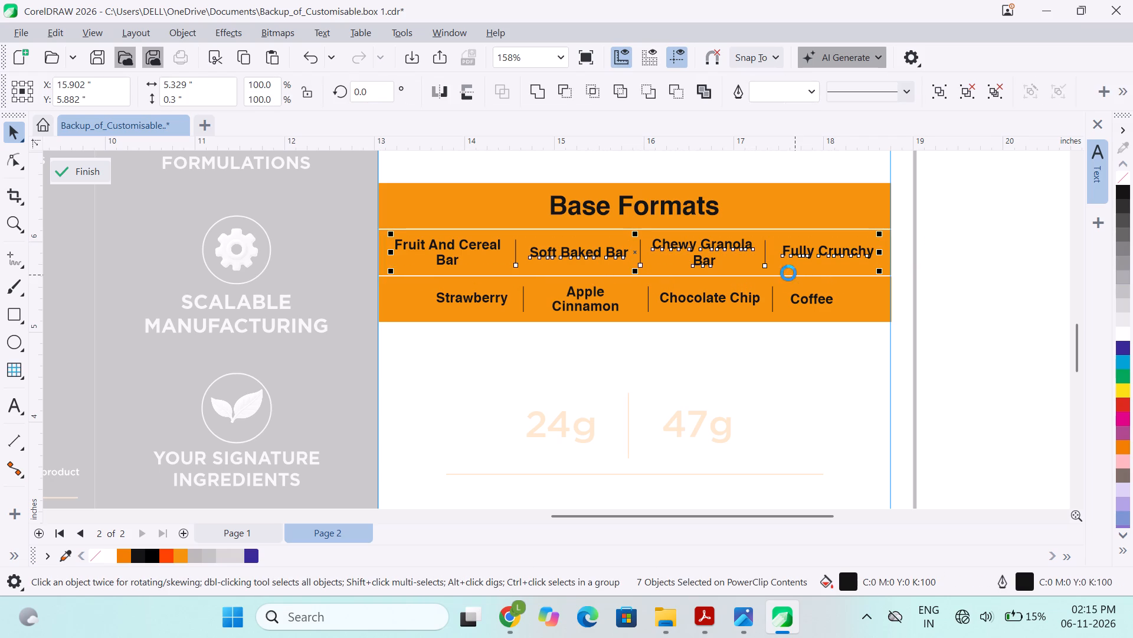
{"action": "left_click", "coordinate": [817, 271], "text": "shift"}
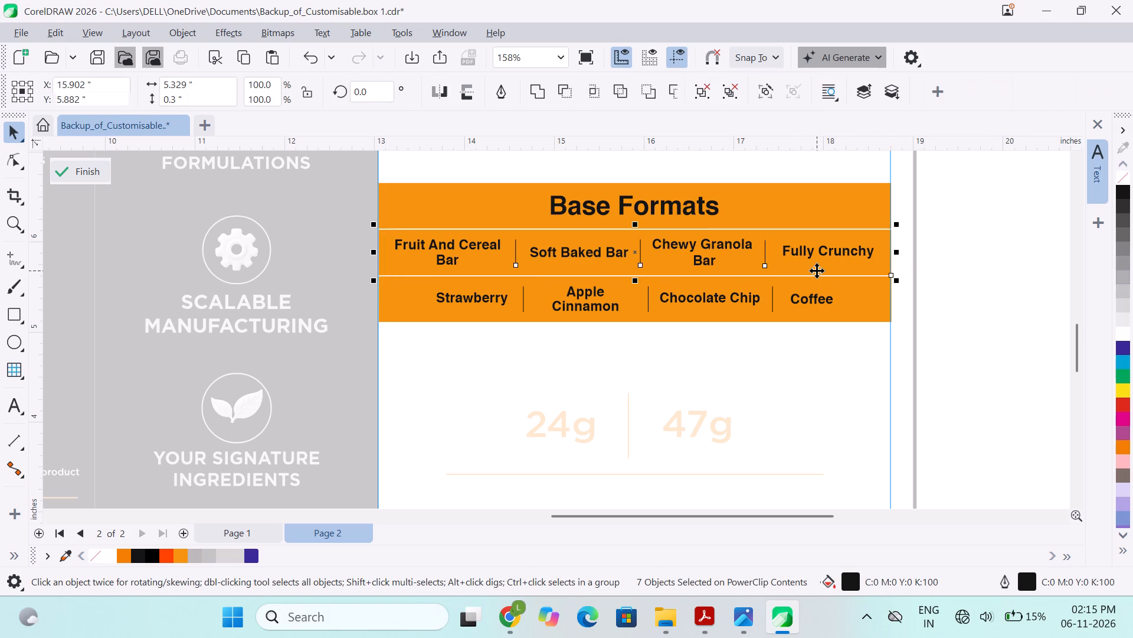
{"action": "key", "text": "c"}
{"action": "left_click", "coordinate": [1000, 276]}
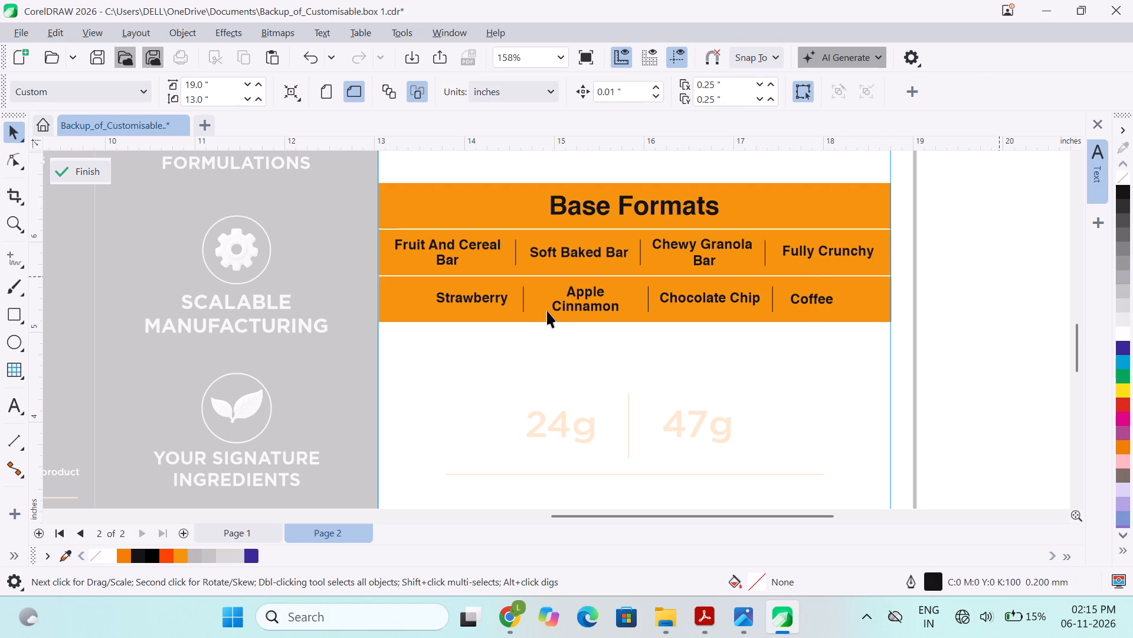
Ungroup the second row's labels and dividers.
{"action": "left_click", "coordinate": [649, 298]}
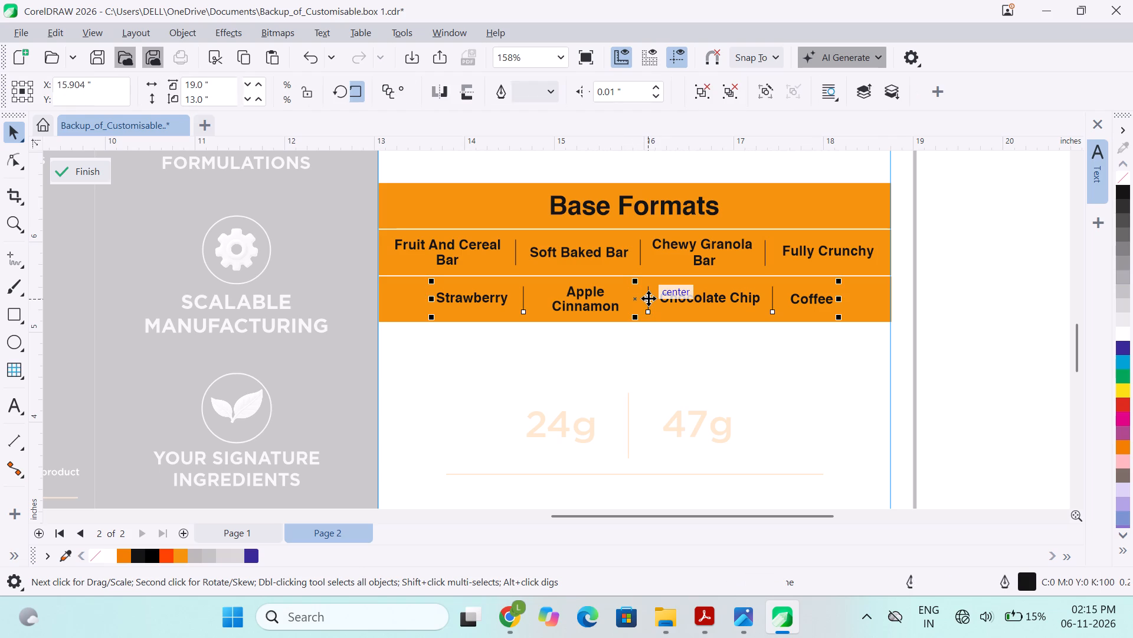
{"action": "left_click", "coordinate": [1023, 279]}
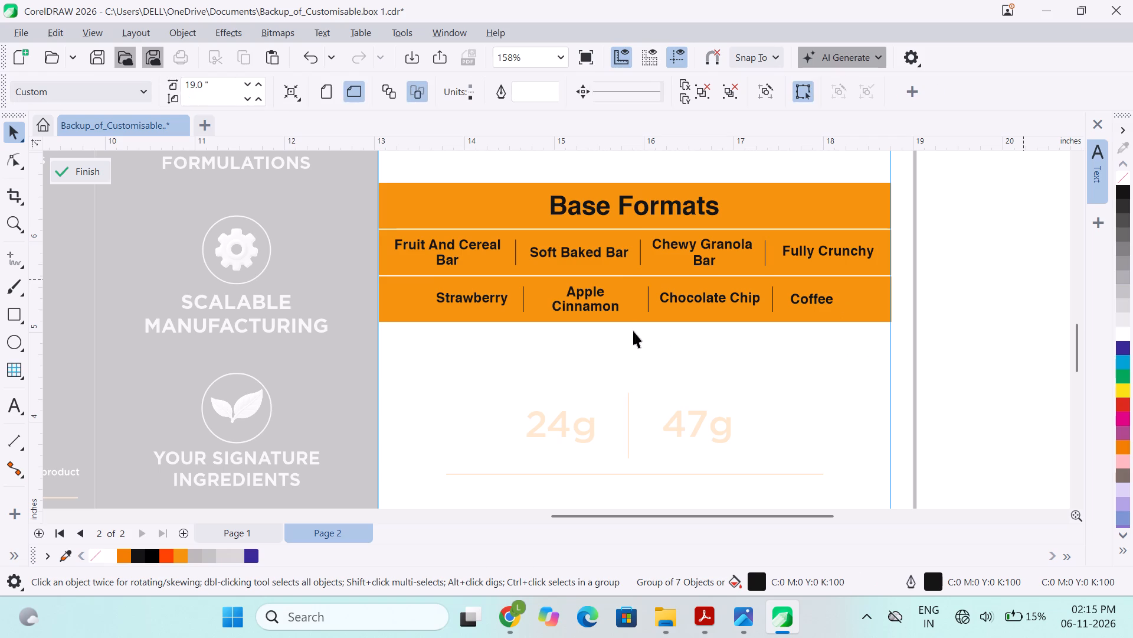
{"action": "left_click", "coordinate": [581, 308]}
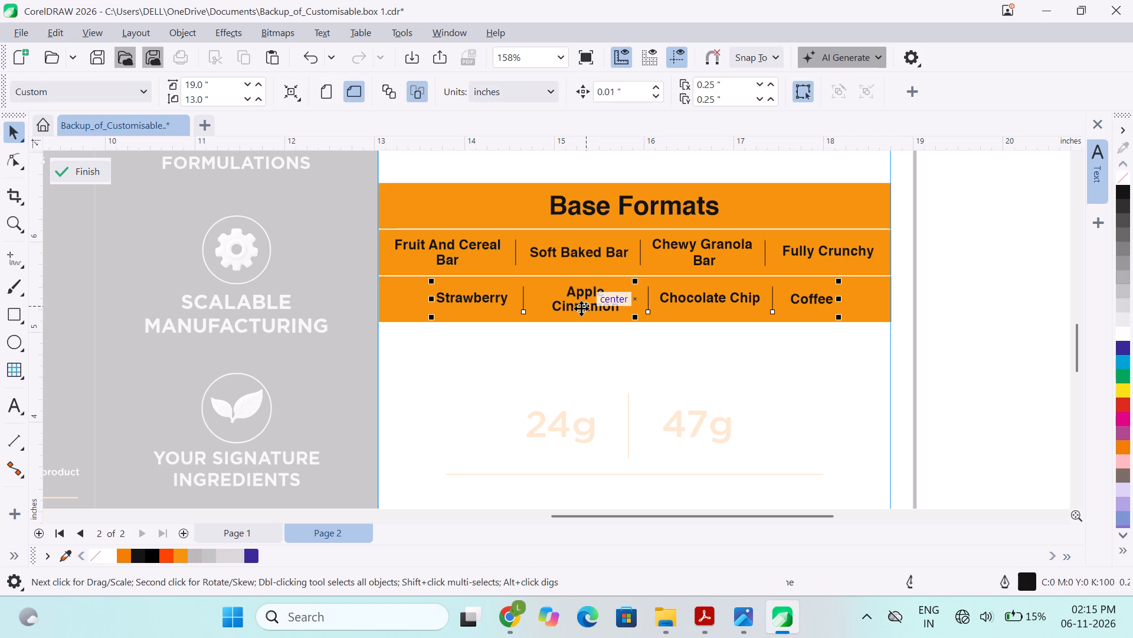
{"action": "key", "text": "ctrl+u"}
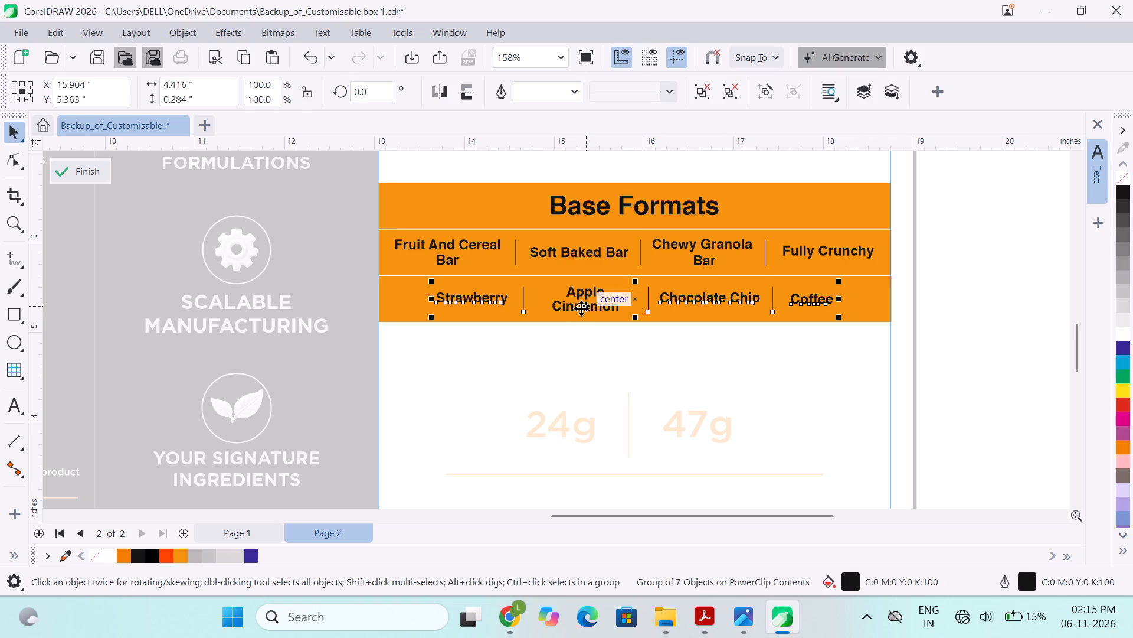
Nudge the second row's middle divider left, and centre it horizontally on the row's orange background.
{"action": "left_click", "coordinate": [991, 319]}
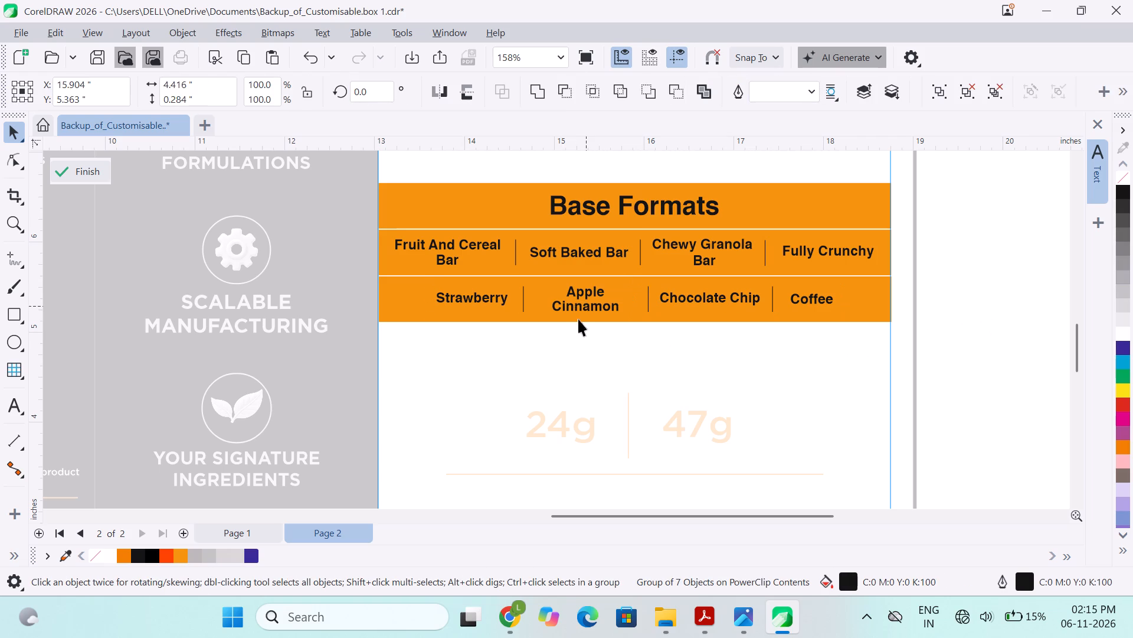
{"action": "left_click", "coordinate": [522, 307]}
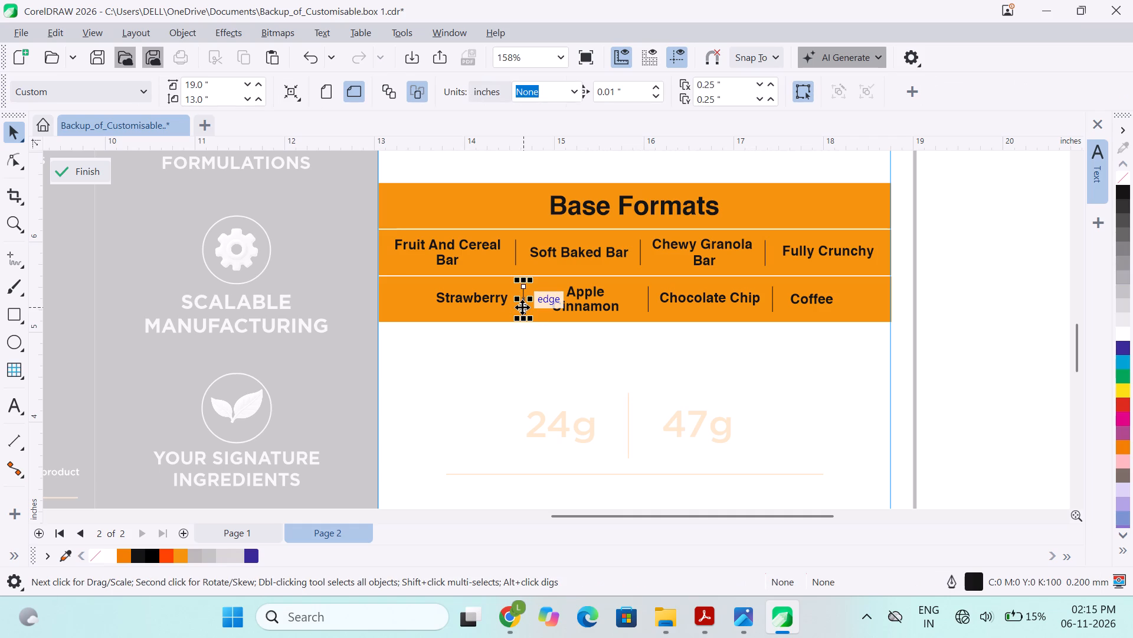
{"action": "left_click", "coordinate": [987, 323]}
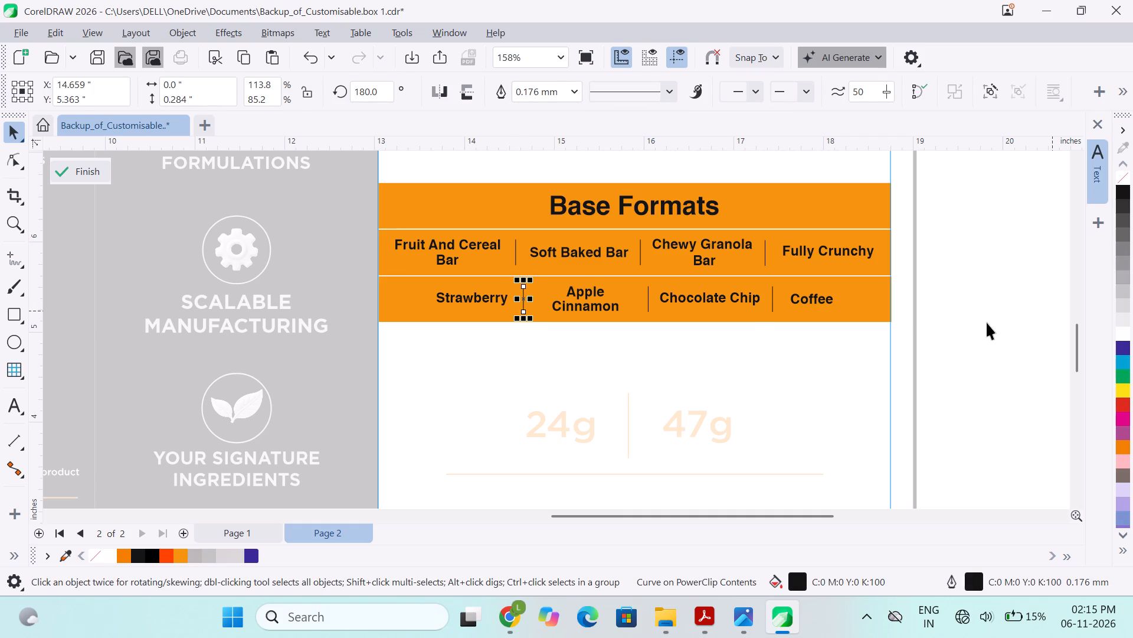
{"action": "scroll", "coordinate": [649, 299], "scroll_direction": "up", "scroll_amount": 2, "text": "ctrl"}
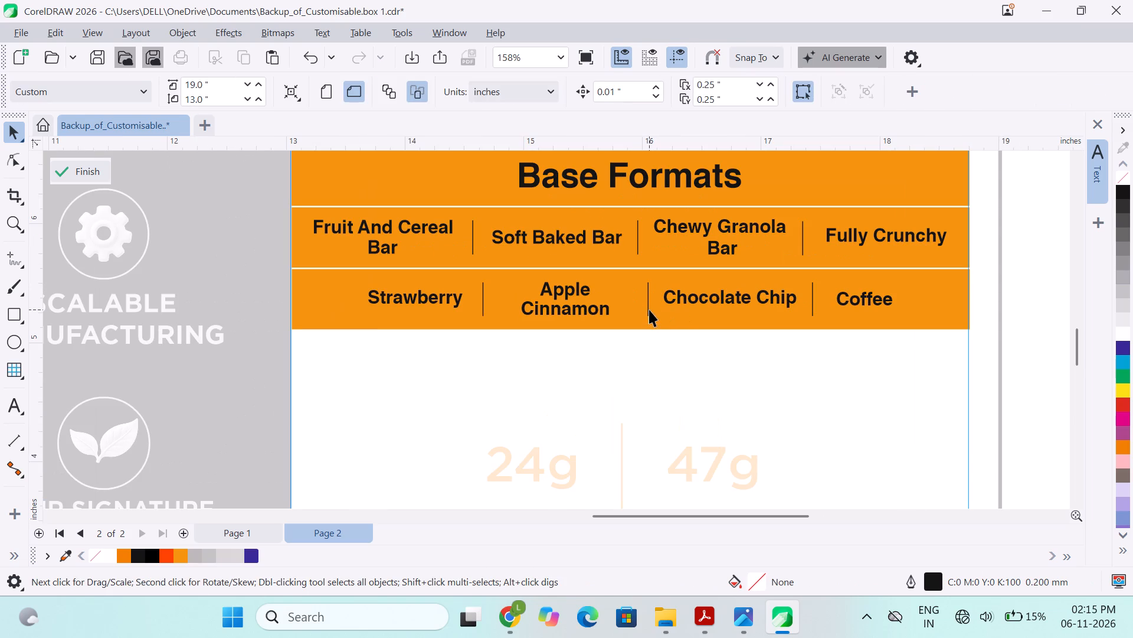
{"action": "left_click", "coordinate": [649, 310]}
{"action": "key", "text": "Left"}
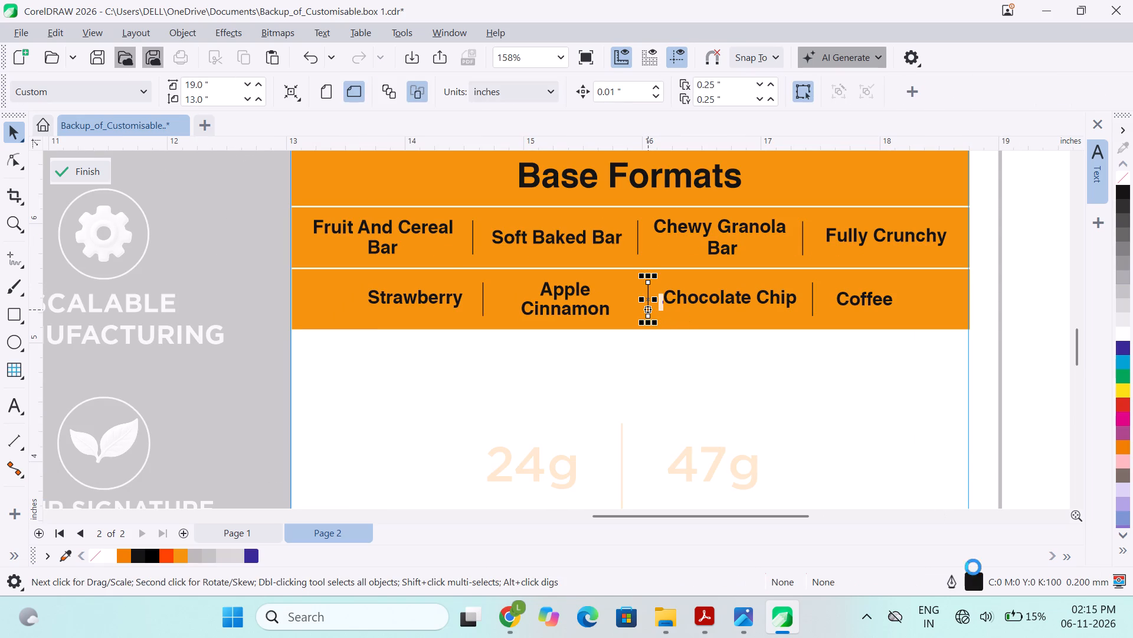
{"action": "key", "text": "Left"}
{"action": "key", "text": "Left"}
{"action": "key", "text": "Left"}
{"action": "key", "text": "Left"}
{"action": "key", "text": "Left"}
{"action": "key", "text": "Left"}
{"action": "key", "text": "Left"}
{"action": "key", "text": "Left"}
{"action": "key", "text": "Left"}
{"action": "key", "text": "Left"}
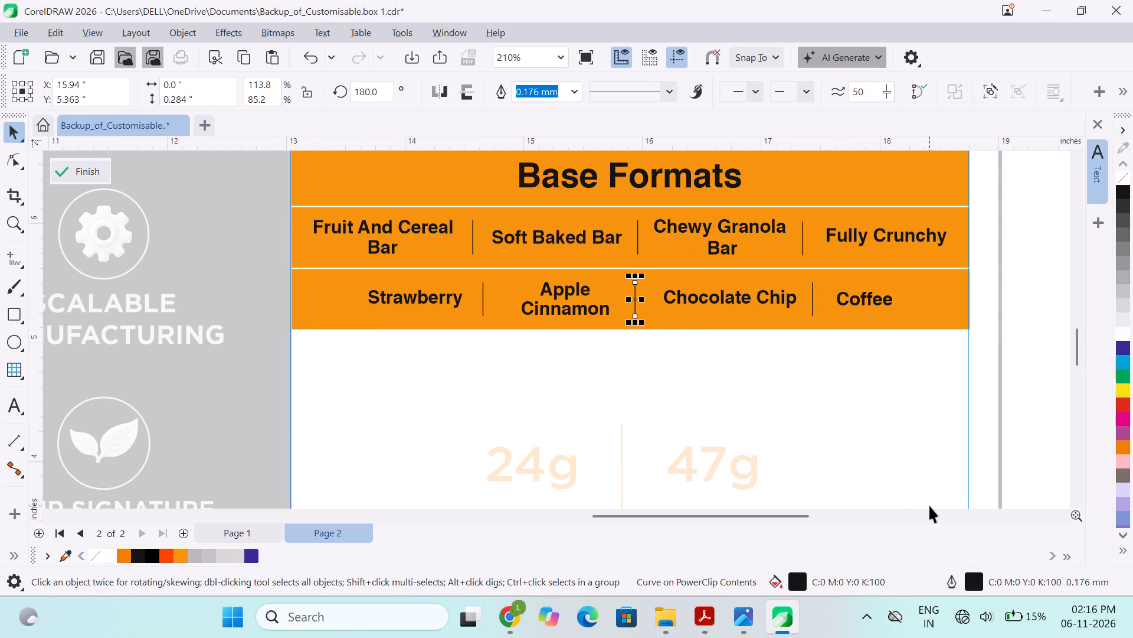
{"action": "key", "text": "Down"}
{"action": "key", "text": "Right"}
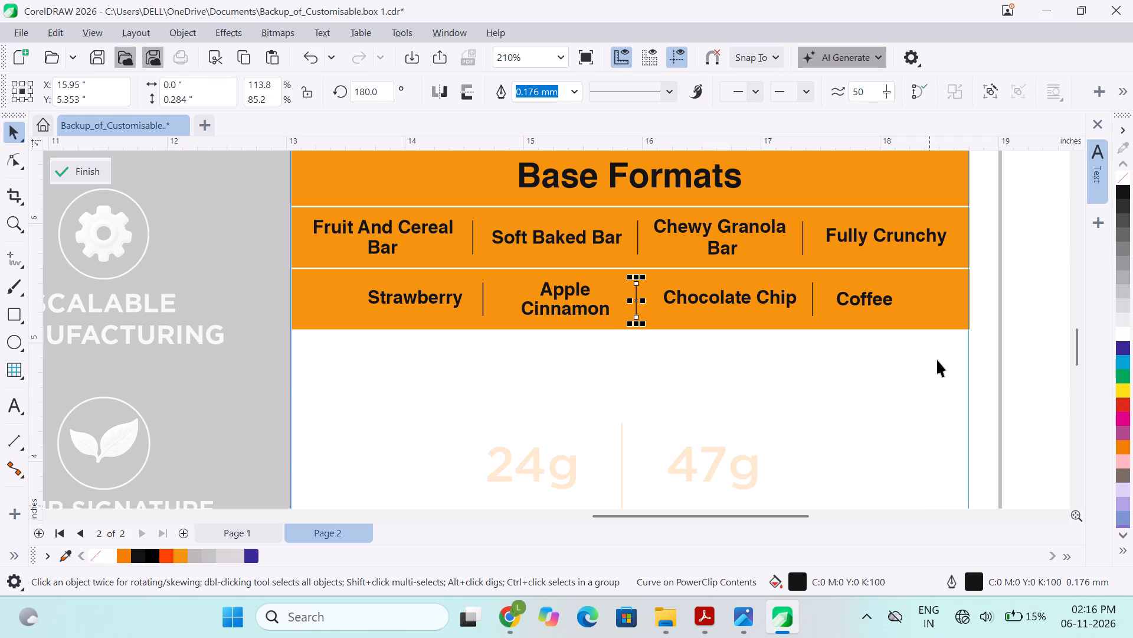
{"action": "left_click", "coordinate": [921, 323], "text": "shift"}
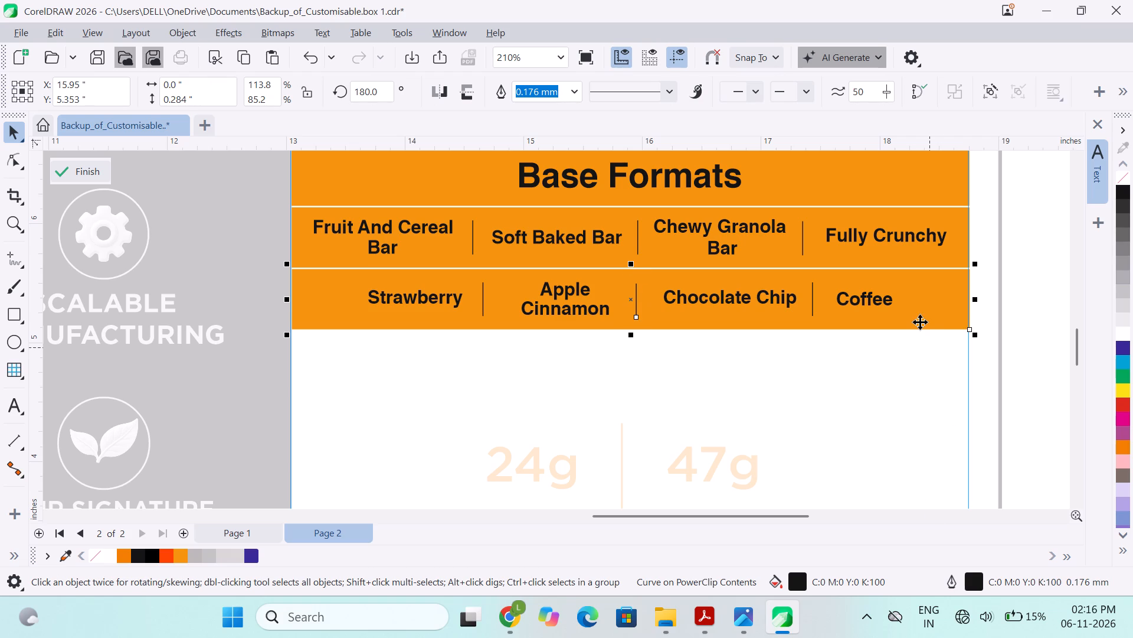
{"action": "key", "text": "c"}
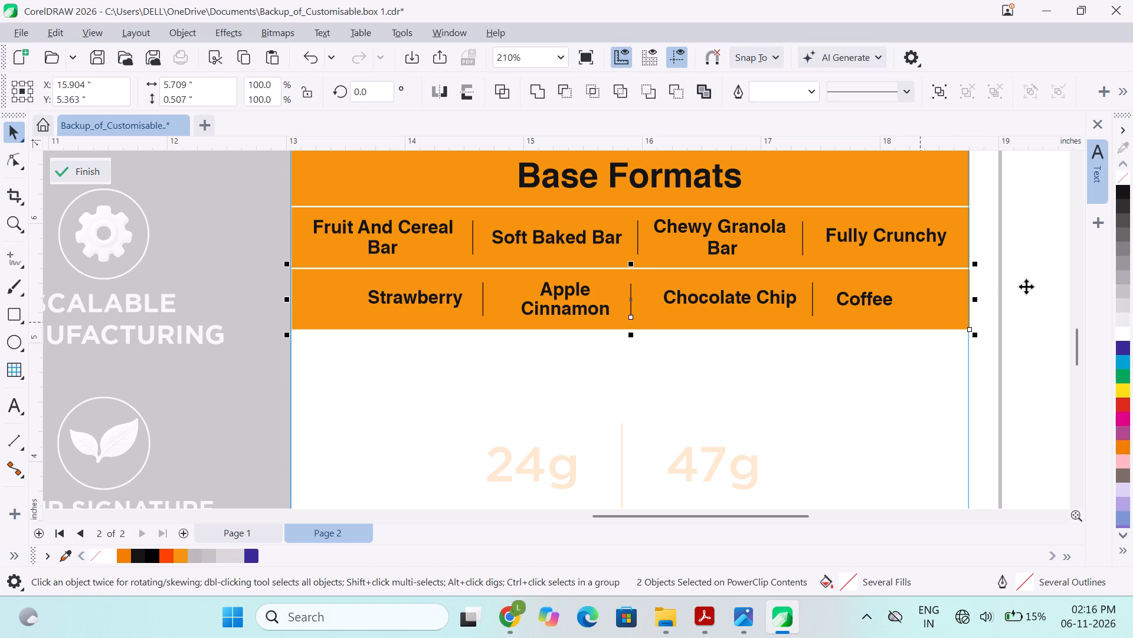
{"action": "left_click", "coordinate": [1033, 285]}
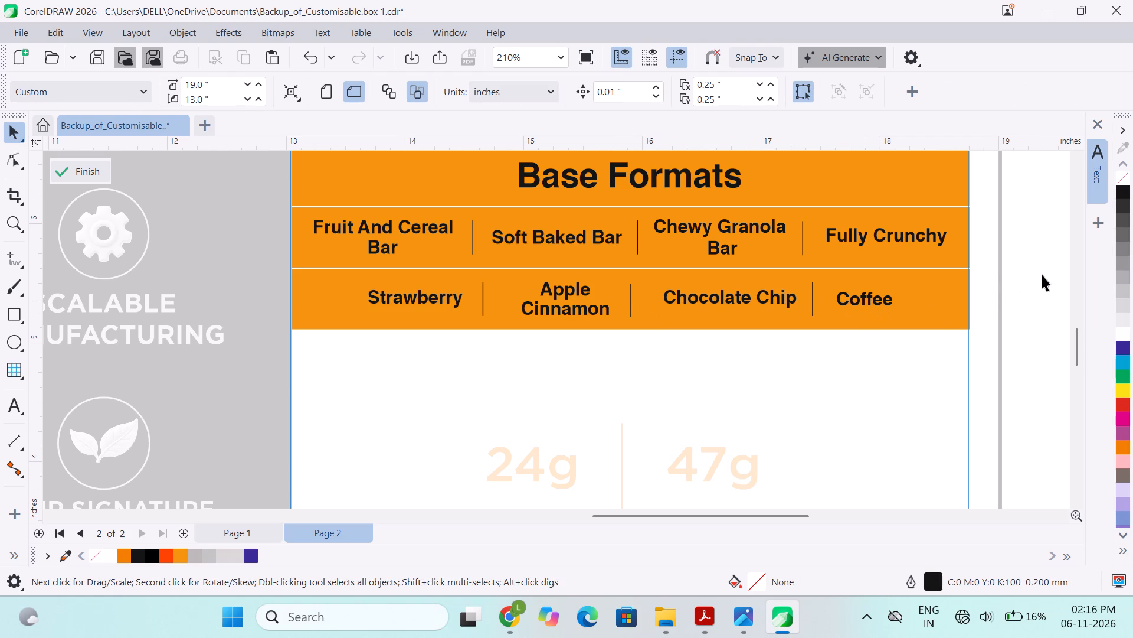
Copy the second row's four labels and three dividers to the clipboard and delete them from the row.
{"action": "left_click_drag", "start_coordinate": [1036, 272], "coordinate": [453, 333]}
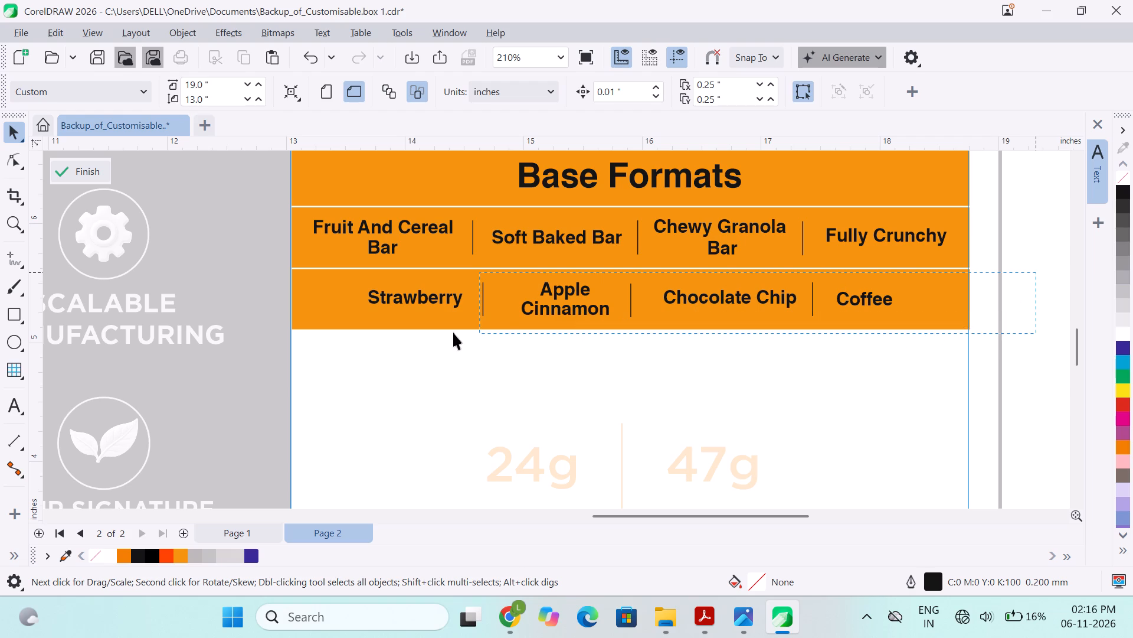
{"action": "left_click_drag", "start_coordinate": [453, 333], "coordinate": [368, 324]}
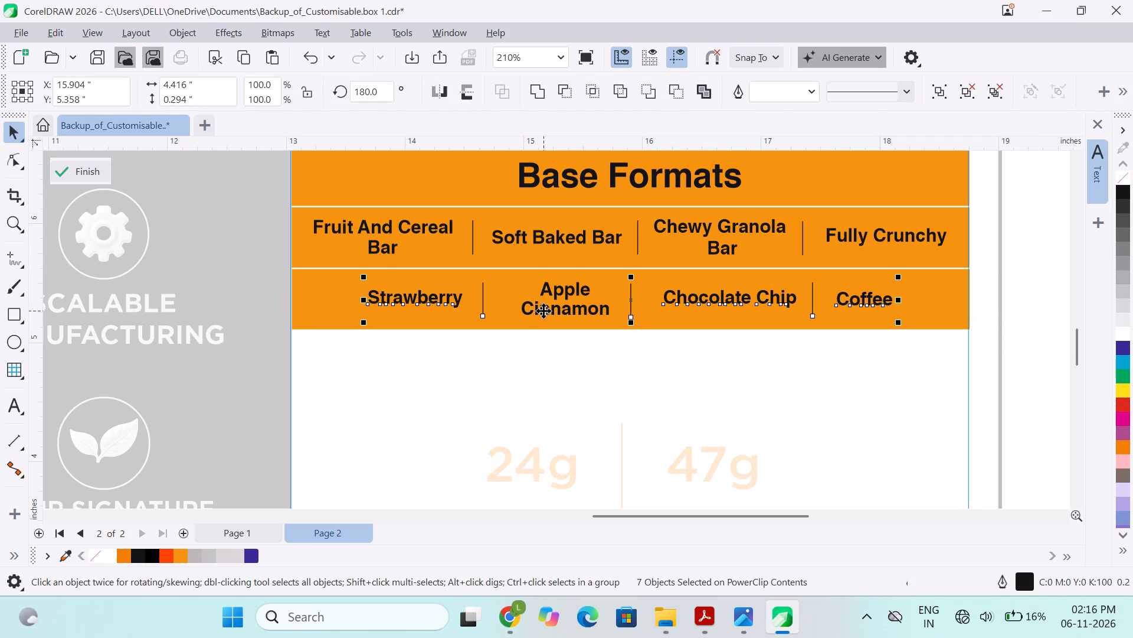
{"action": "key", "text": "ctrl+c"}
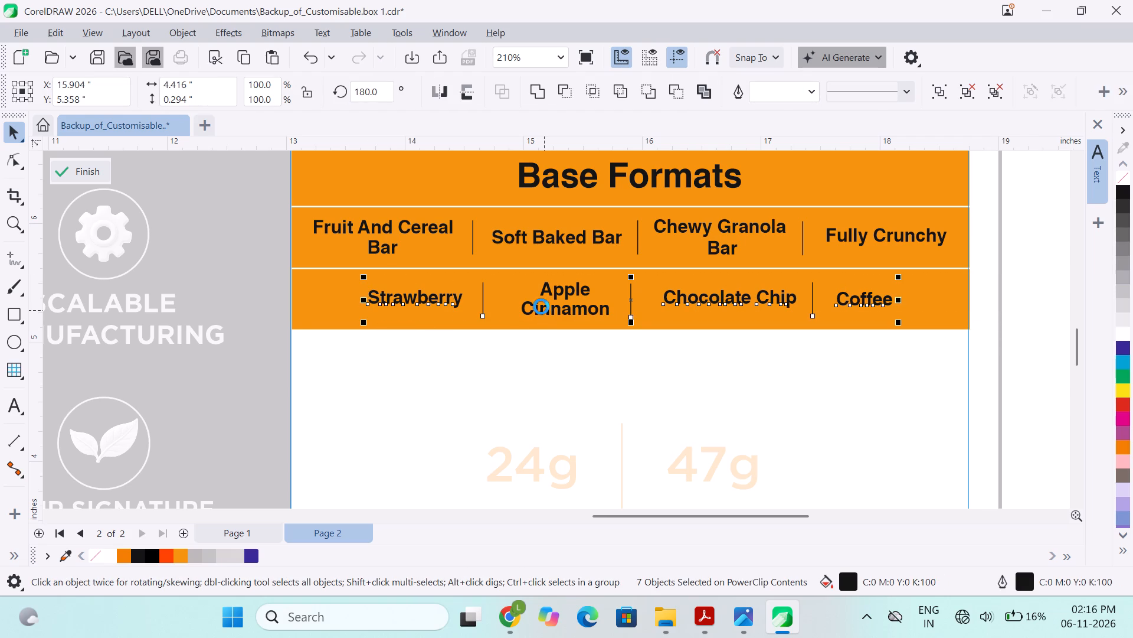
{"action": "key", "text": "BackSpace"}
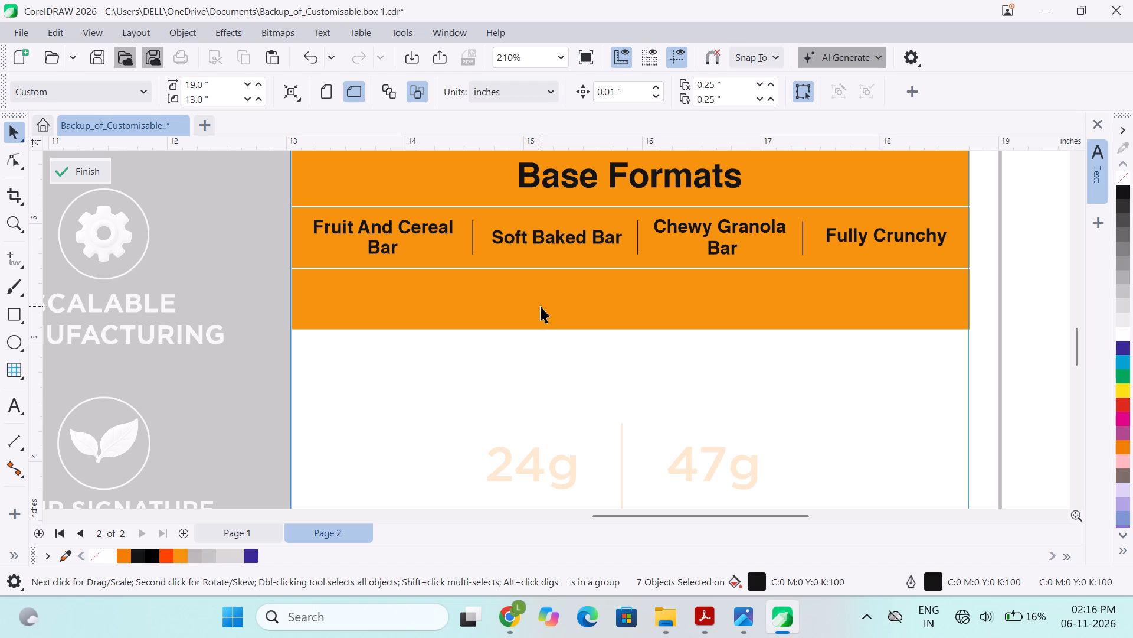
Duplicate the first row's group of labels and dividers and place the copy in the empty second row.
{"action": "left_click_drag", "start_coordinate": [1030, 222], "coordinate": [987, 234]}
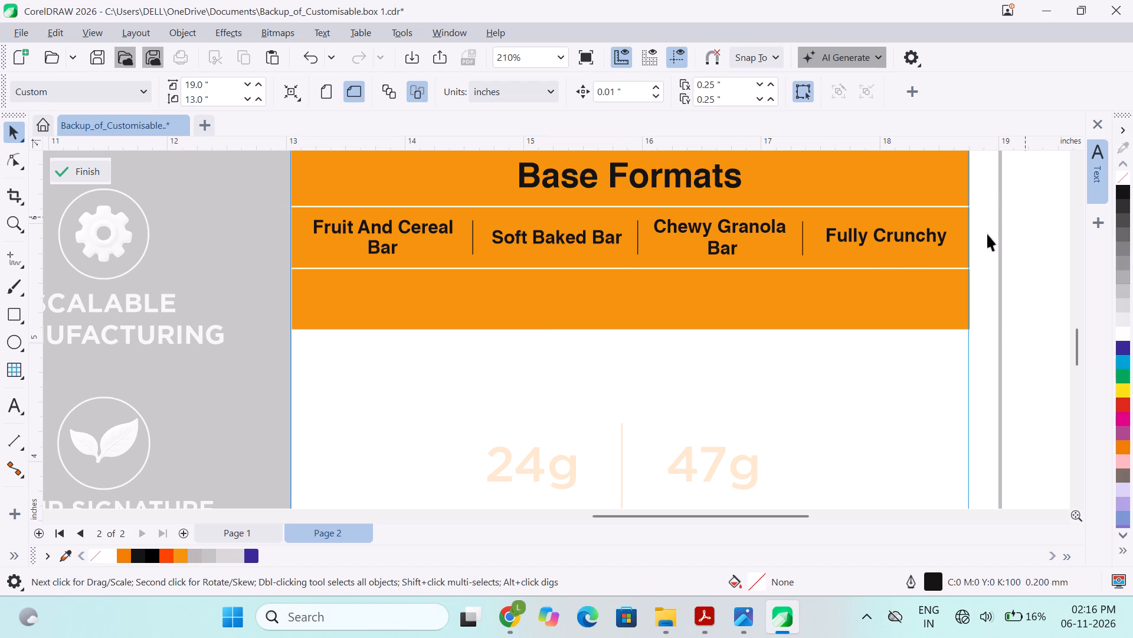
{"action": "left_click_drag", "start_coordinate": [987, 234], "coordinate": [705, 263]}
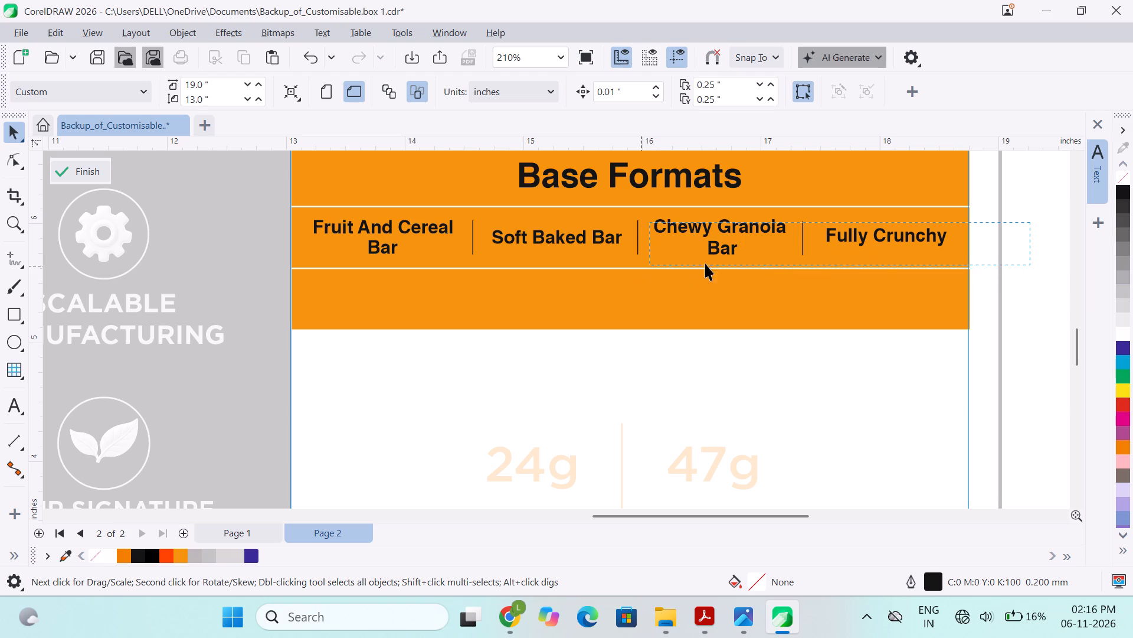
{"action": "left_click_drag", "start_coordinate": [705, 263], "coordinate": [1026, 248]}
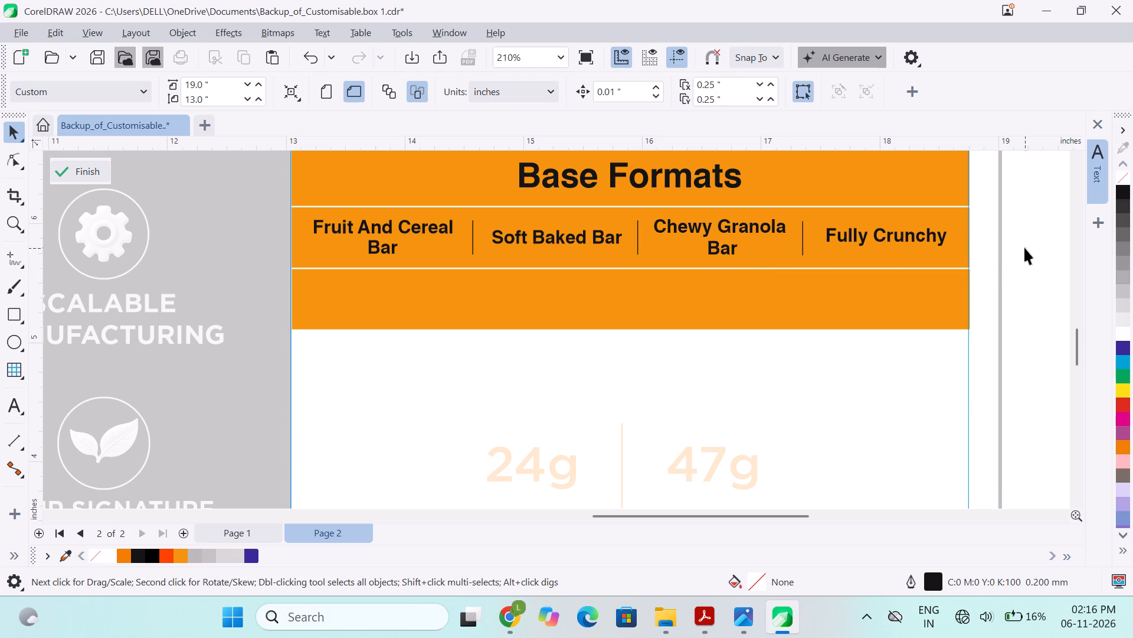
{"action": "key", "text": "ctrl+d"}
{"action": "left_click", "coordinate": [363, 326]}
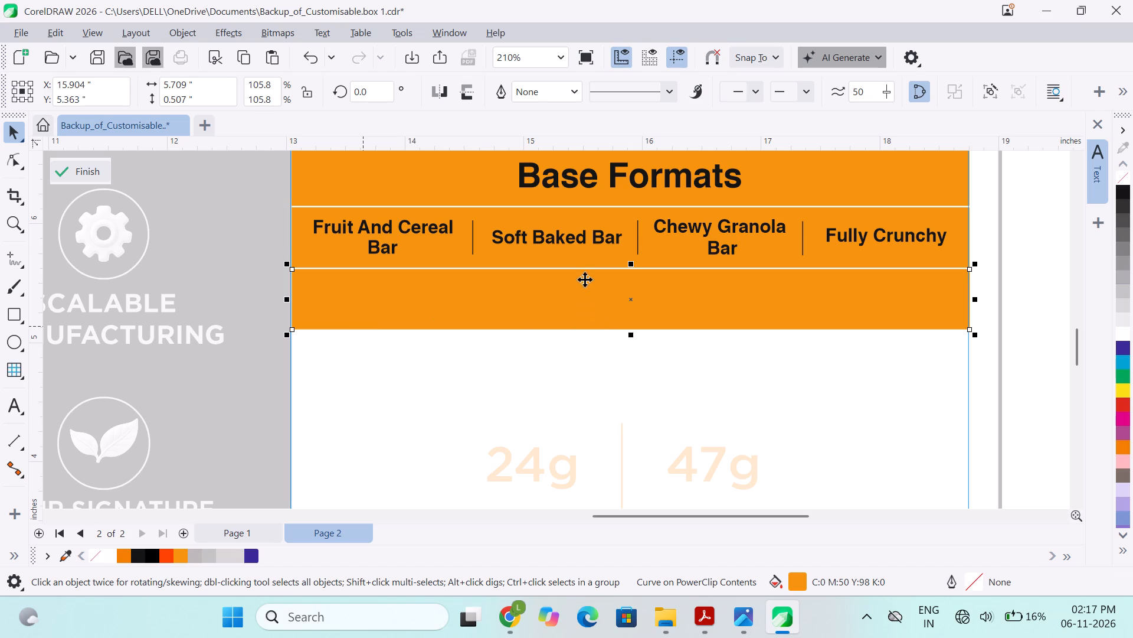
{"action": "left_click", "coordinate": [1053, 294]}
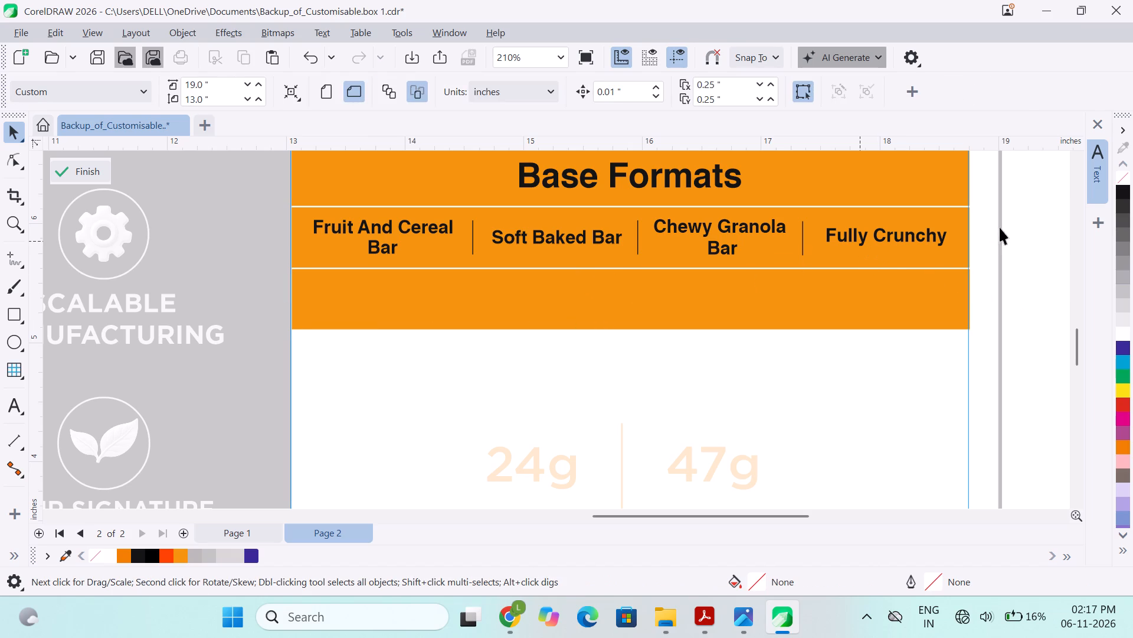
{"action": "left_click_drag", "start_coordinate": [1020, 210], "coordinate": [297, 261]}
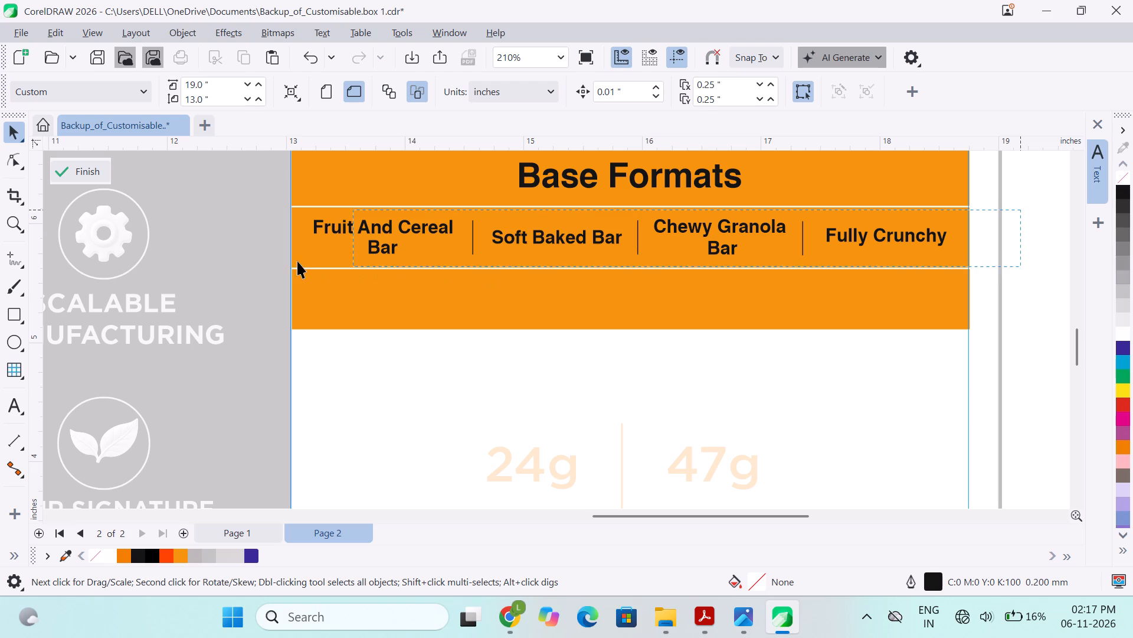
{"action": "left_click_drag", "start_coordinate": [297, 261], "coordinate": [307, 260]}
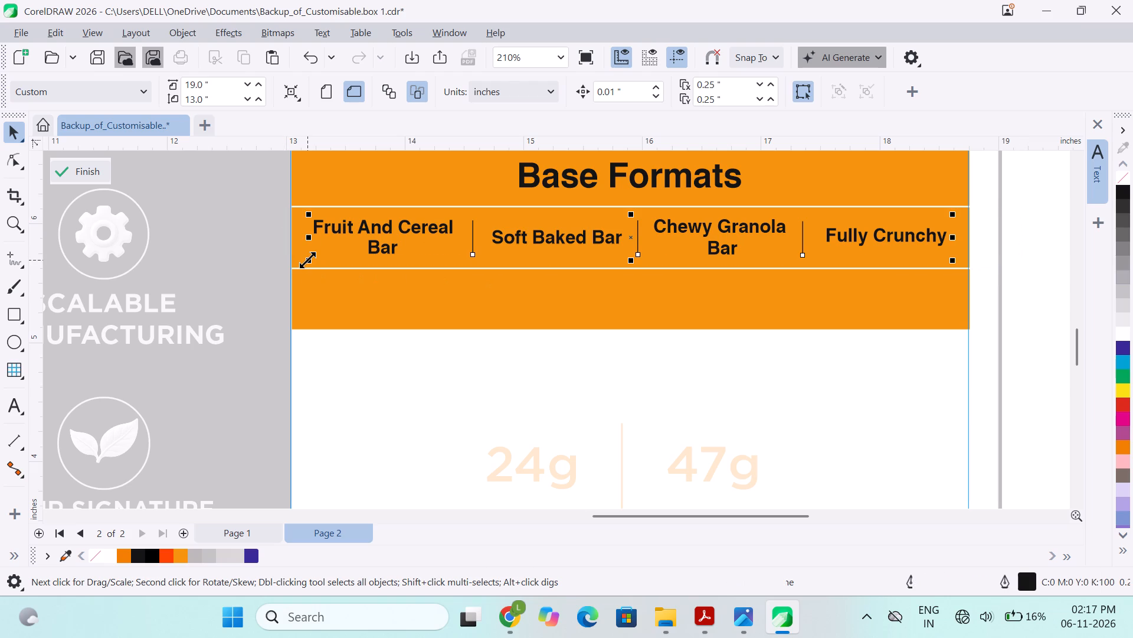
{"action": "key", "text": "ctrl+d"}
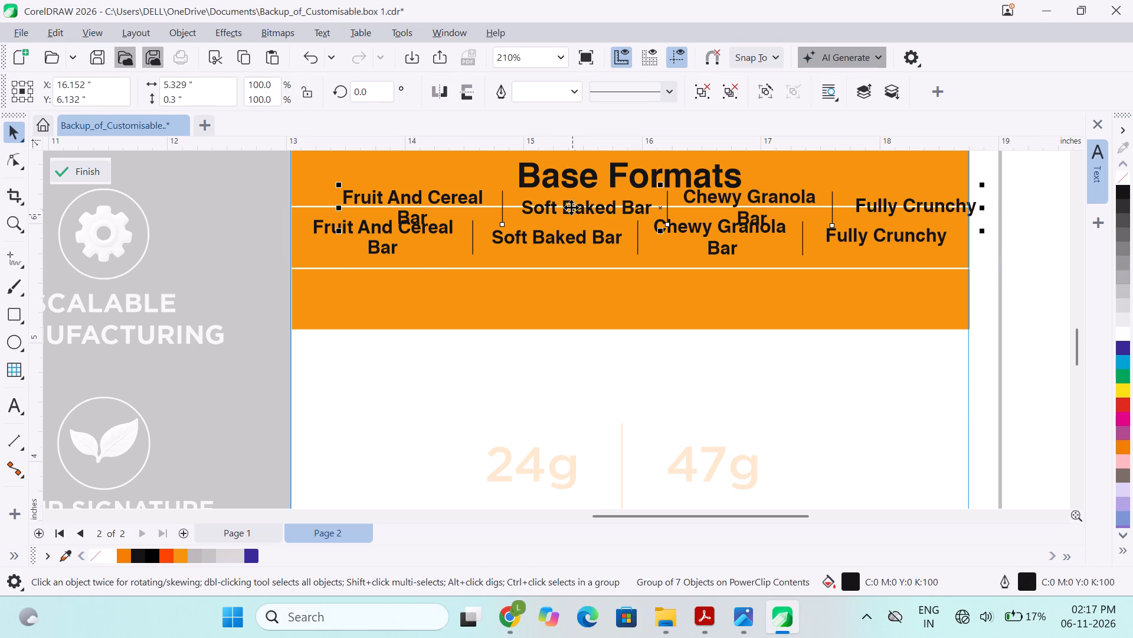
{"action": "left_click_drag", "start_coordinate": [571, 207], "coordinate": [562, 306]}
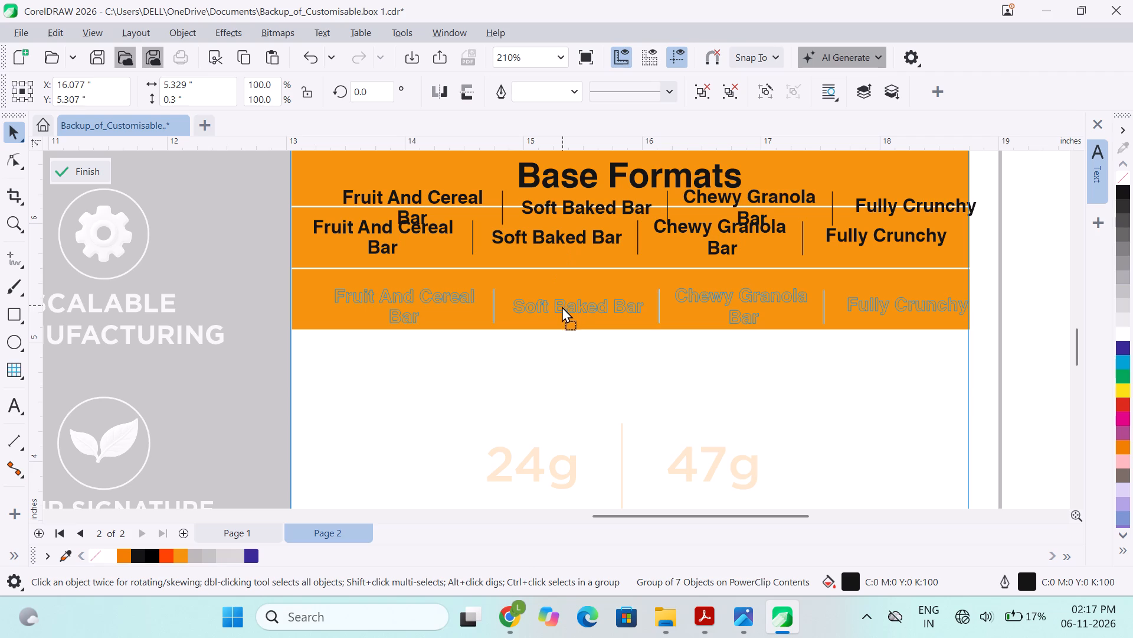
{"action": "left_click_drag", "start_coordinate": [562, 306], "coordinate": [552, 300]}
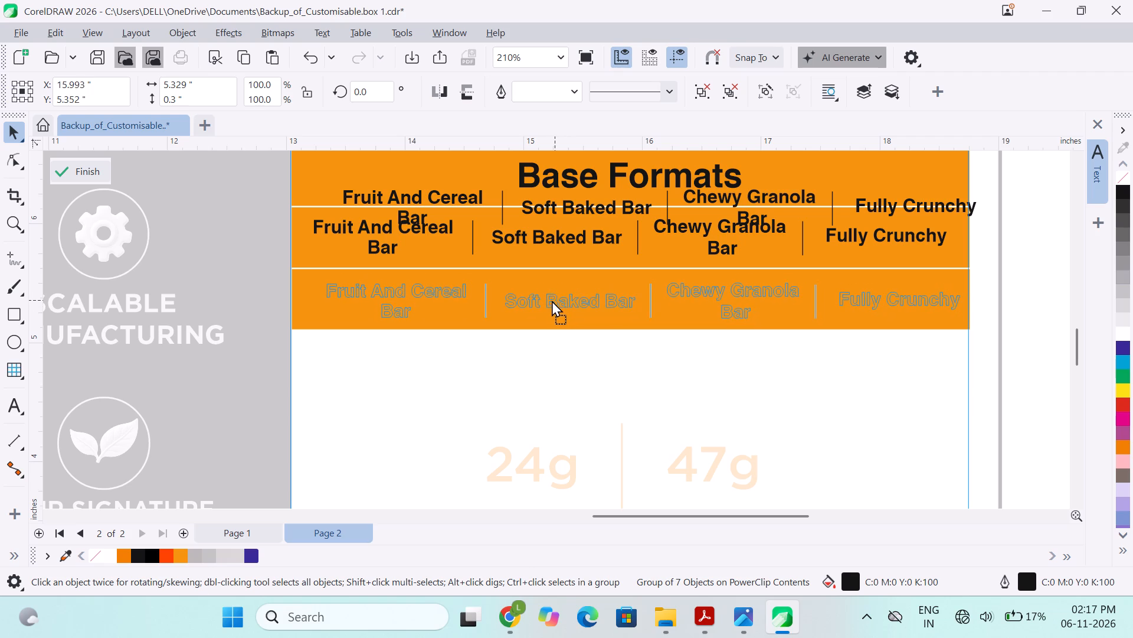
{"action": "left_click_drag", "start_coordinate": [552, 300], "coordinate": [546, 300]}
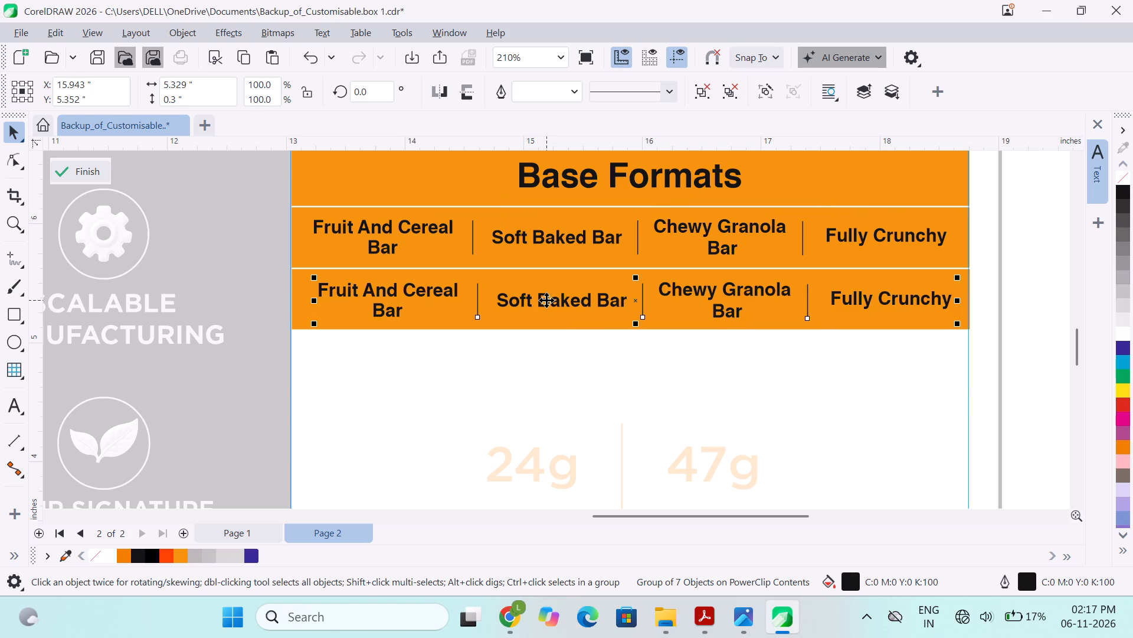
Centre the duplicated group of labels and dividers horizontally on the second row's orange background.
{"action": "key", "text": "ctrl+g"}
{"action": "left_click", "coordinate": [853, 327], "text": "shift"}
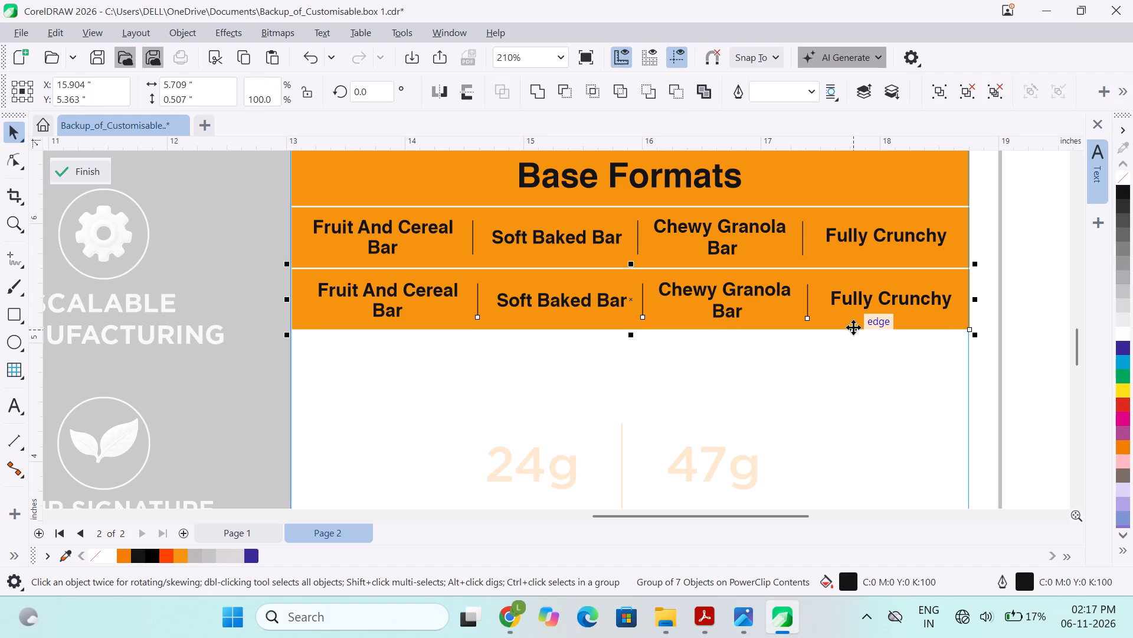
{"action": "key", "text": "c"}
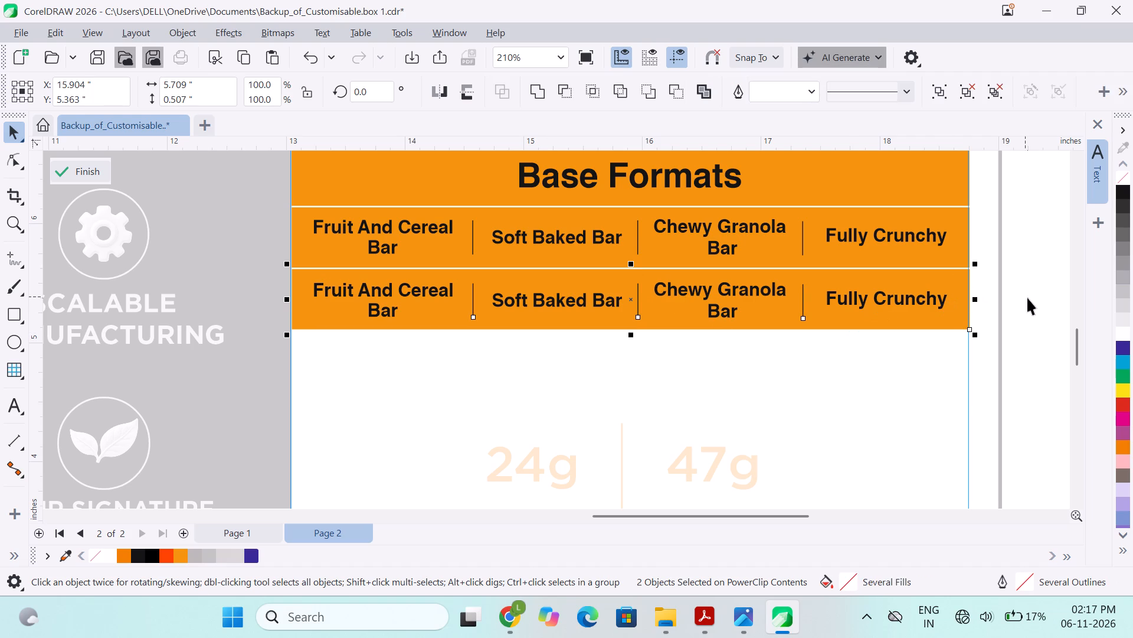
{"action": "left_click", "coordinate": [424, 293]}
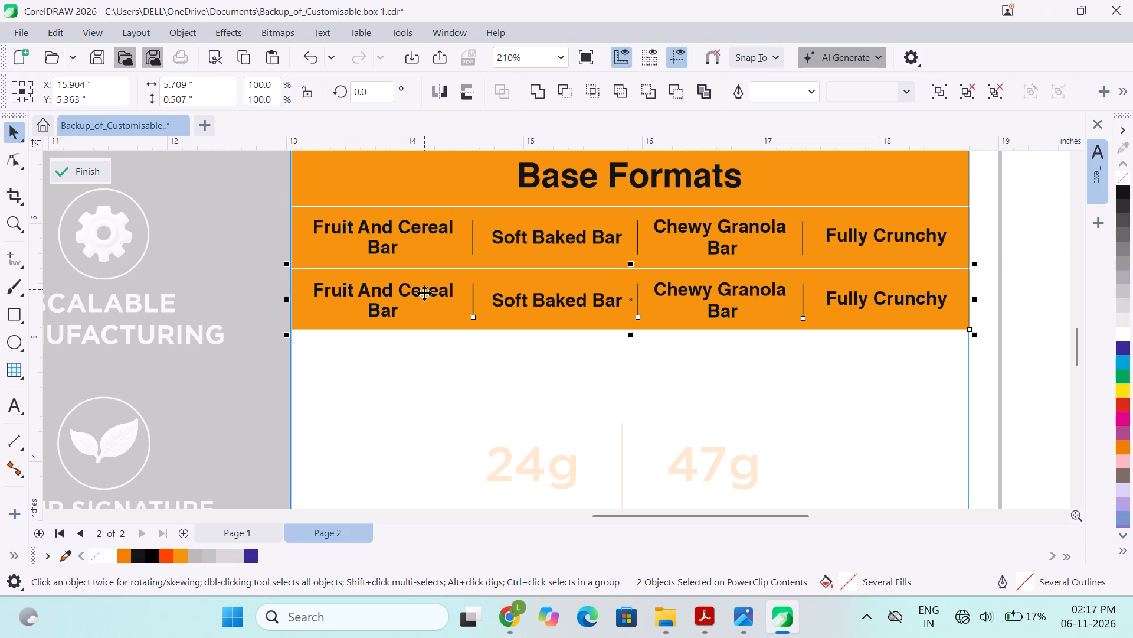
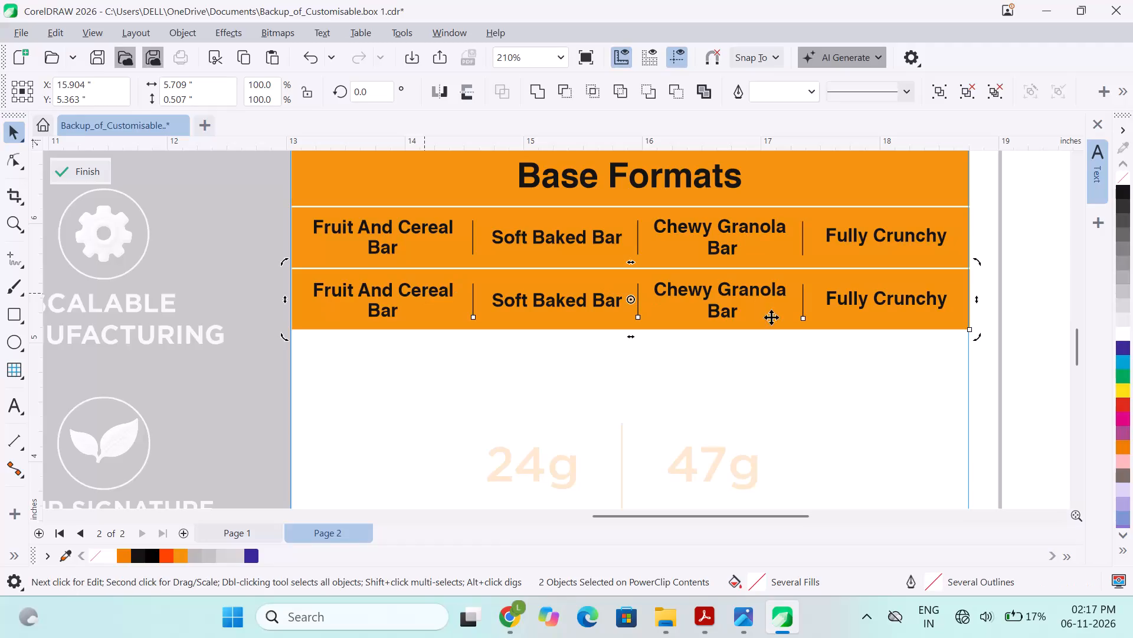
Ungroup the duplicated labels and dividers in the second row.
{"action": "left_click", "coordinate": [1036, 318]}
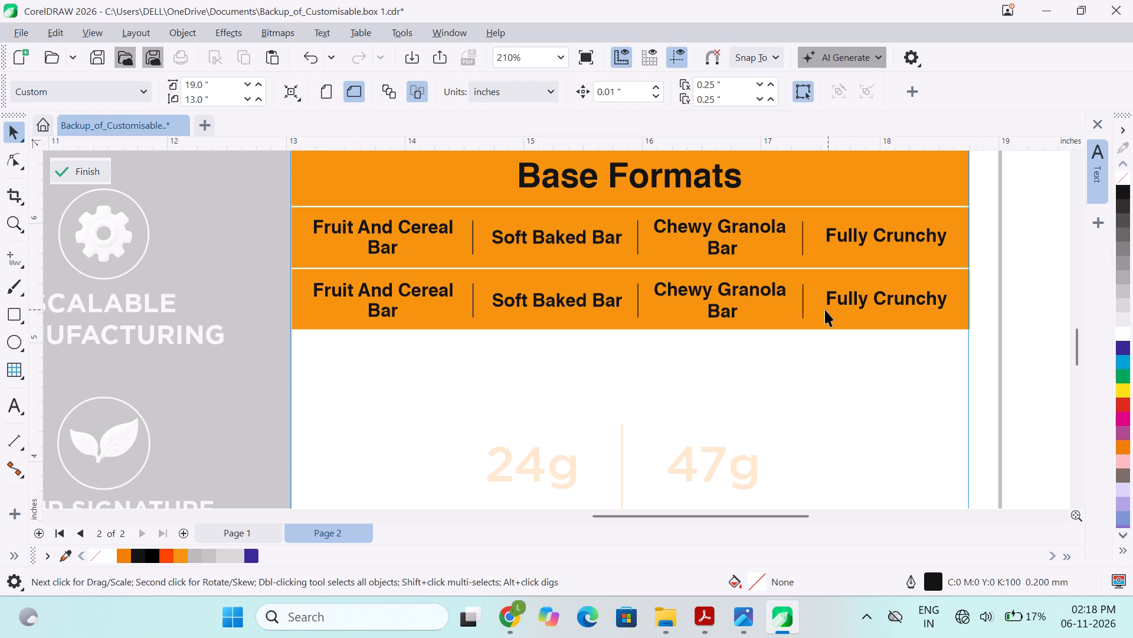
{"action": "left_click", "coordinate": [345, 293]}
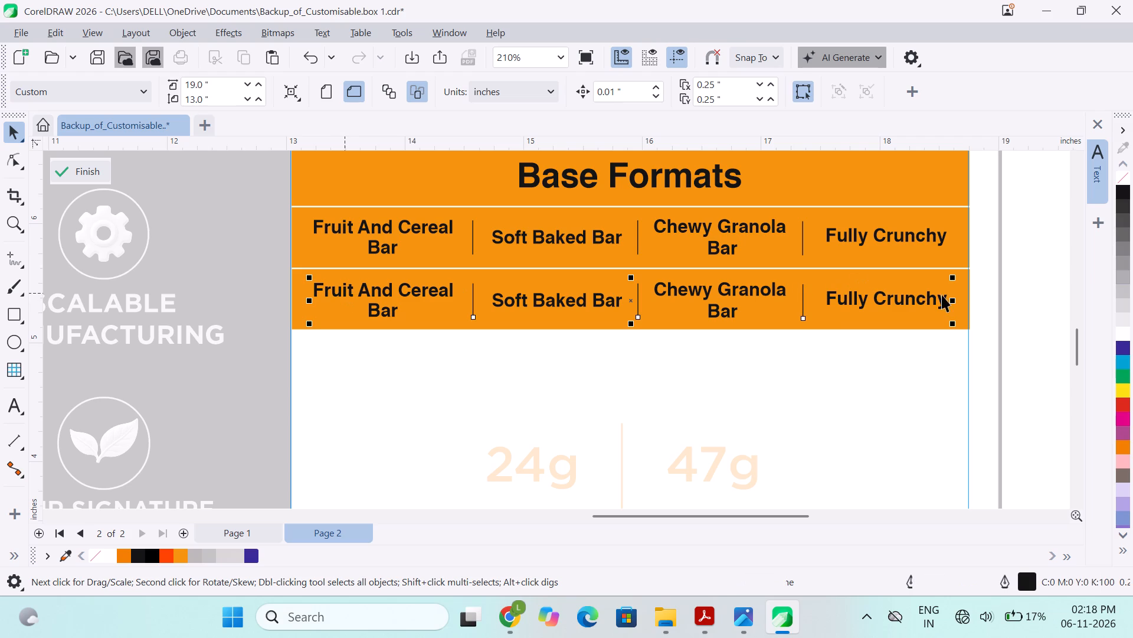
{"action": "left_click", "coordinate": [1033, 285]}
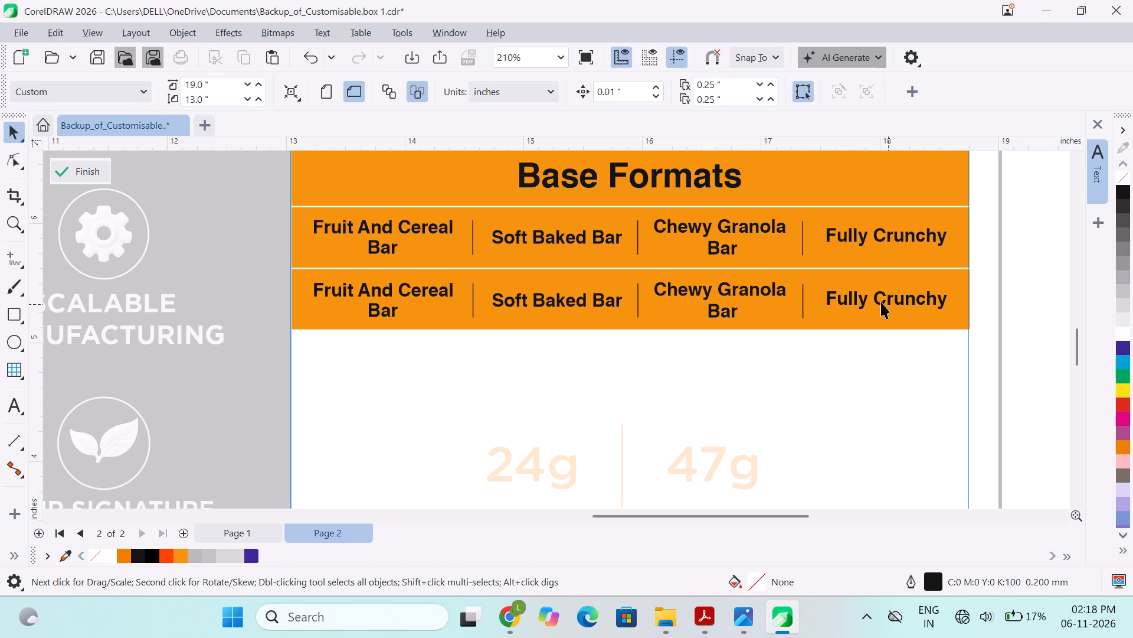
{"action": "left_click", "coordinate": [881, 302]}
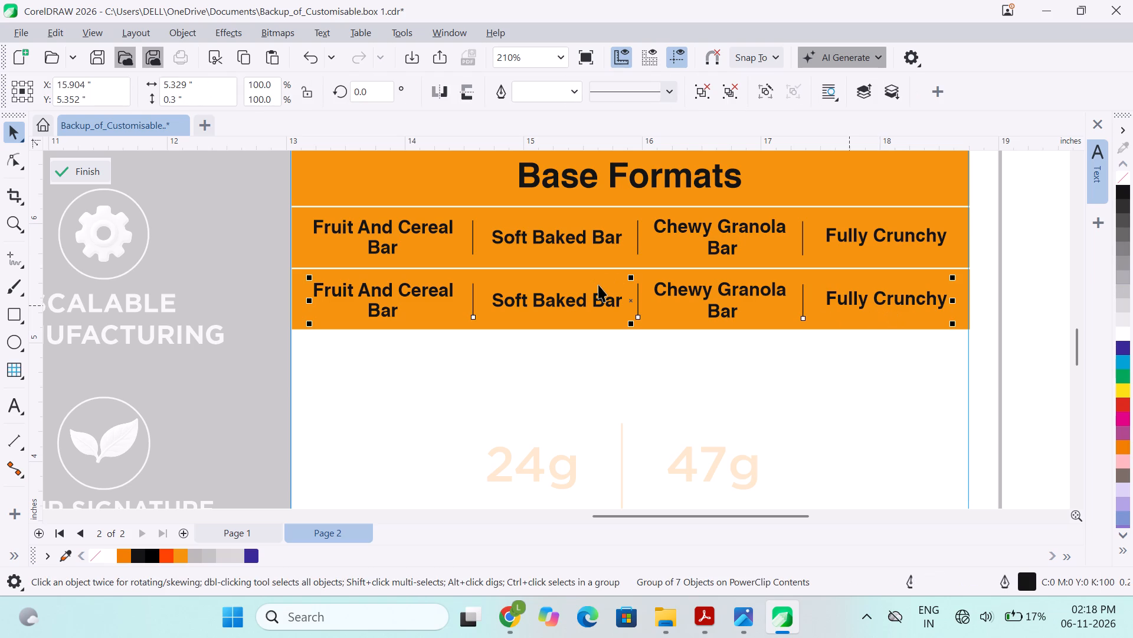
{"action": "key", "text": "ctrl+u"}
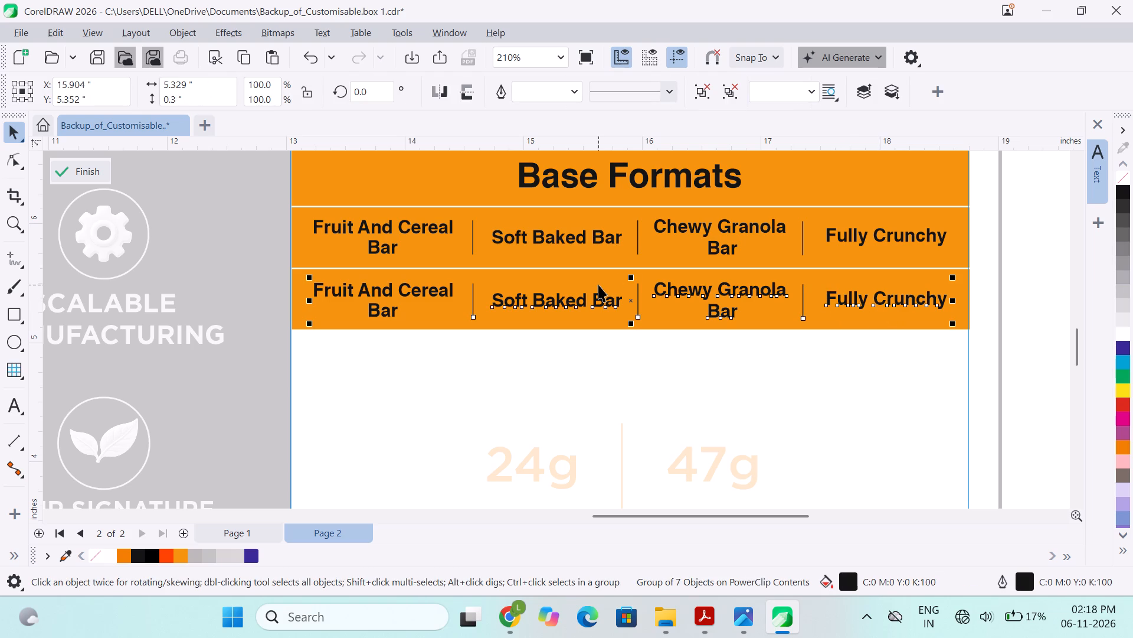
{"action": "left_click", "coordinate": [1046, 314]}
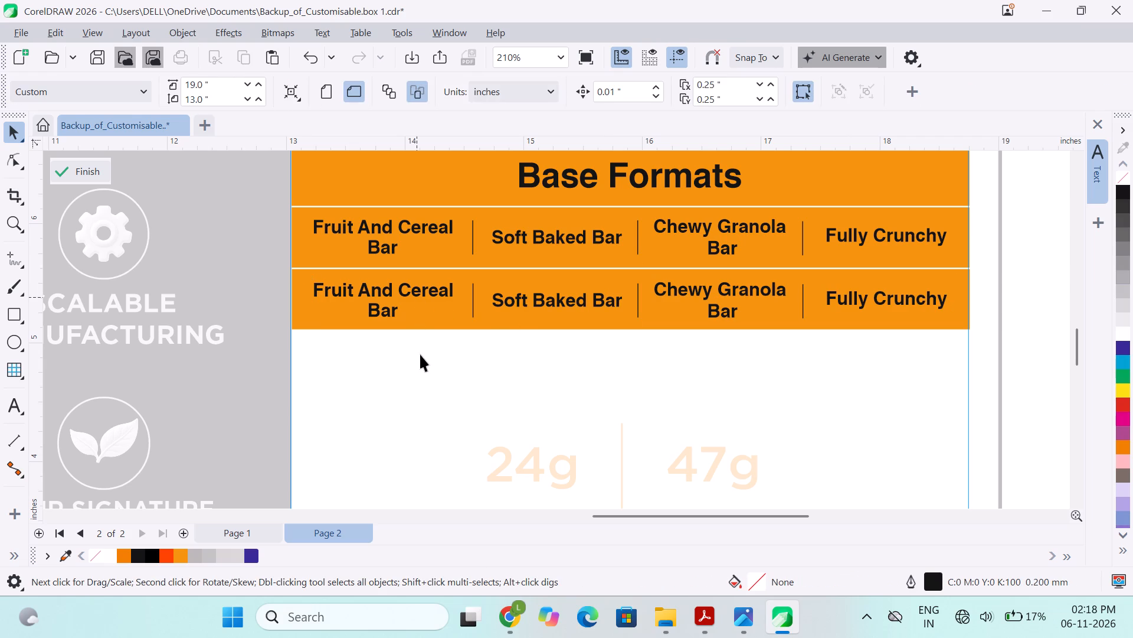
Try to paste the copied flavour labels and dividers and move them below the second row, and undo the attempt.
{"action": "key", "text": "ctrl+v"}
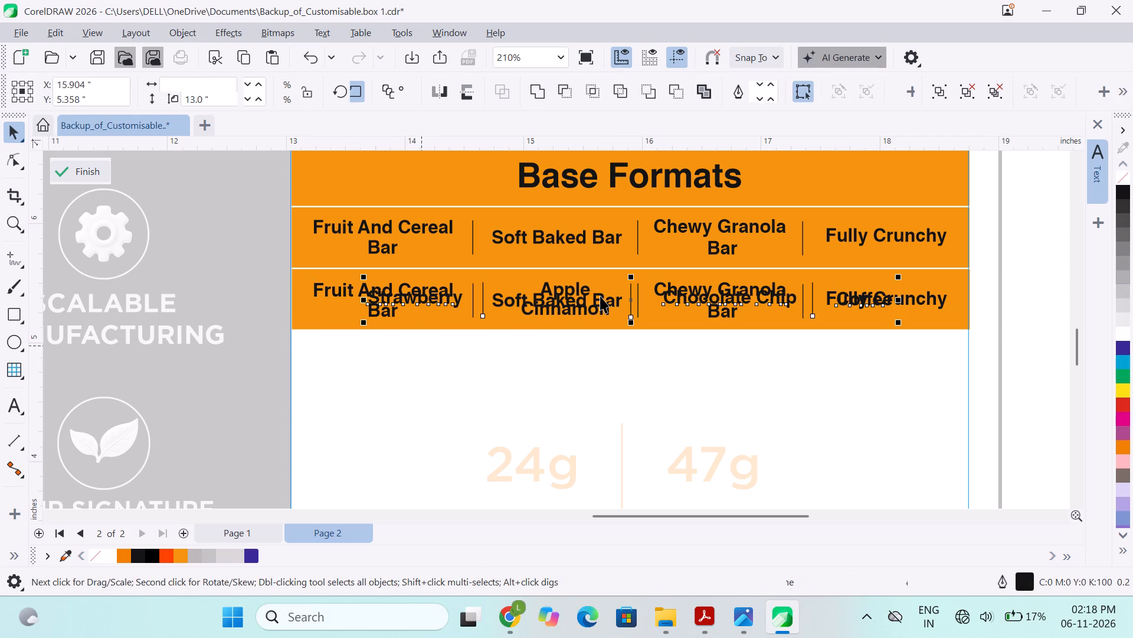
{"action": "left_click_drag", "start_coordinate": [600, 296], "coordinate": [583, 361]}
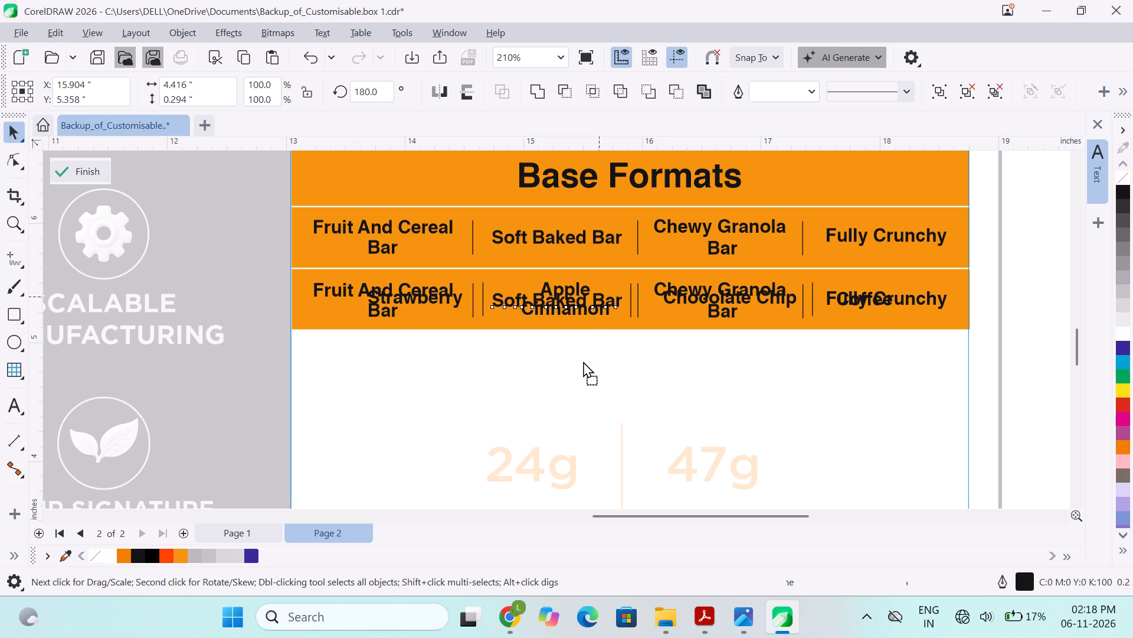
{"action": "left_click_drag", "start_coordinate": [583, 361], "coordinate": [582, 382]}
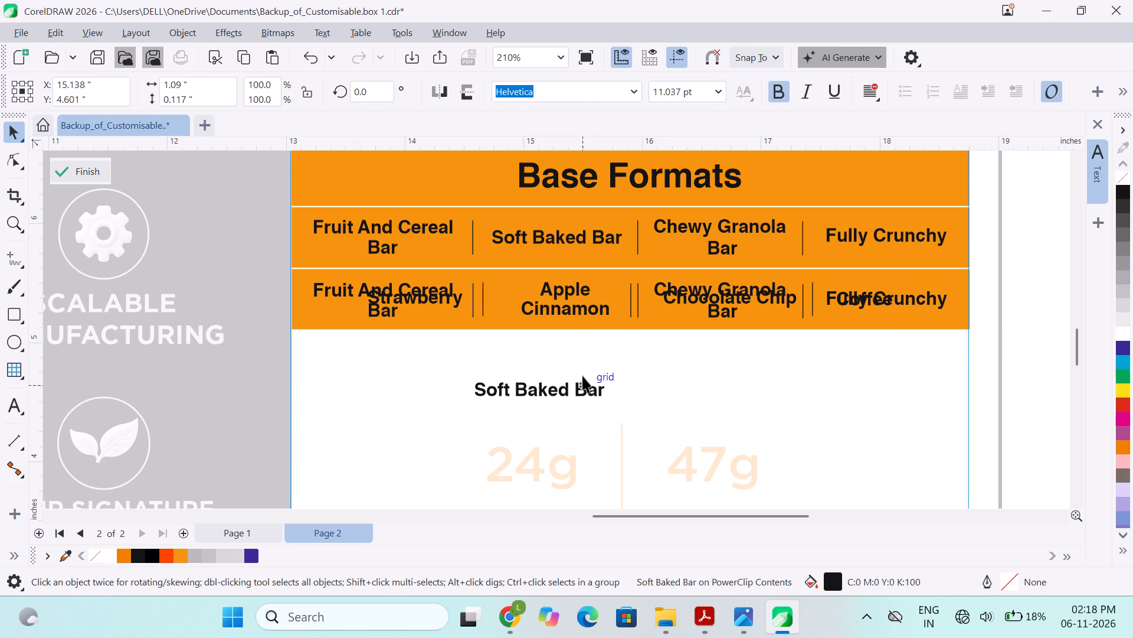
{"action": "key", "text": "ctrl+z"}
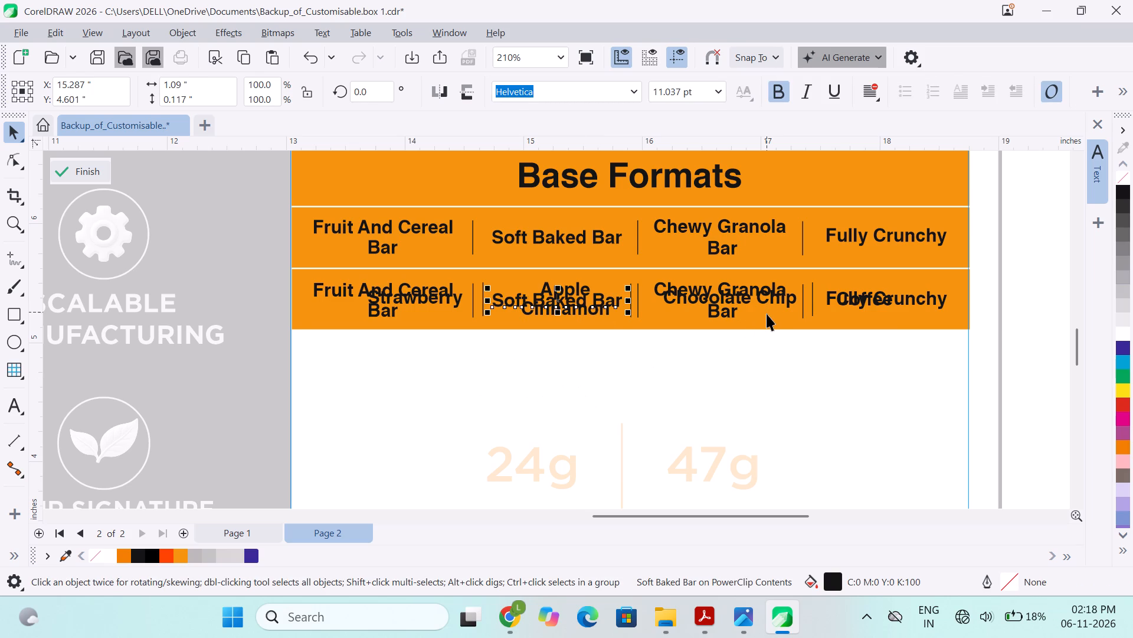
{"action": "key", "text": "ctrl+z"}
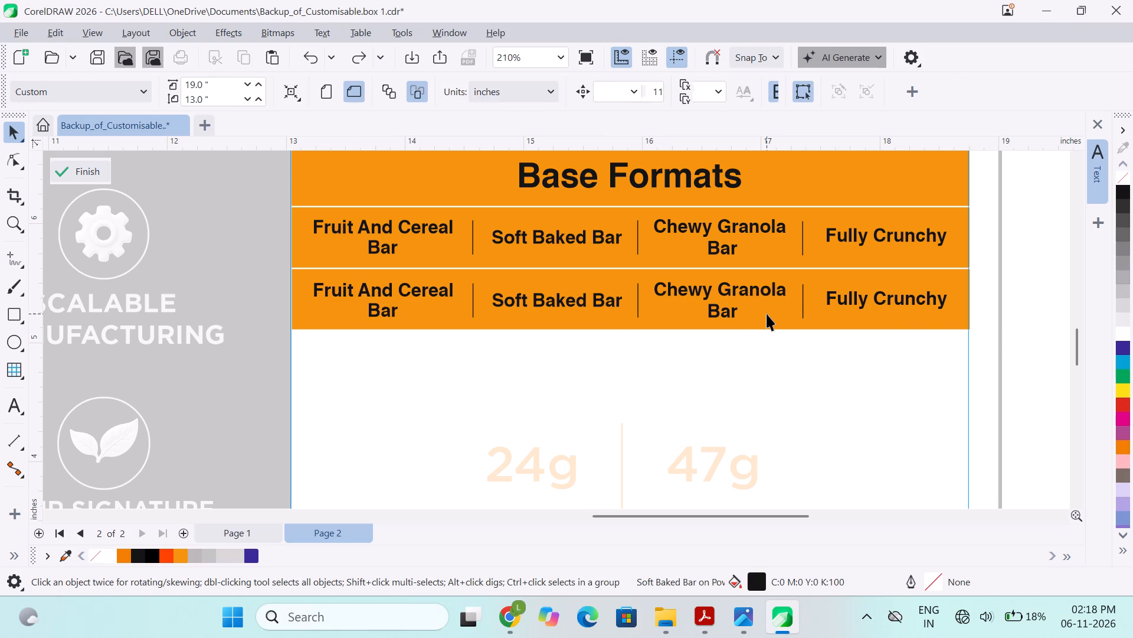
Paste the copied flavour labels and dividers, and move them together onto the white area just below the second row.
{"action": "key", "text": "ctrl+d"}
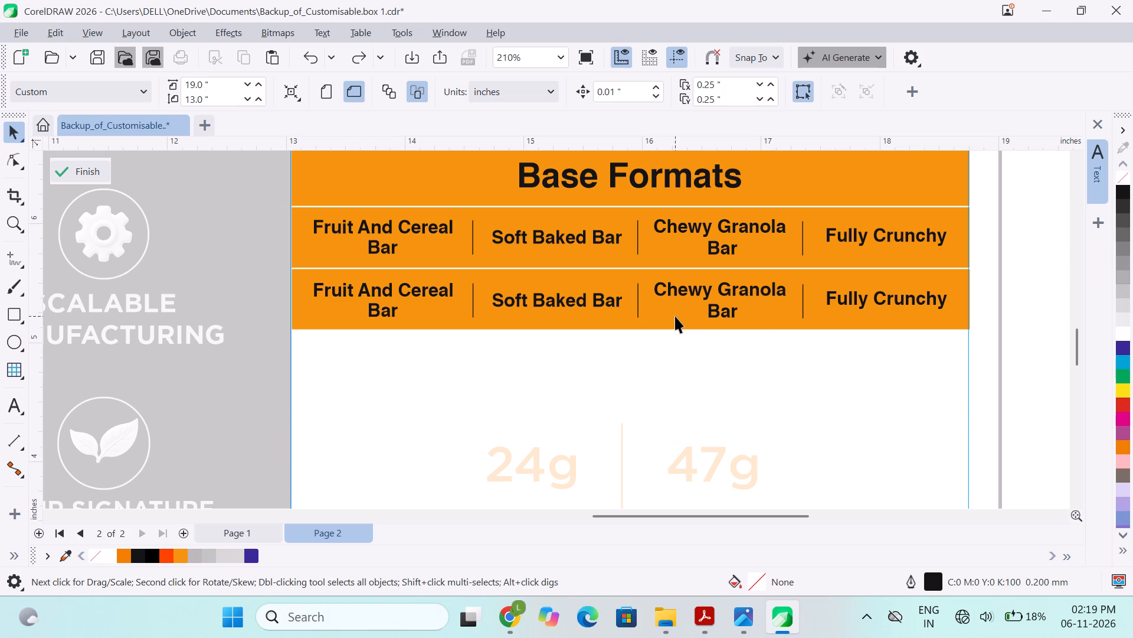
{"action": "key", "text": "ctrl+v"}
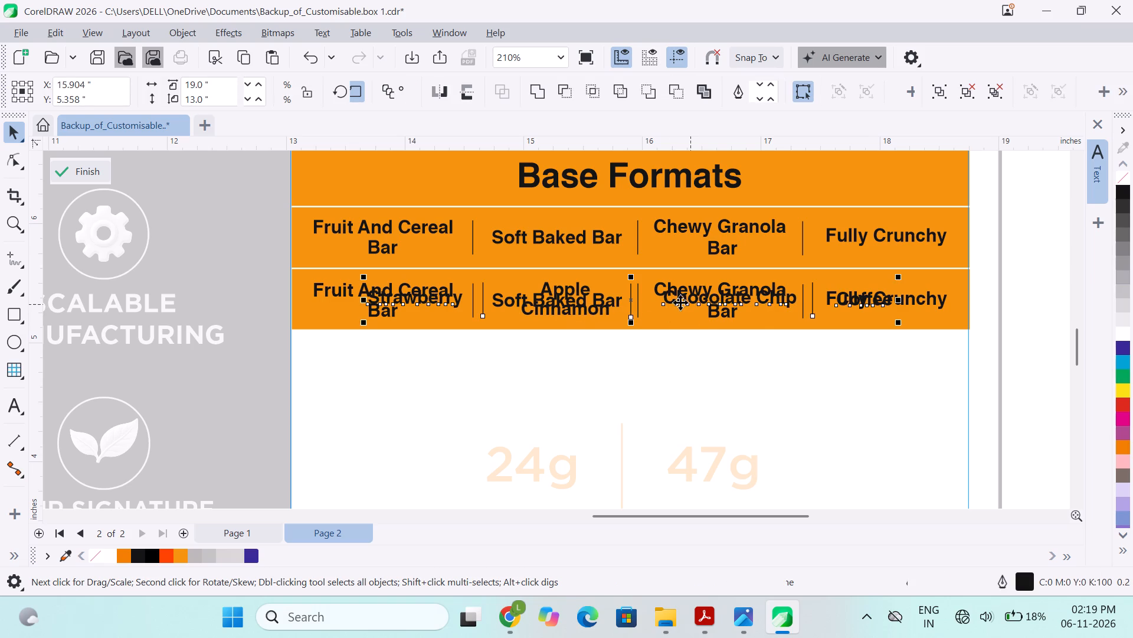
{"action": "left_click_drag", "start_coordinate": [675, 298], "coordinate": [687, 376]}
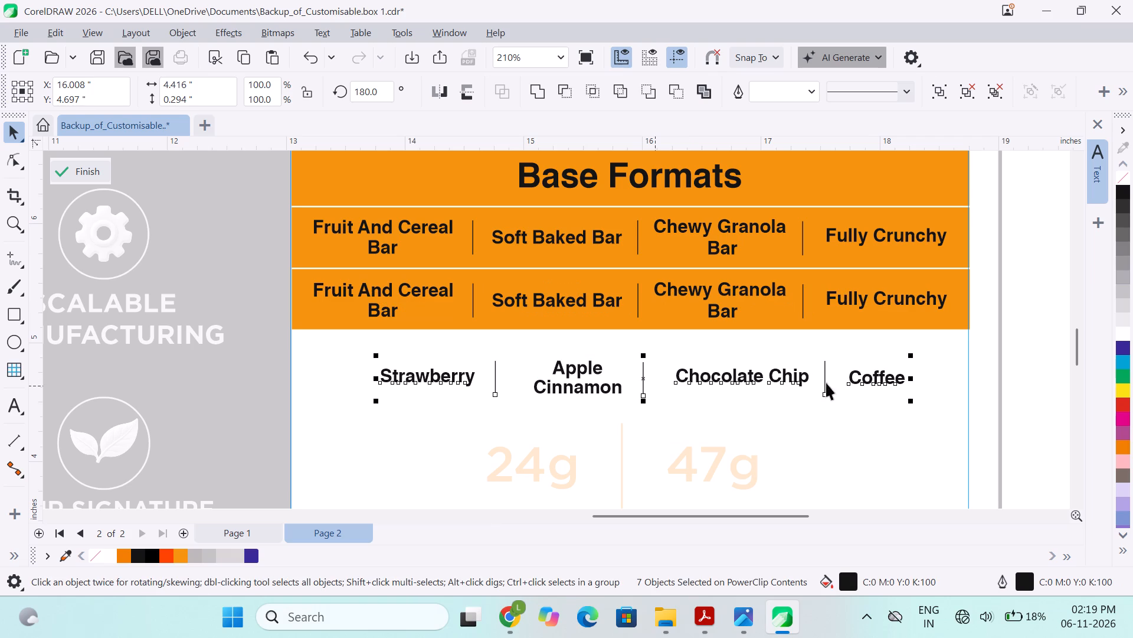
{"action": "left_click", "coordinate": [1016, 349]}
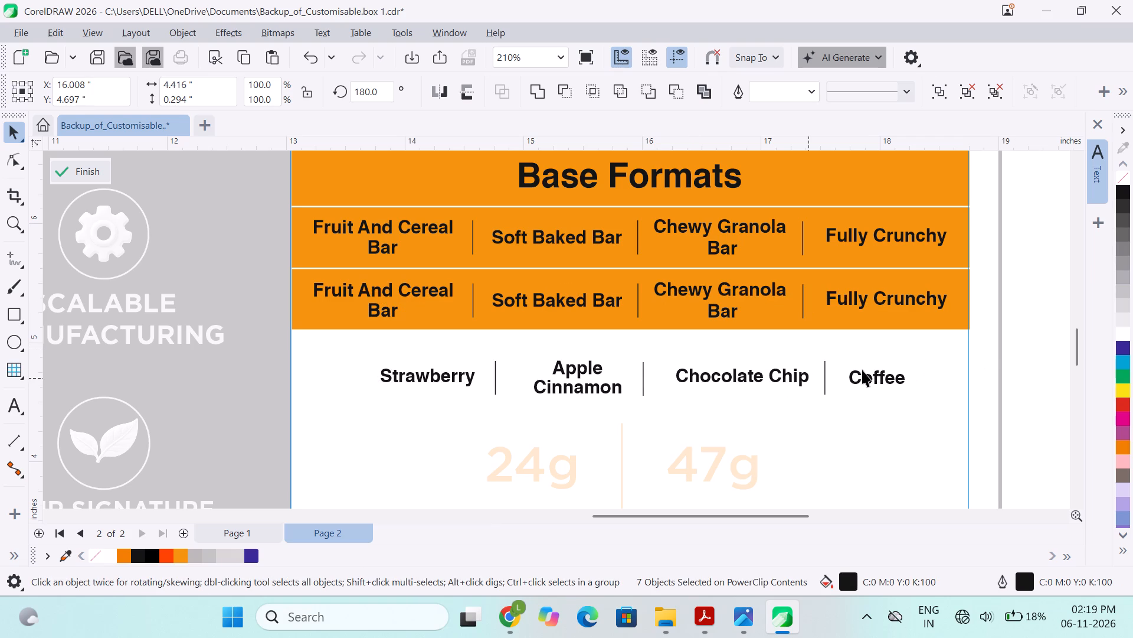
Copy the Coffee label from the pasted flavour labels below the second row.
{"action": "left_click", "coordinate": [860, 373]}
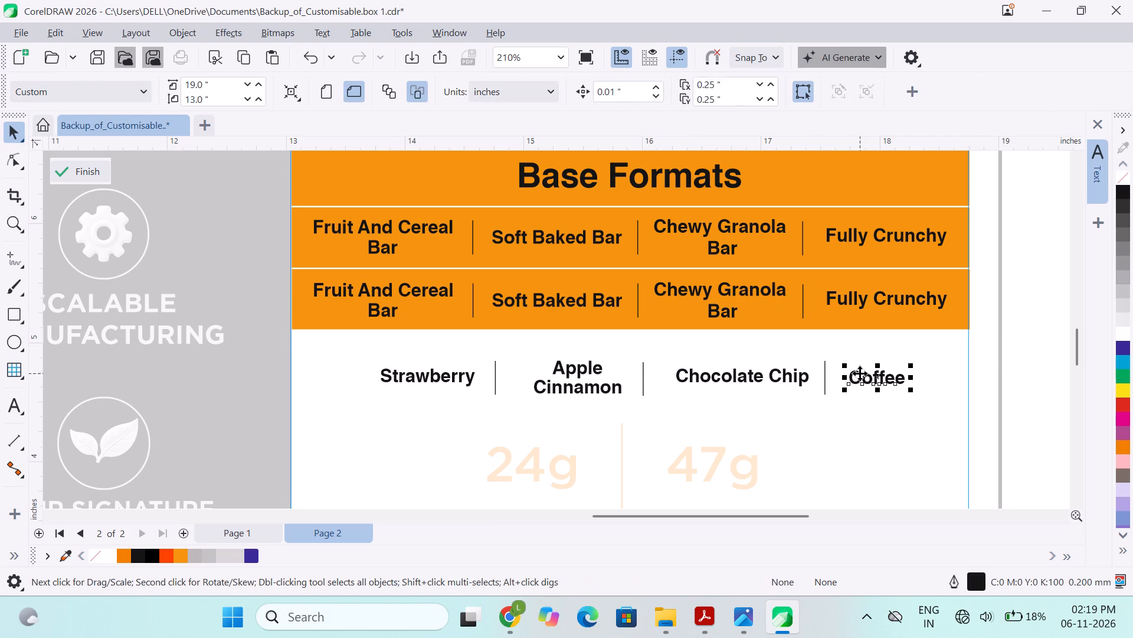
{"action": "key", "text": "ctrl+c"}
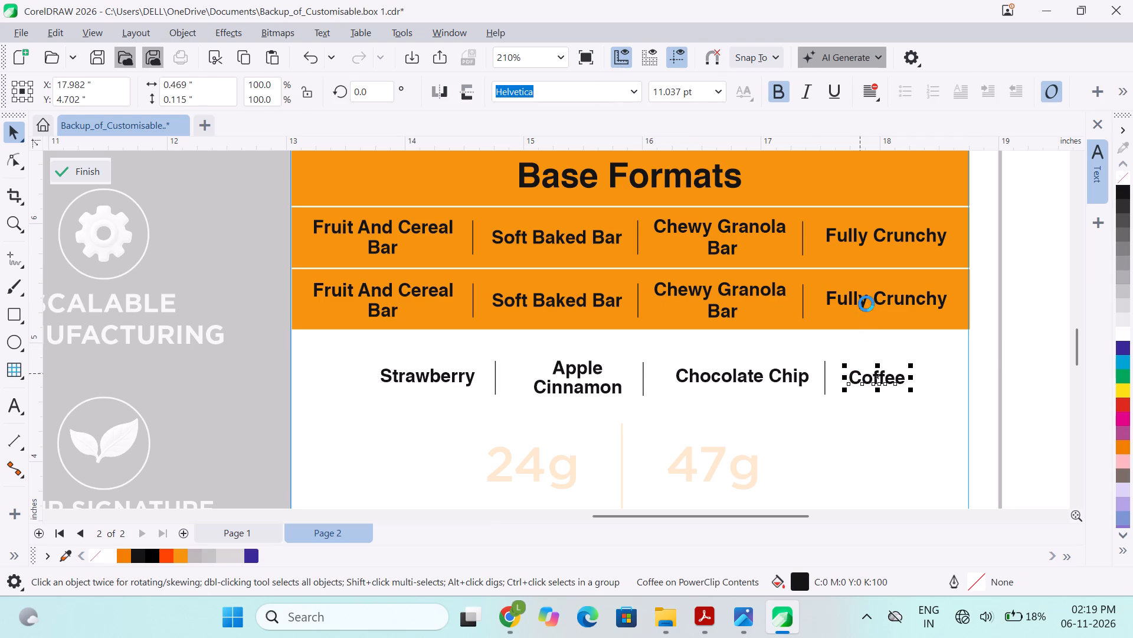
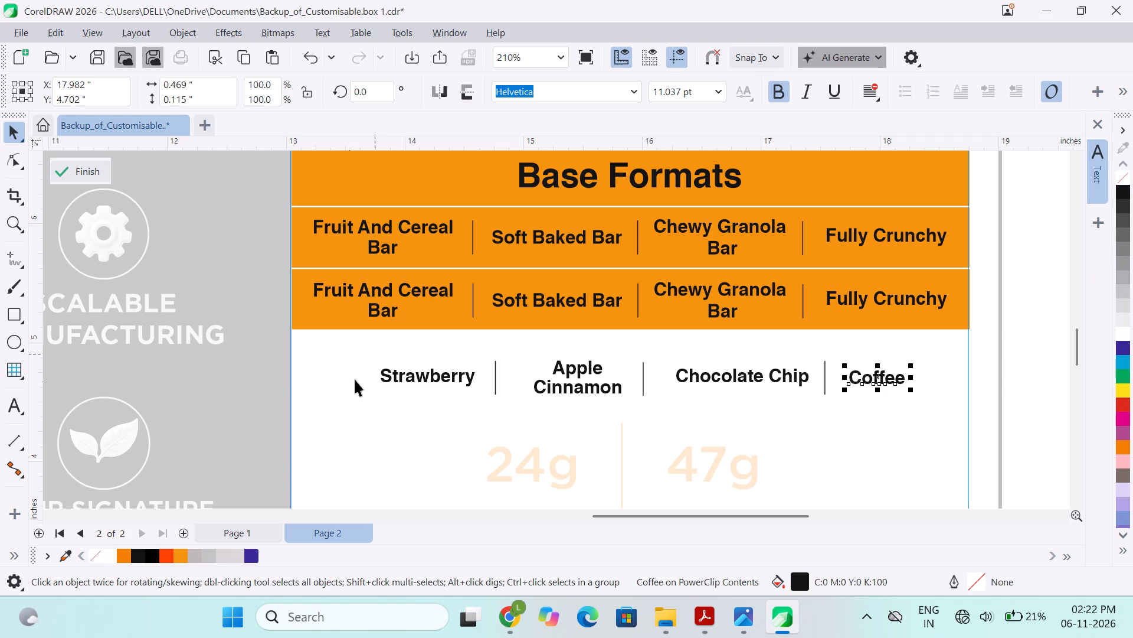
Copy the text Strawberry from the pasted flavour labels below the second row and delete it there.
{"action": "double_click", "coordinate": [391, 377]}
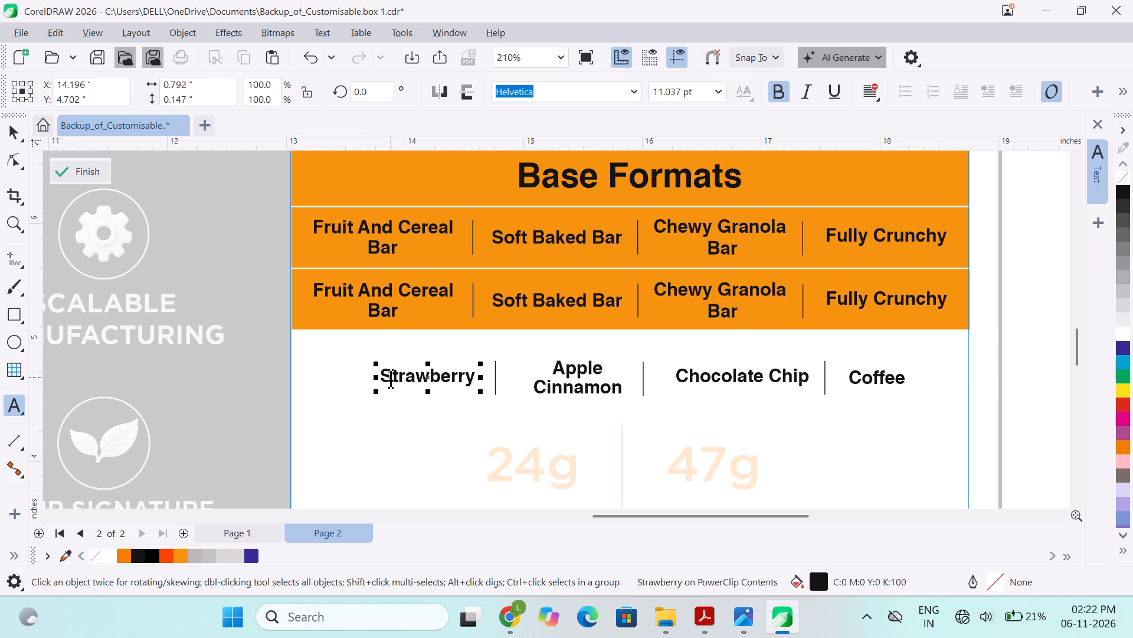
{"action": "double_click", "coordinate": [391, 377]}
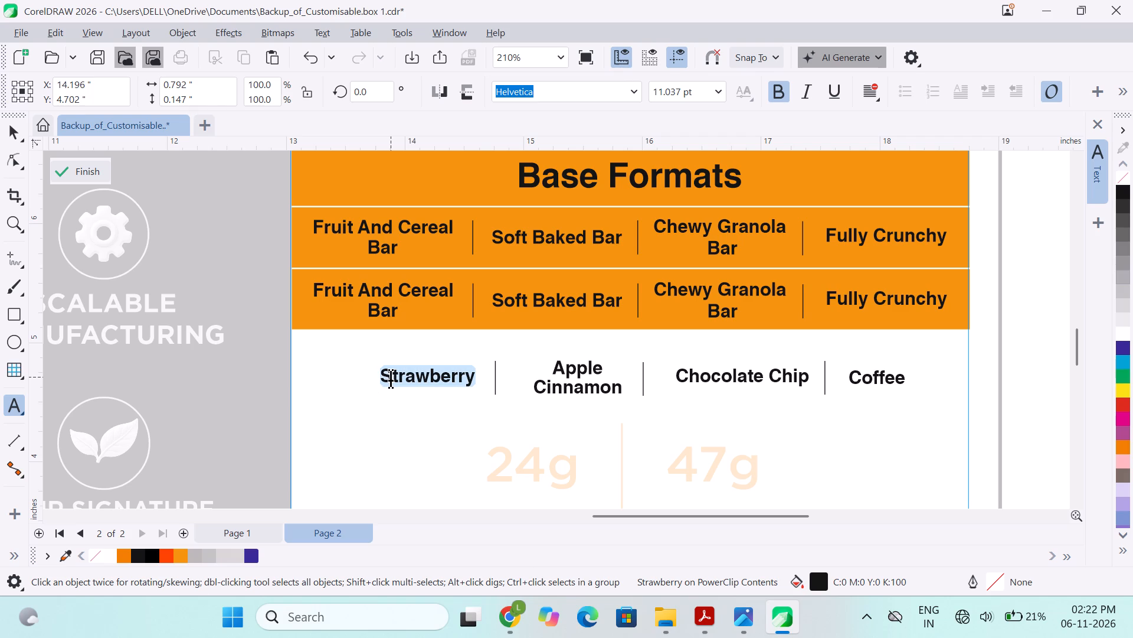
{"action": "key", "text": "ctrl+c"}
{"action": "key", "text": "BackSpace"}
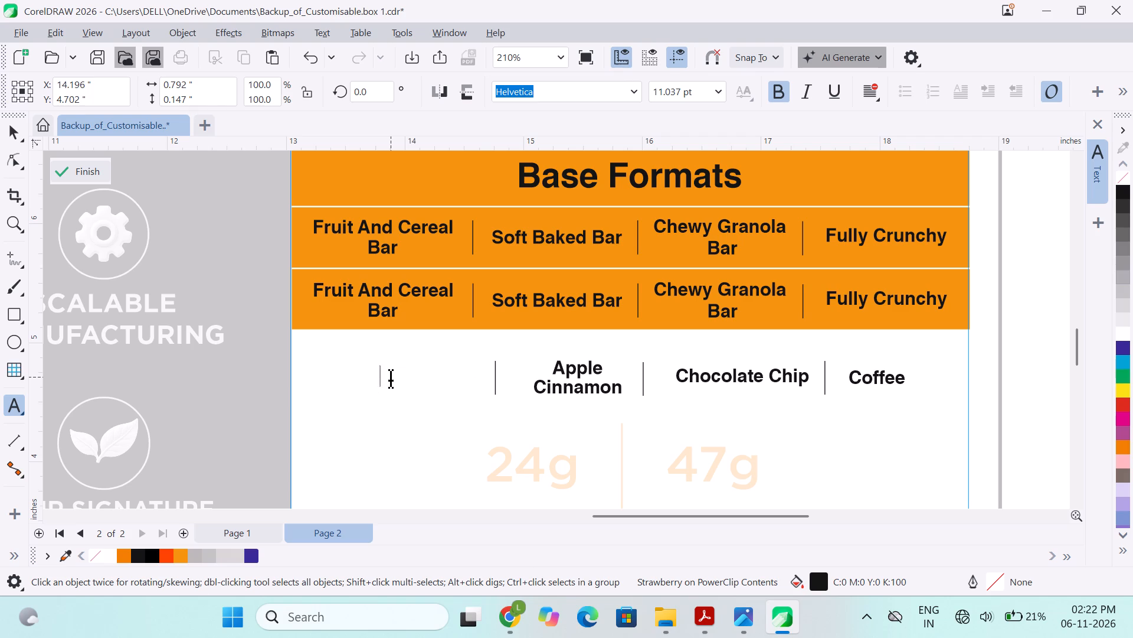
Delete the word Bar from the first label in the second row.
{"action": "double_click", "coordinate": [374, 304]}
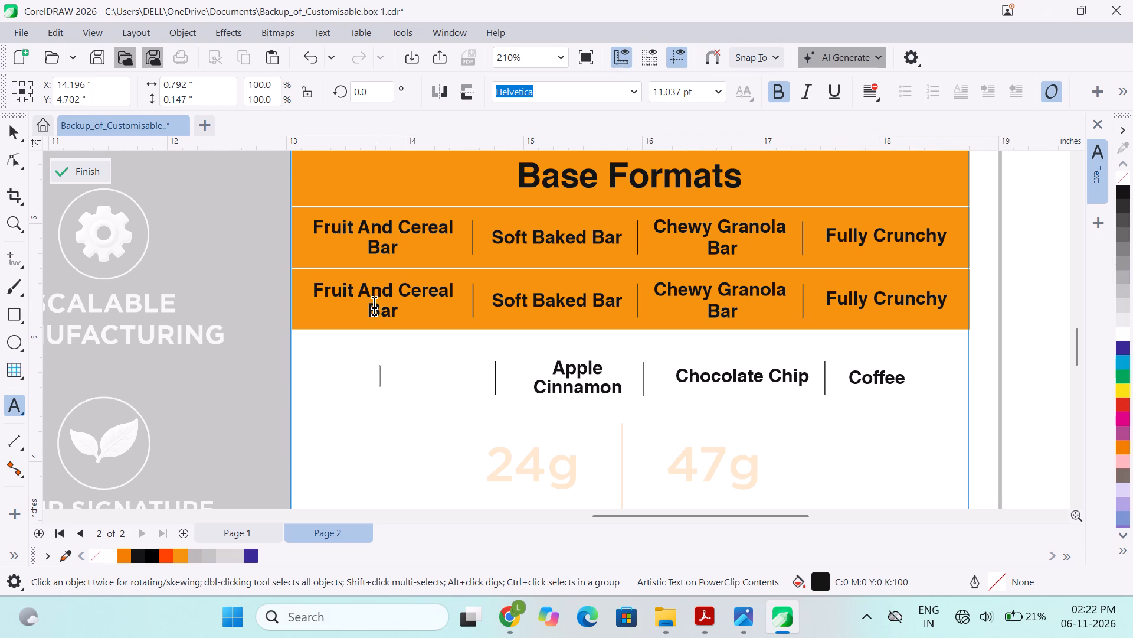
{"action": "key", "text": "BackSpace"}
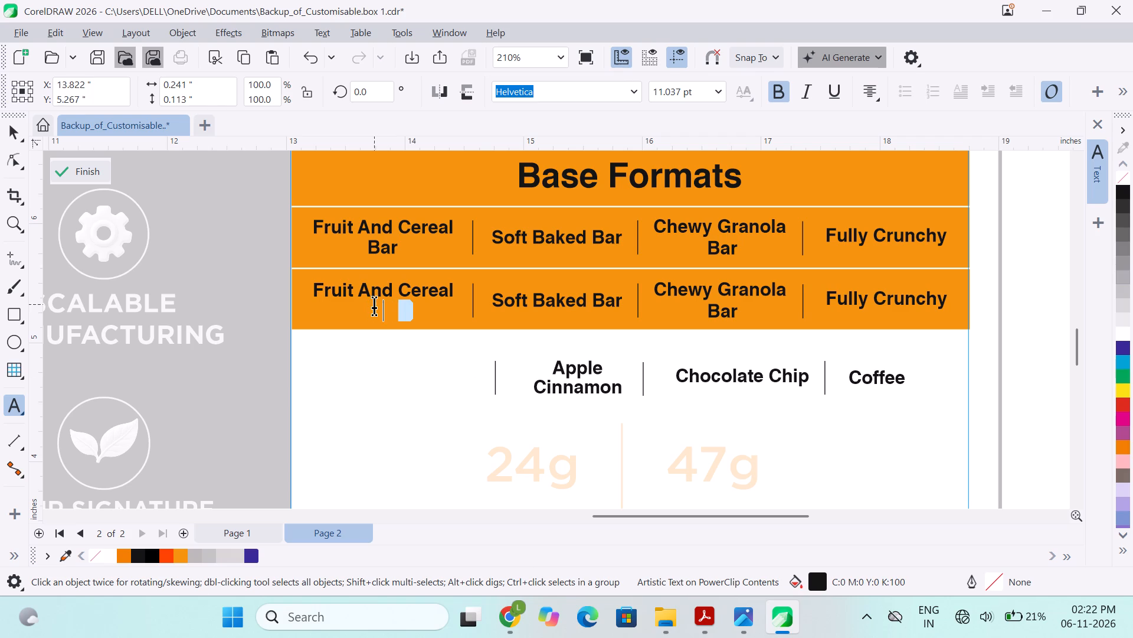
Replace the text Fruit And Cereal in the second row's first cell with the copied Strawberry text.
{"action": "double_click", "coordinate": [385, 293]}
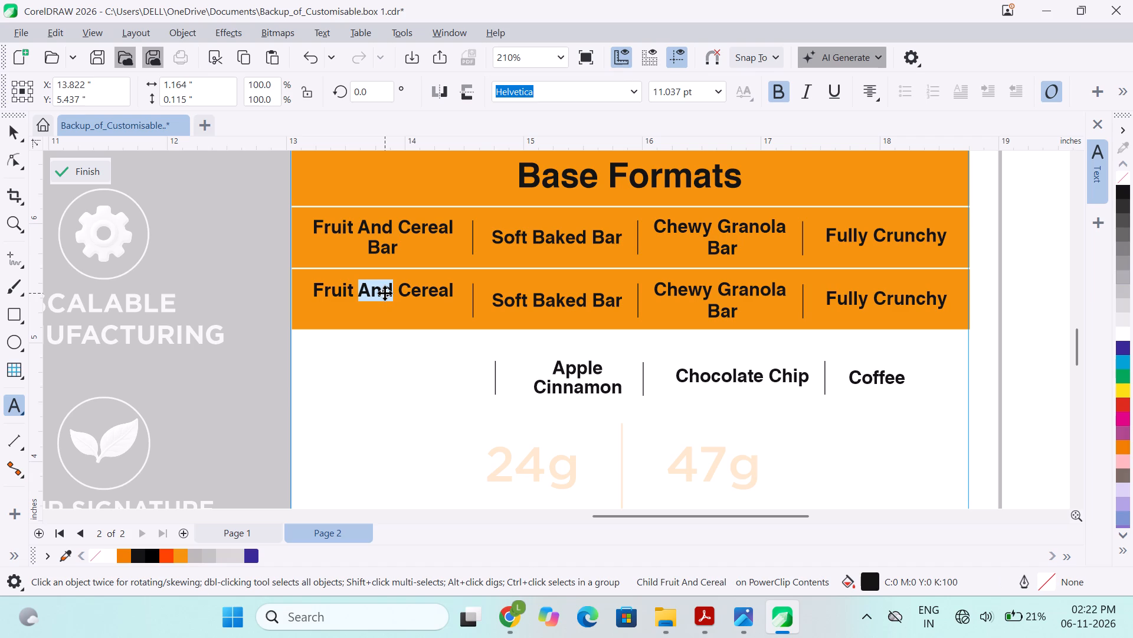
{"action": "double_click", "coordinate": [344, 293]}
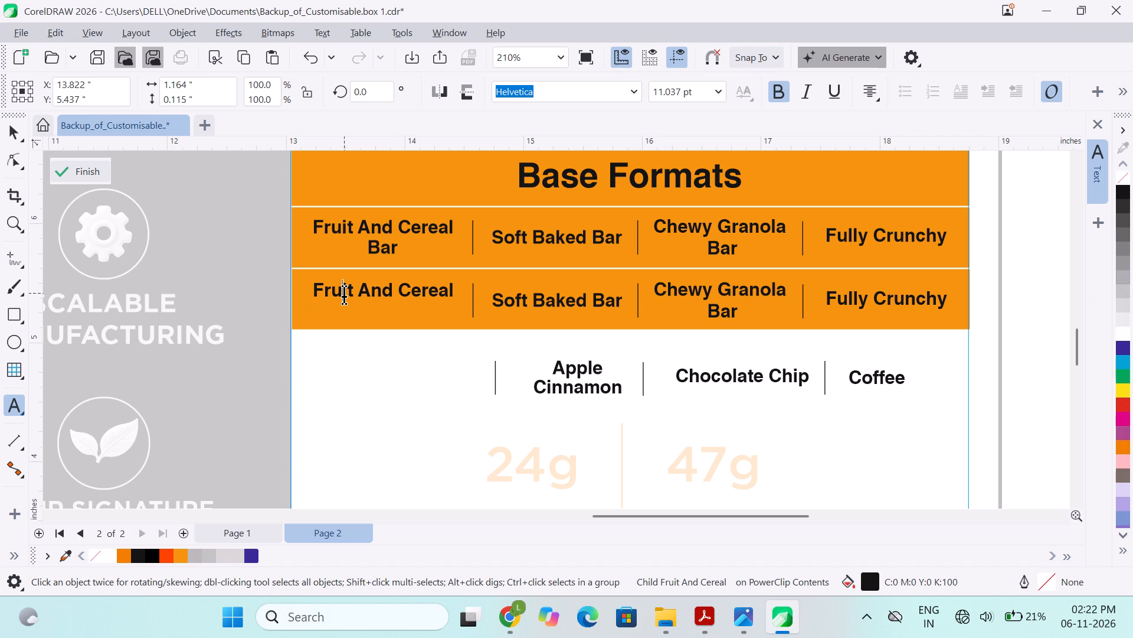
{"action": "double_click", "coordinate": [344, 293]}
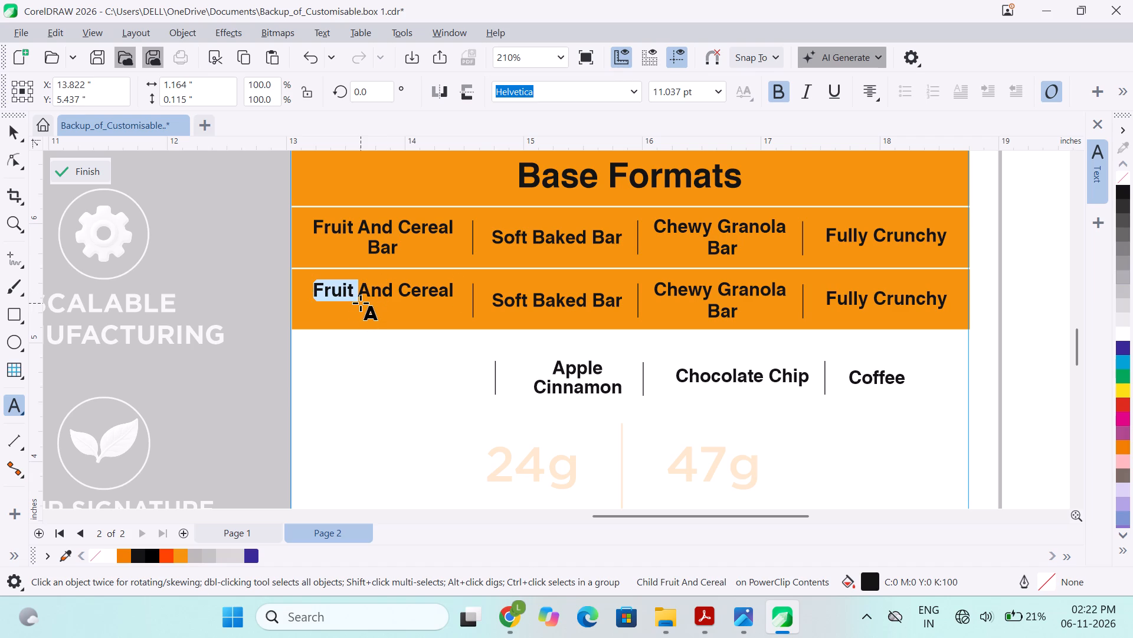
{"action": "key", "text": "shift+Right"}
{"action": "key", "text": "shift+Right"}
{"action": "key", "text": "shift+Right"}
{"action": "key", "text": "shift+Right"}
{"action": "key", "text": "shift+Right"}
{"action": "key", "text": "shift+Right"}
{"action": "key", "text": "shift+Right"}
{"action": "key", "text": "shift+Right"}
{"action": "key", "text": "shift+Right"}
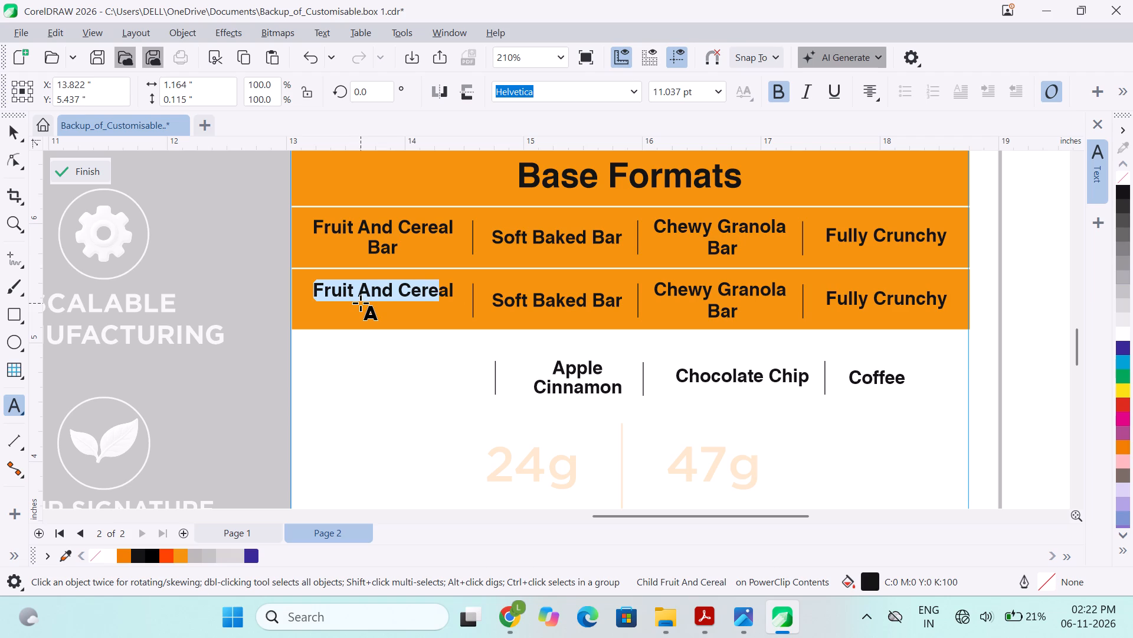
{"action": "key", "text": "shift+Right"}
{"action": "key", "text": "ctrl+v"}
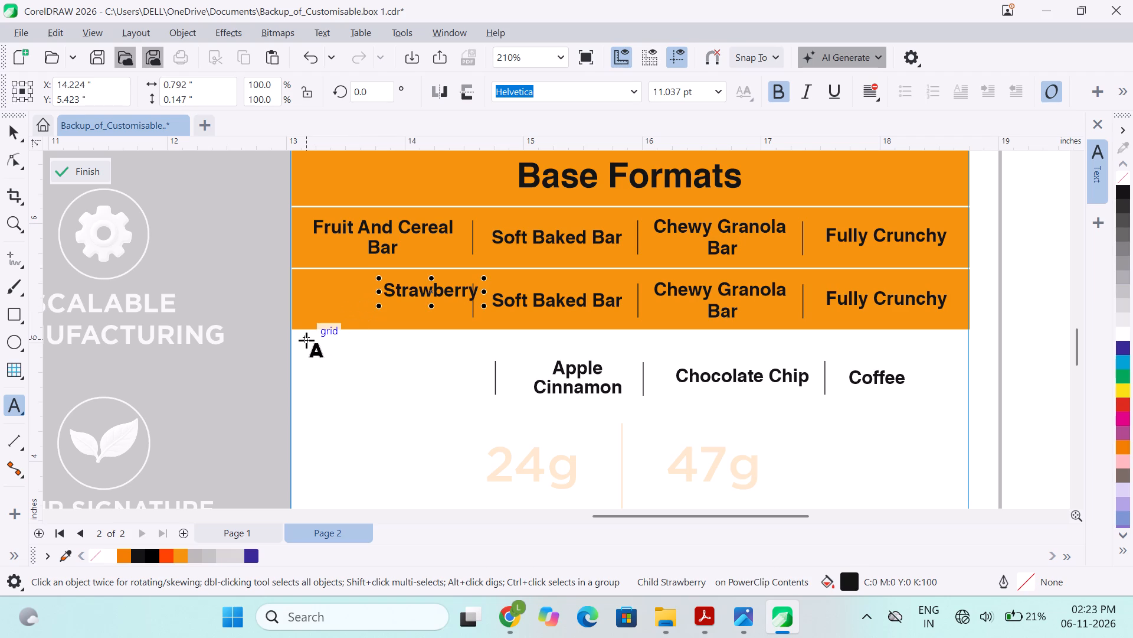
{"action": "key", "text": "ctrl+z"}
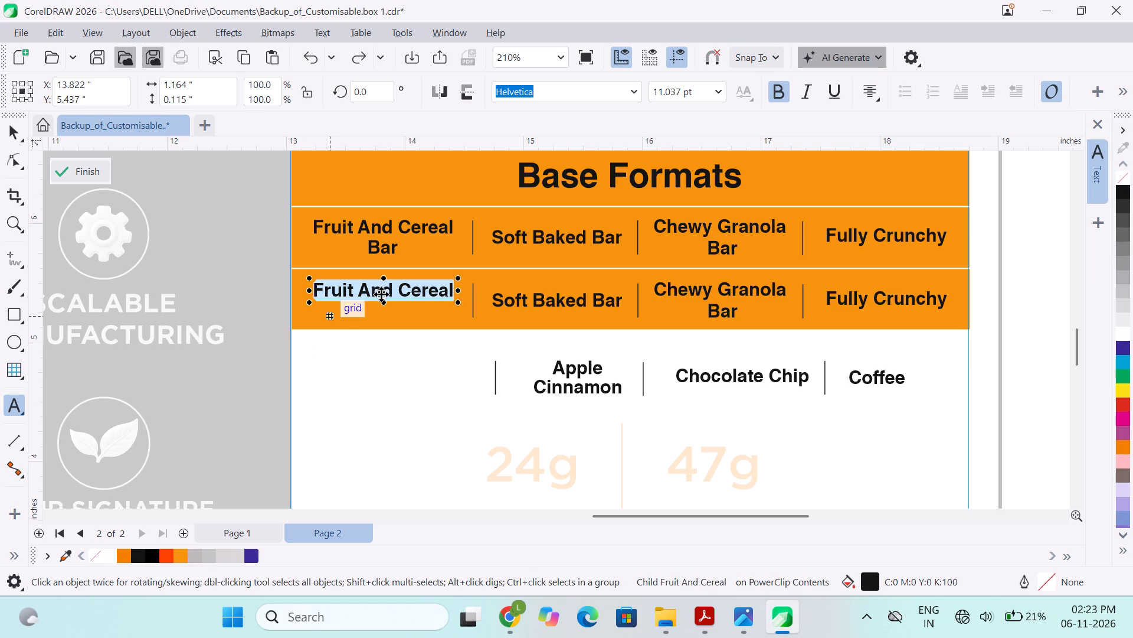
{"action": "key", "text": "ctrl+v"}
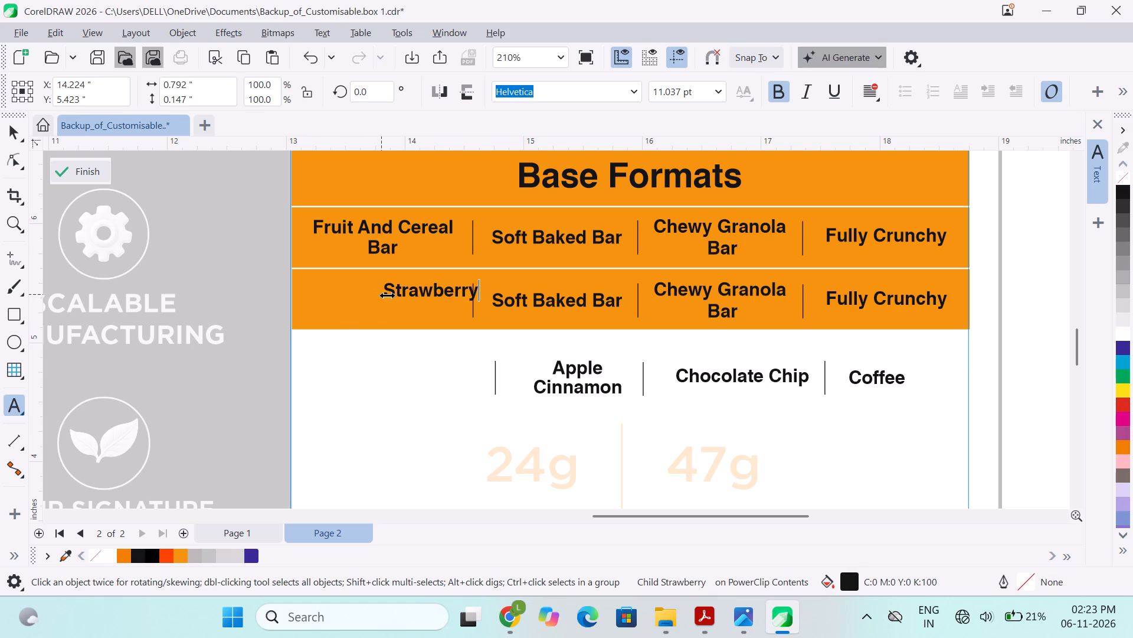
{"action": "left_click", "coordinate": [1018, 360]}
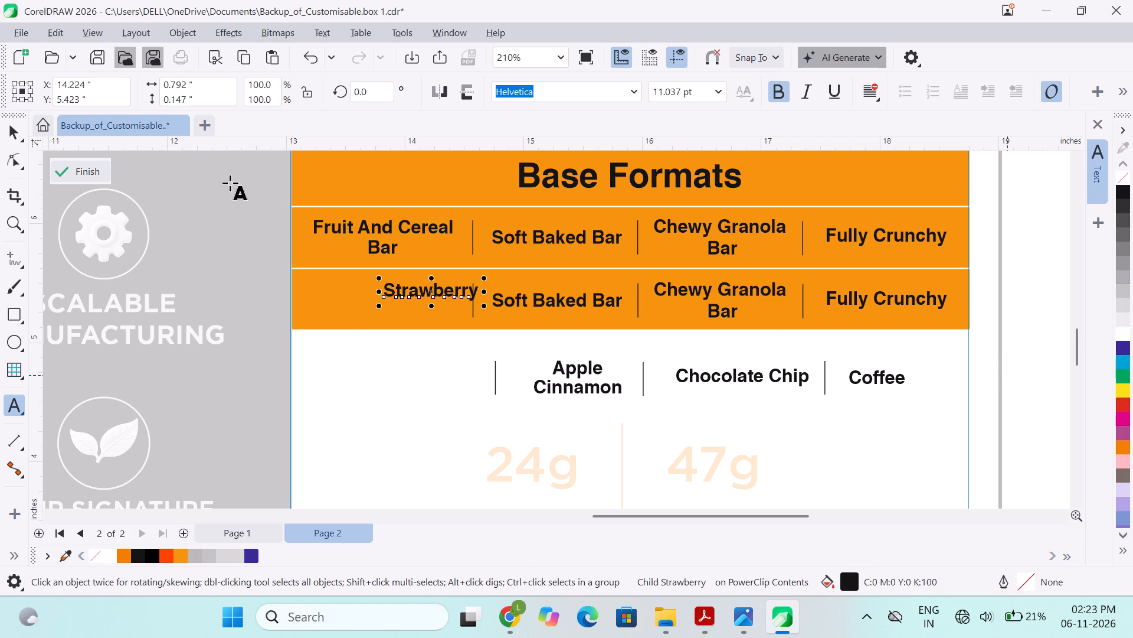
Move the Strawberry label into the middle of the second row's first cell, beneath Fruit And Cereal Bar.
{"action": "left_click", "coordinate": [12, 134]}
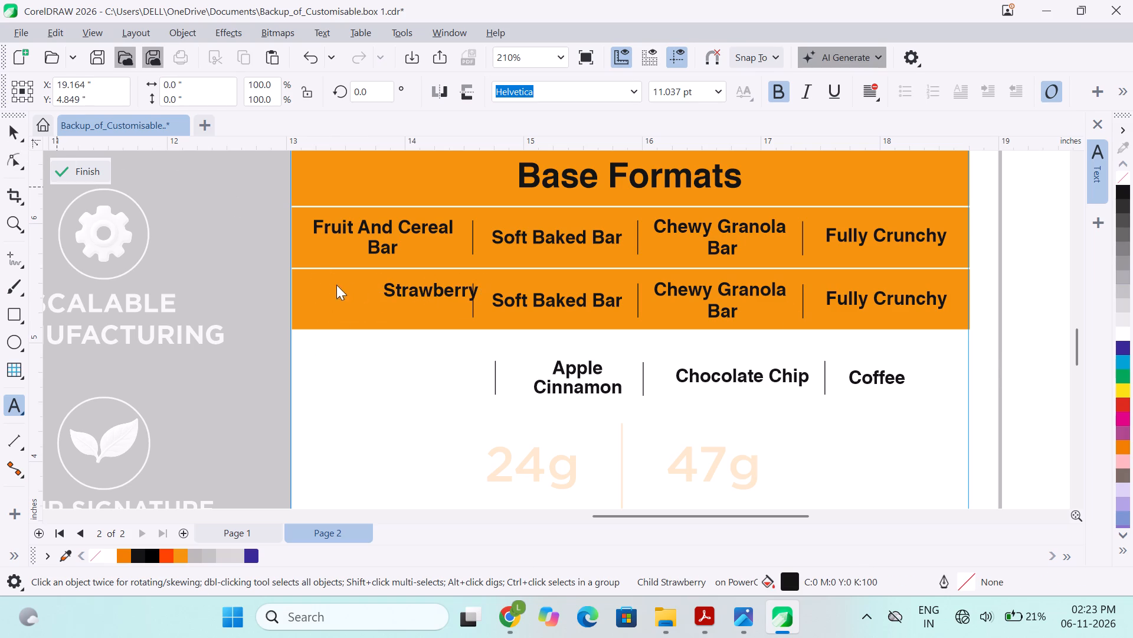
{"action": "left_click", "coordinate": [392, 290]}
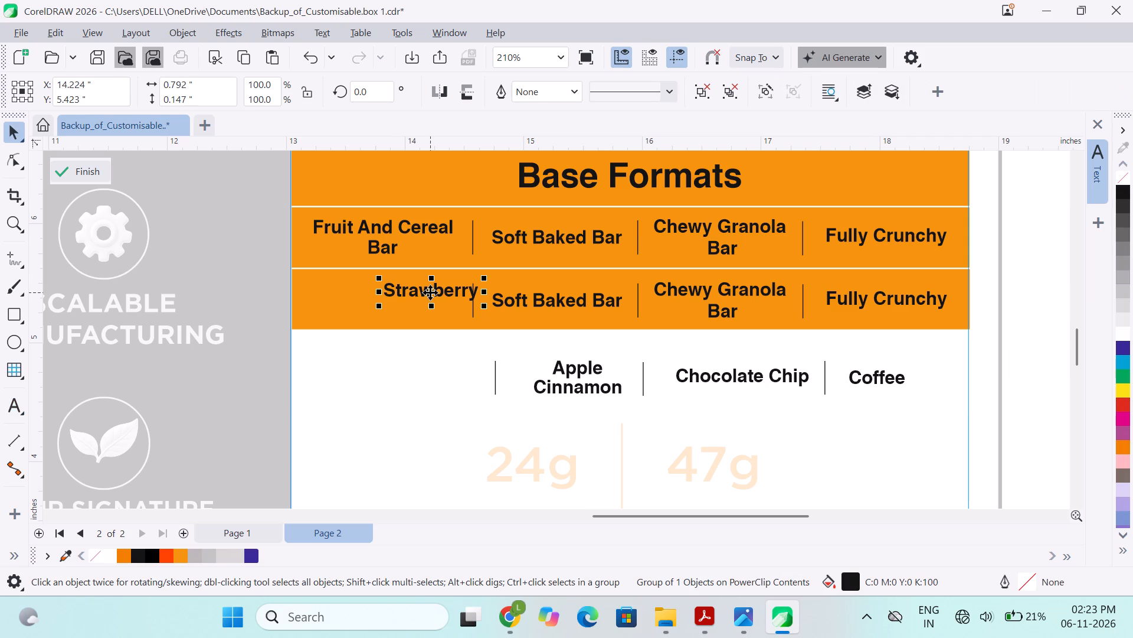
{"action": "left_click_drag", "start_coordinate": [430, 292], "coordinate": [377, 297]}
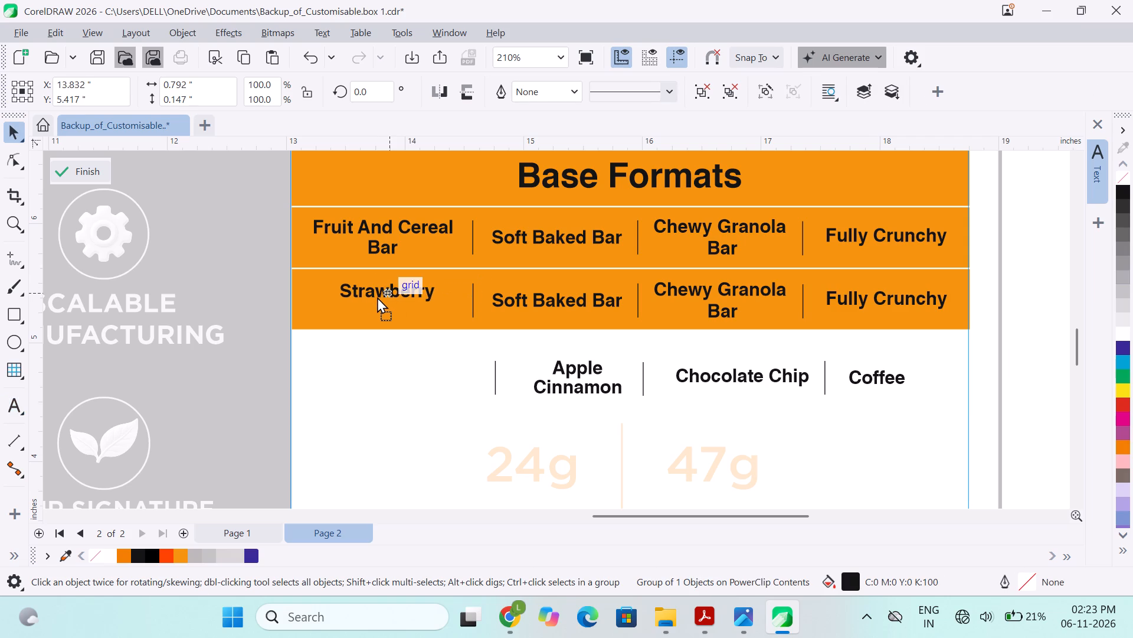
{"action": "left_click_drag", "start_coordinate": [377, 297], "coordinate": [389, 300]}
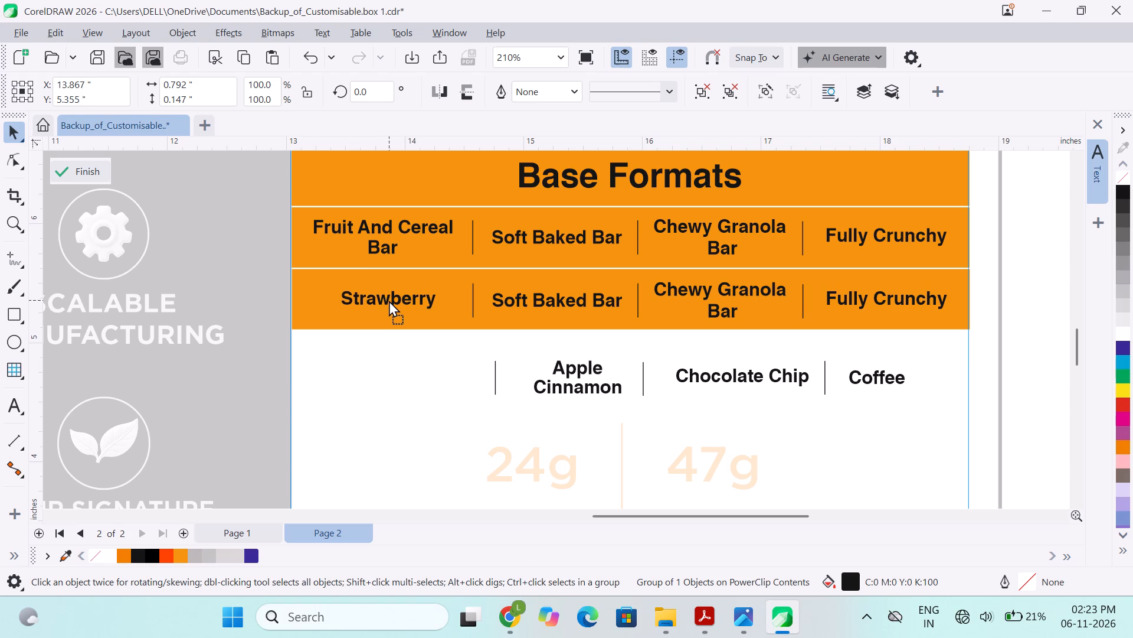
{"action": "left_click_drag", "start_coordinate": [389, 300], "coordinate": [389, 301]}
{"action": "left_click_drag", "start_coordinate": [389, 301], "coordinate": [385, 301]}
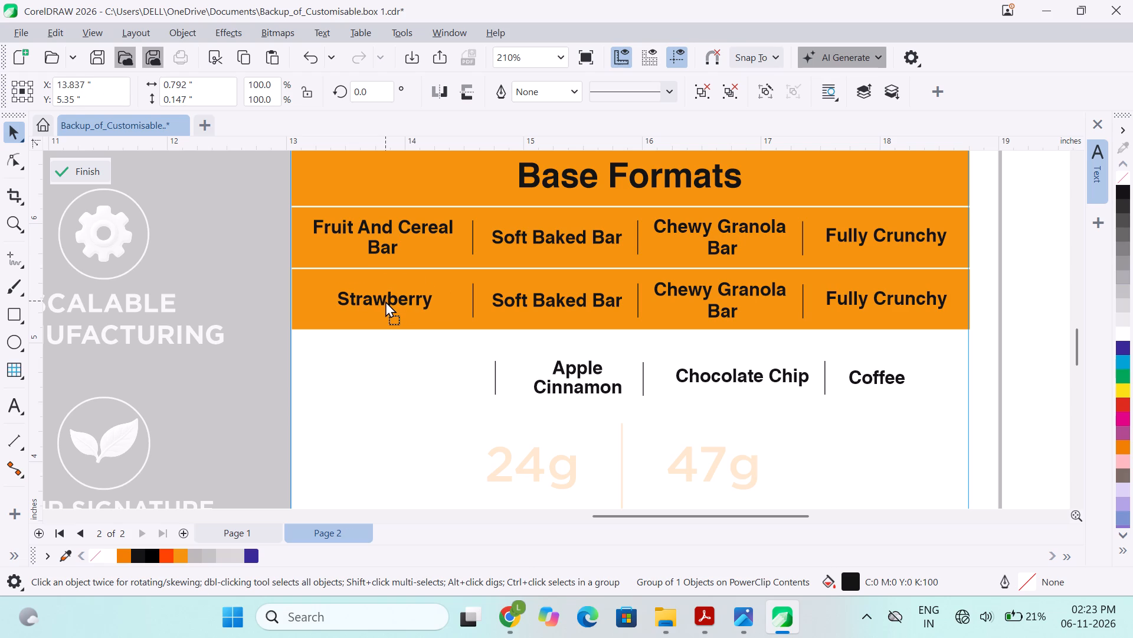
{"action": "left_click_drag", "start_coordinate": [385, 301], "coordinate": [392, 299]}
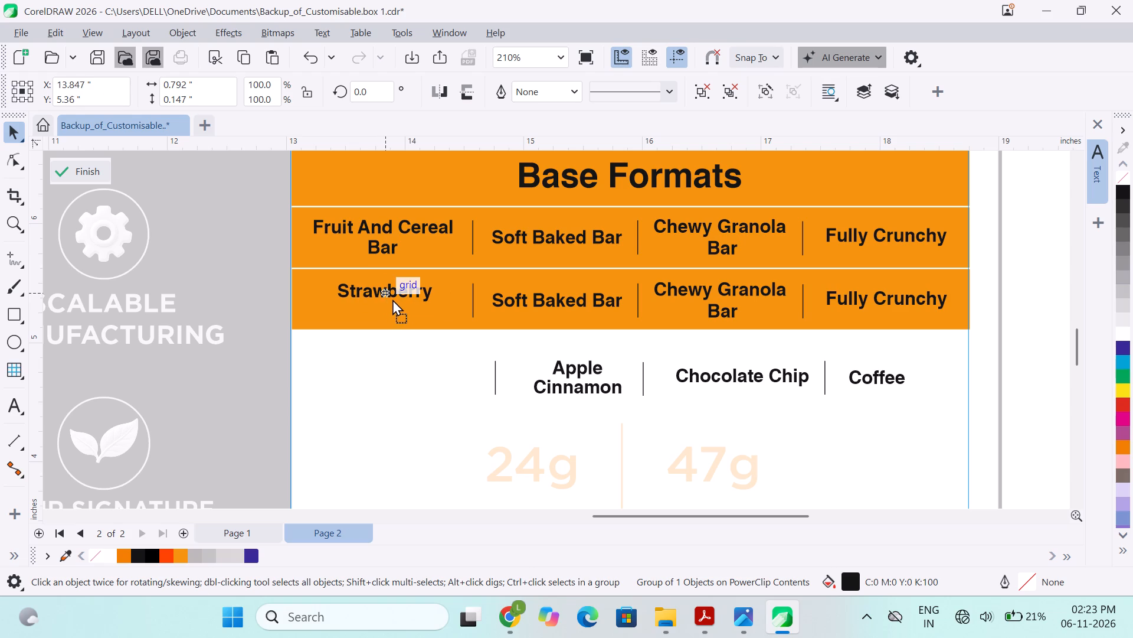
{"action": "left_click_drag", "start_coordinate": [392, 299], "coordinate": [381, 298]}
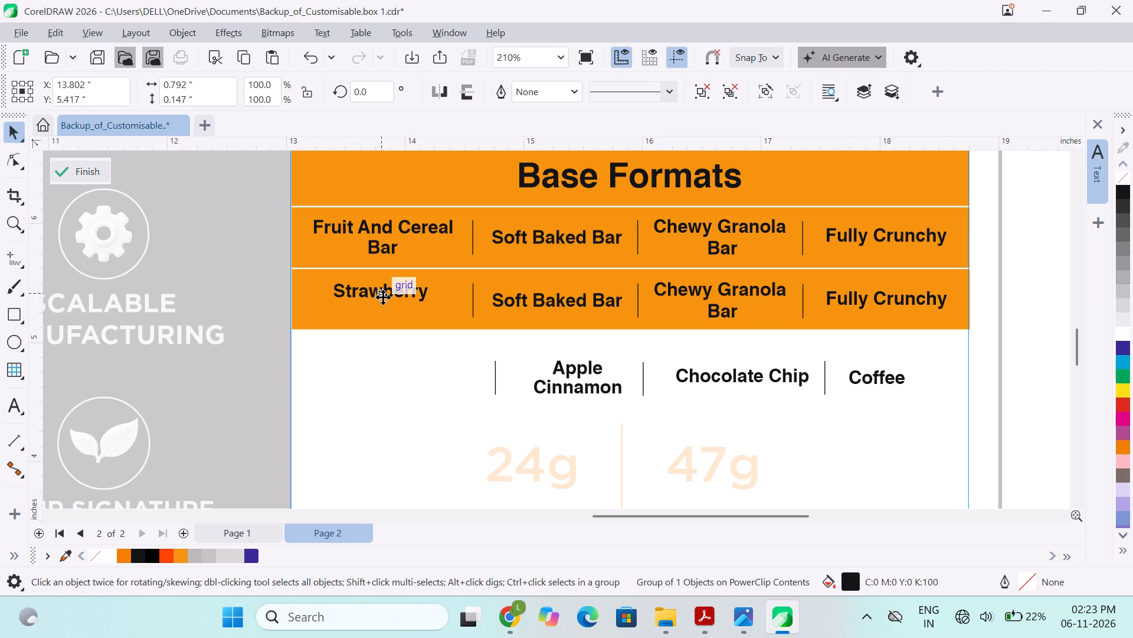
Ungroup the labels and dividers in the first Base Formats row.
{"action": "left_click", "coordinate": [382, 250], "text": "shift"}
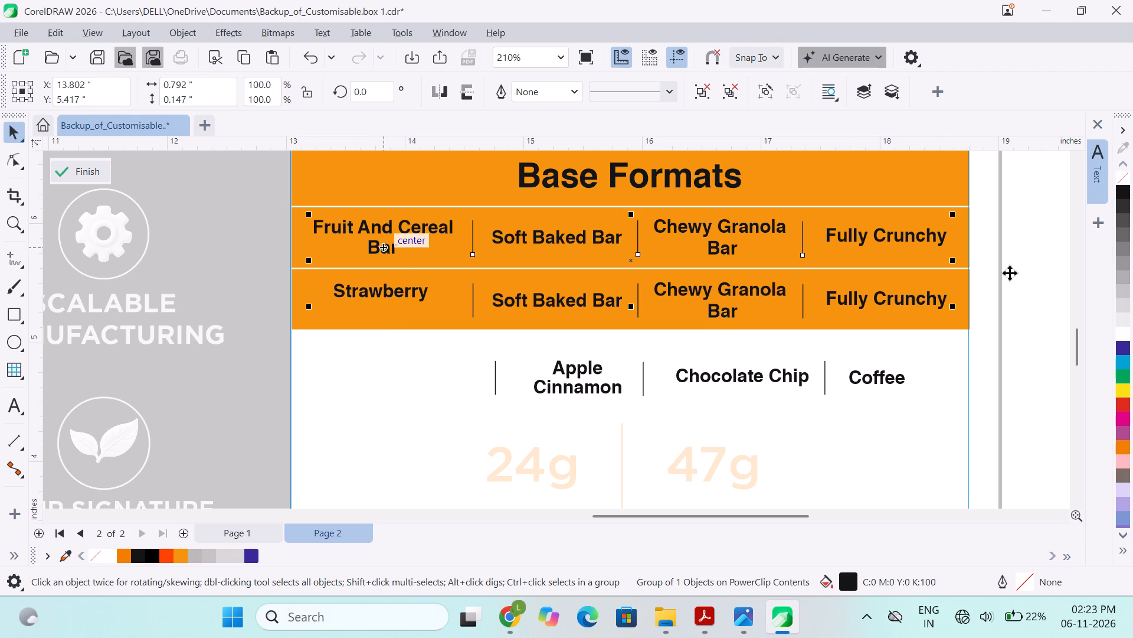
{"action": "left_click", "coordinate": [1023, 266]}
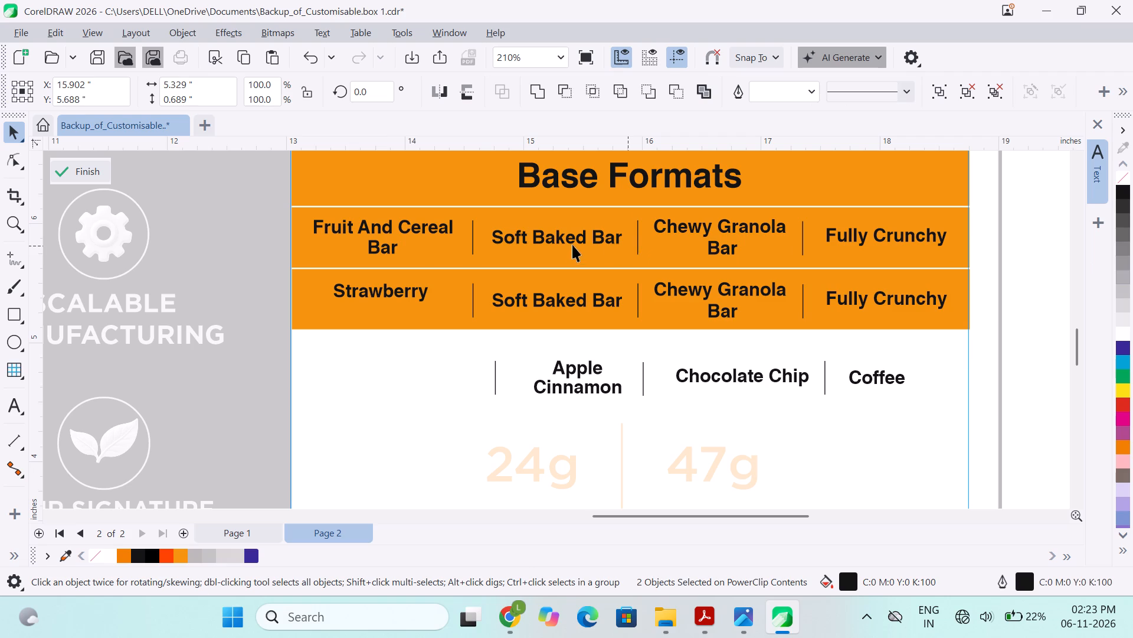
{"action": "left_click", "coordinate": [574, 241]}
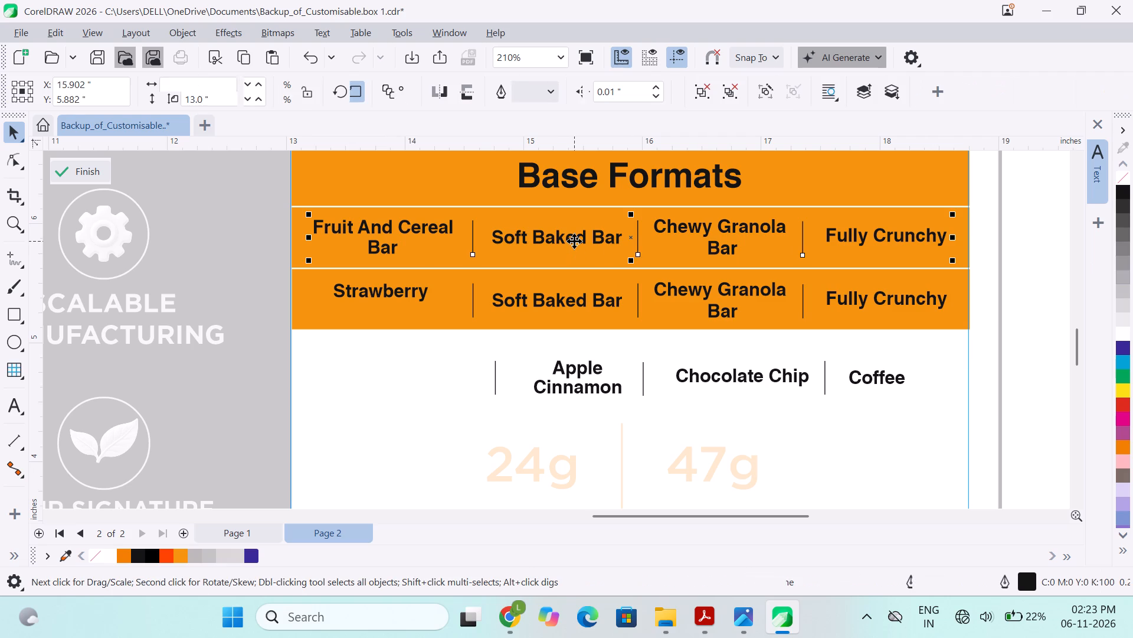
{"action": "key", "text": "ctrl+u"}
{"action": "left_click", "coordinate": [1010, 234]}
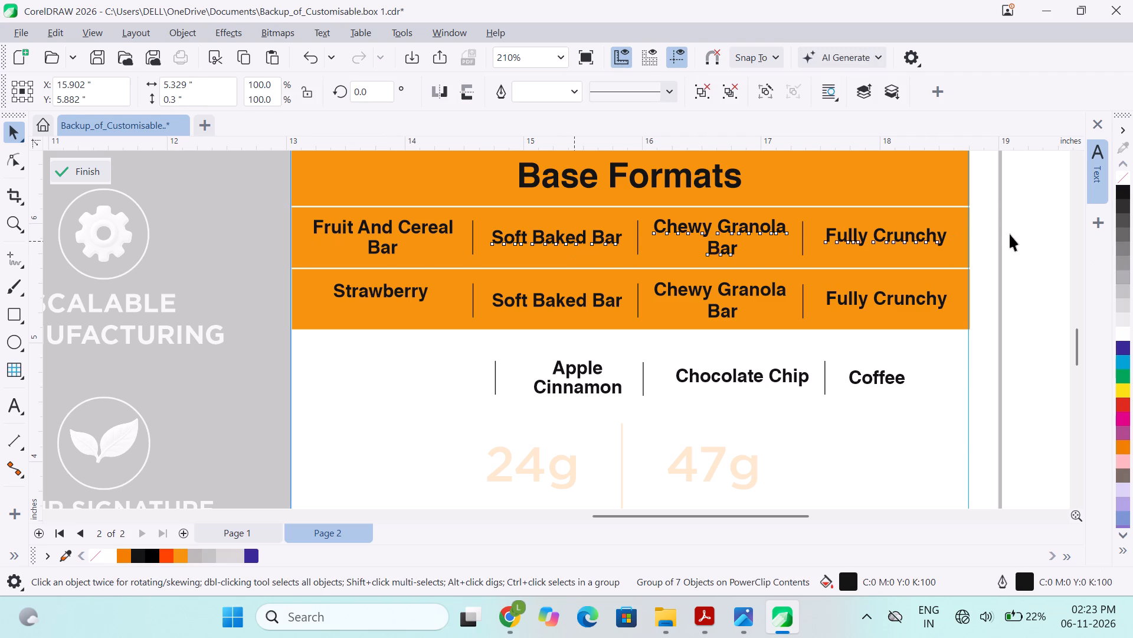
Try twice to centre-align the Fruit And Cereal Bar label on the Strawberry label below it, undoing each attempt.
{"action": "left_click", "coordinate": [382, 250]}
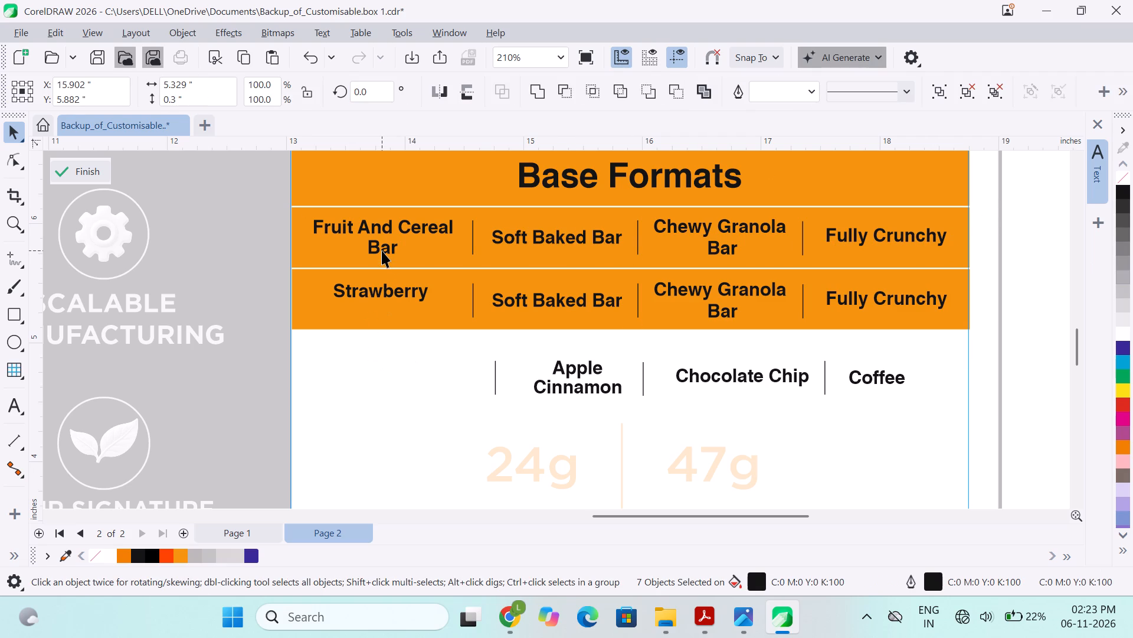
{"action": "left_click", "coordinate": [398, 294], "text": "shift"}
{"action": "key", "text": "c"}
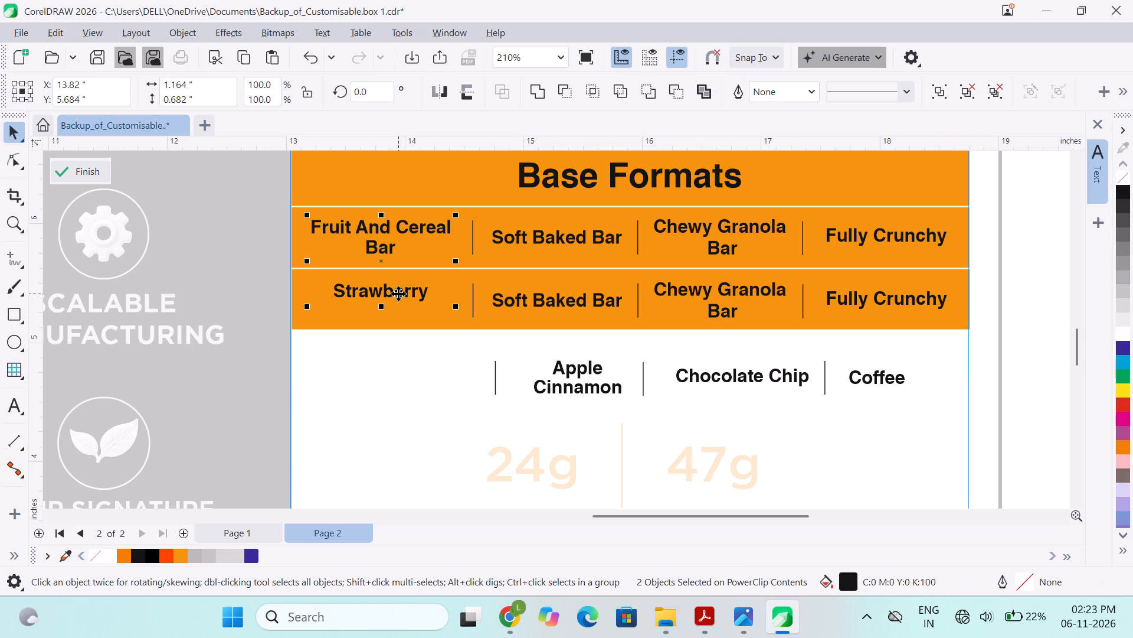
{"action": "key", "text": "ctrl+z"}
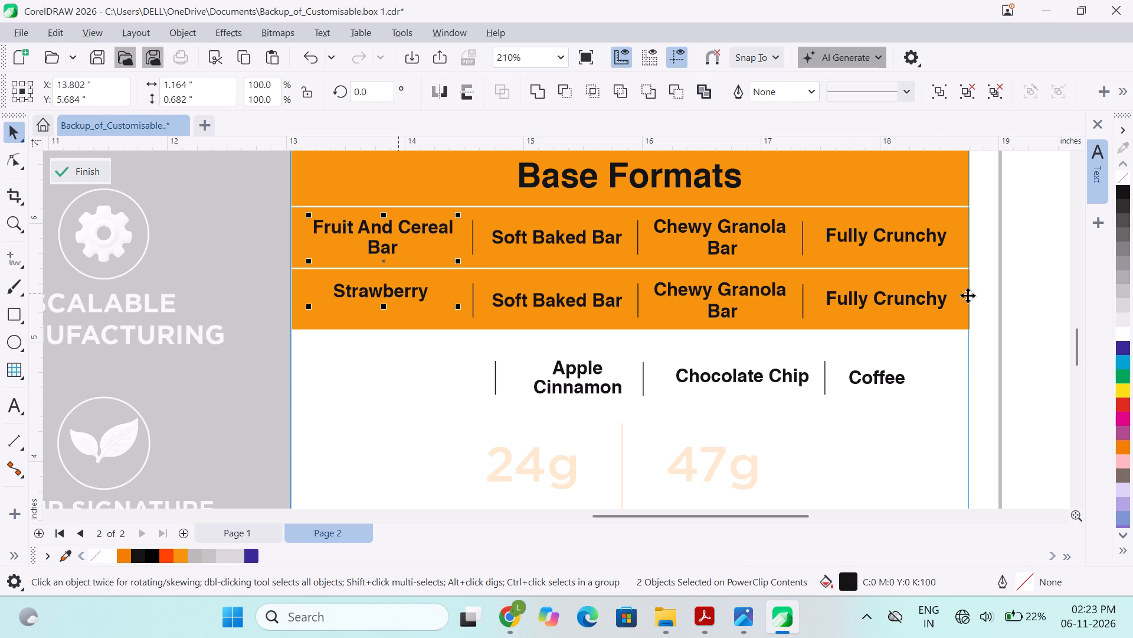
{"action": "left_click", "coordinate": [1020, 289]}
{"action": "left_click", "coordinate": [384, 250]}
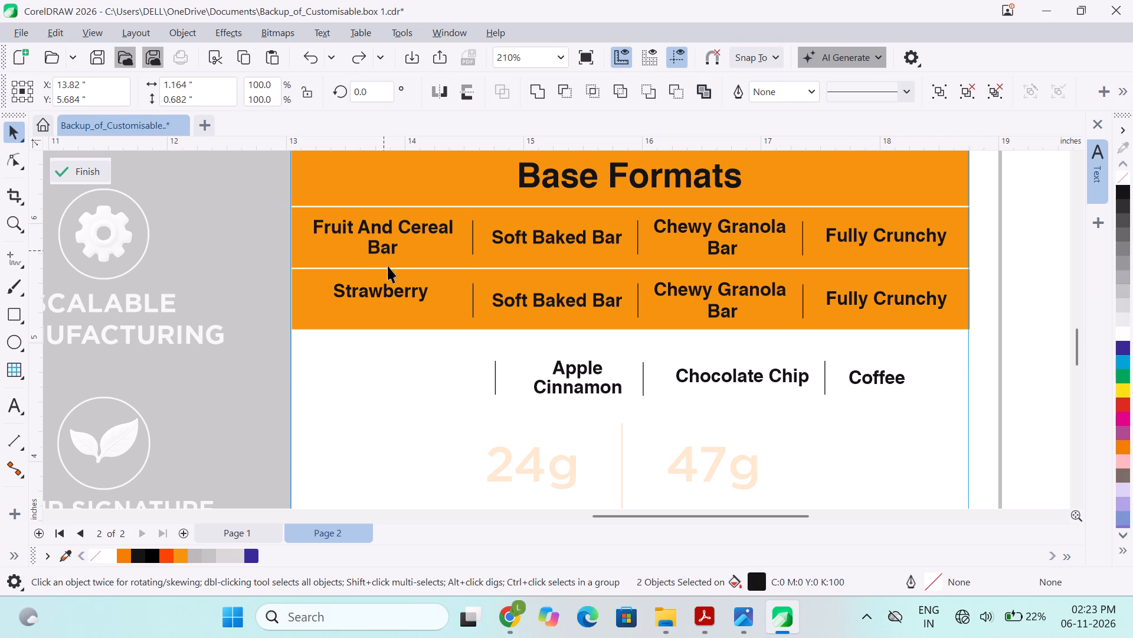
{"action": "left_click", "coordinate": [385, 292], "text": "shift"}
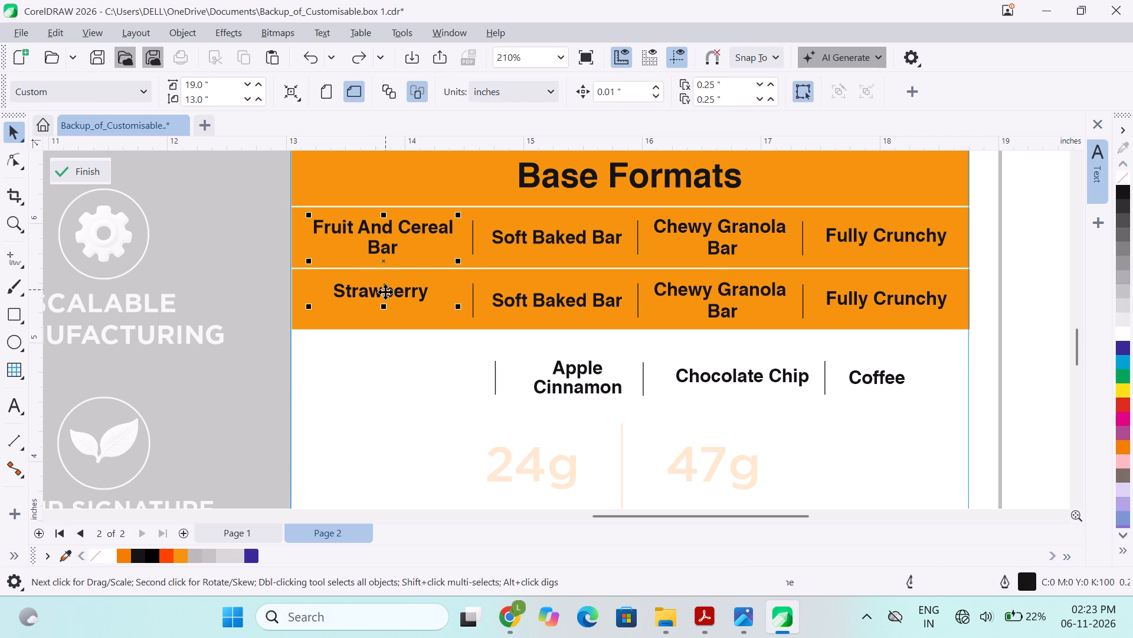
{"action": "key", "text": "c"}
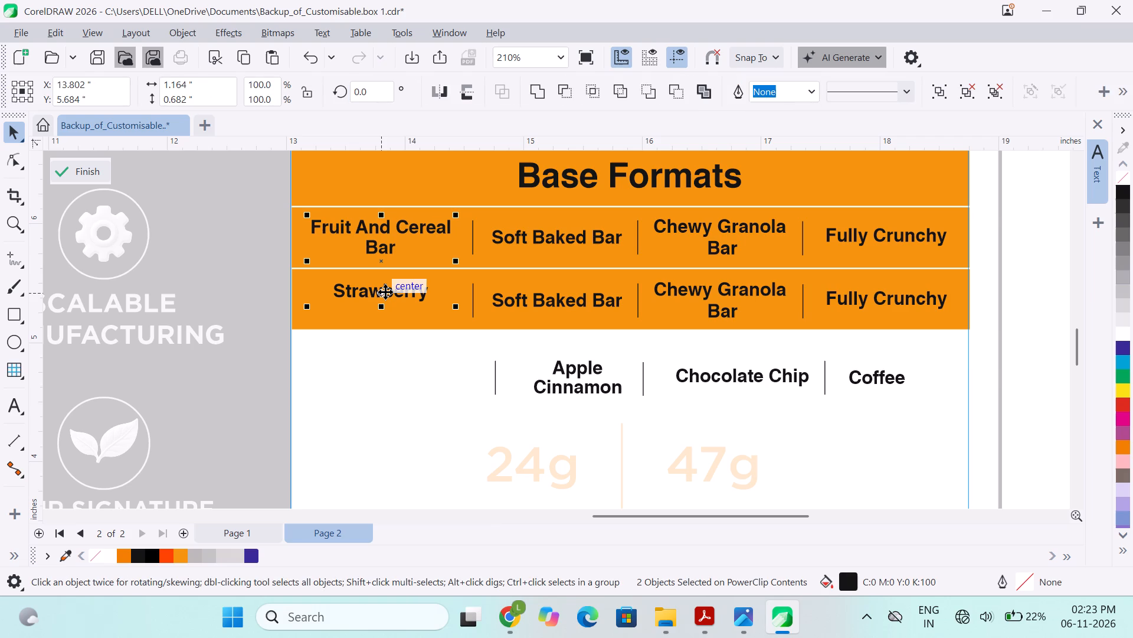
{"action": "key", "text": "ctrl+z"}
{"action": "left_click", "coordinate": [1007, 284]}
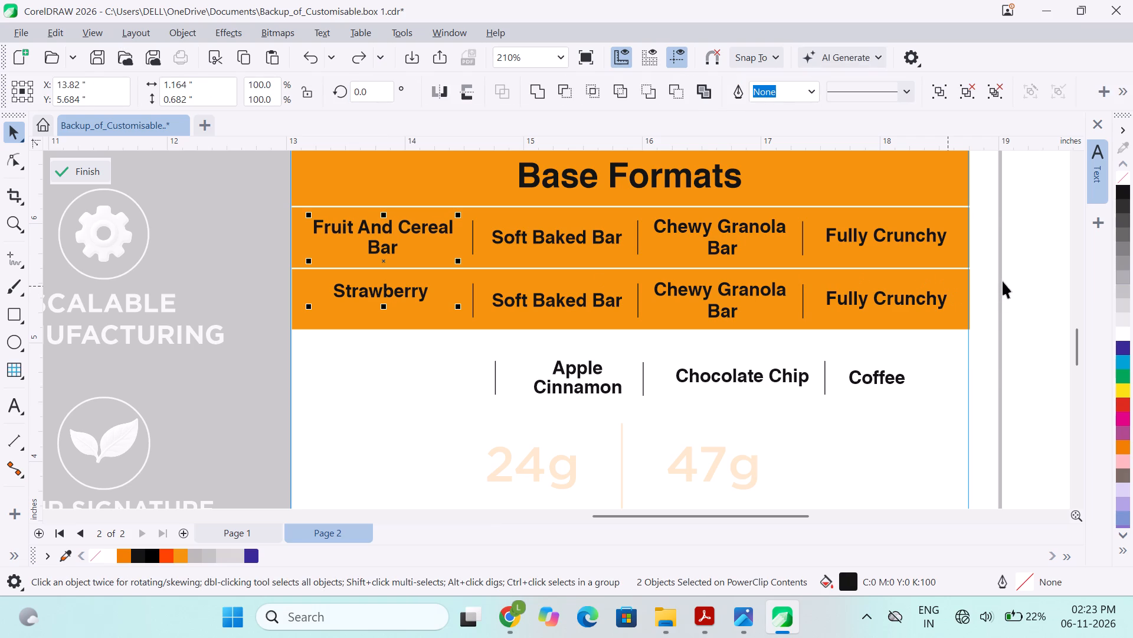
Centre-align the Strawberry label horizontally with the Fruit And Cereal Bar label above it.
{"action": "left_click", "coordinate": [371, 295]}
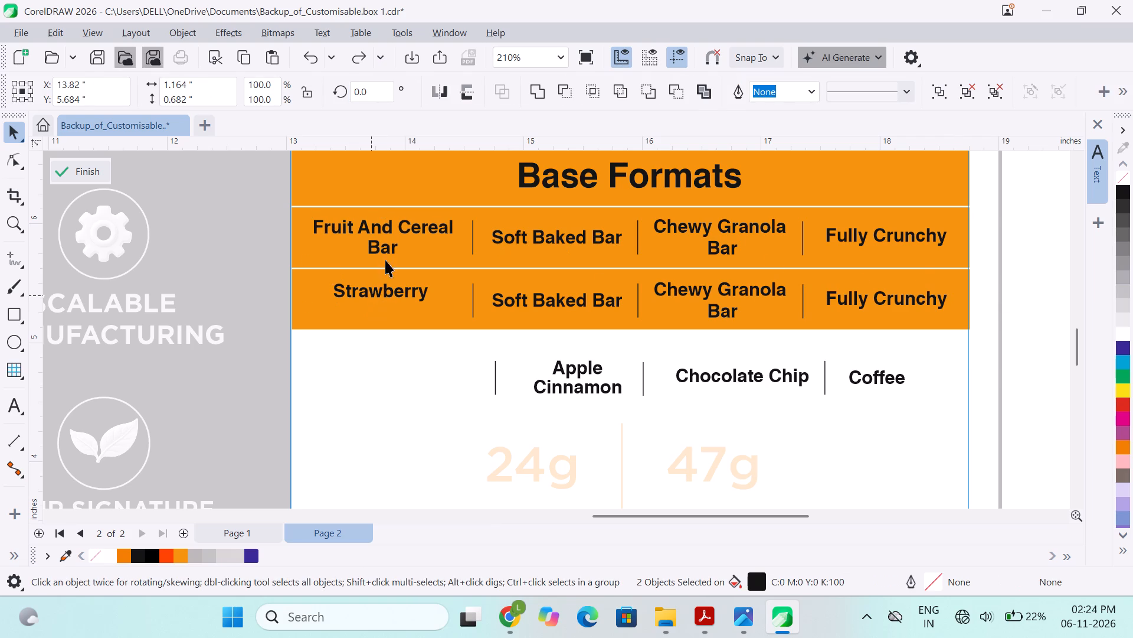
{"action": "left_click", "coordinate": [388, 251], "text": "shift"}
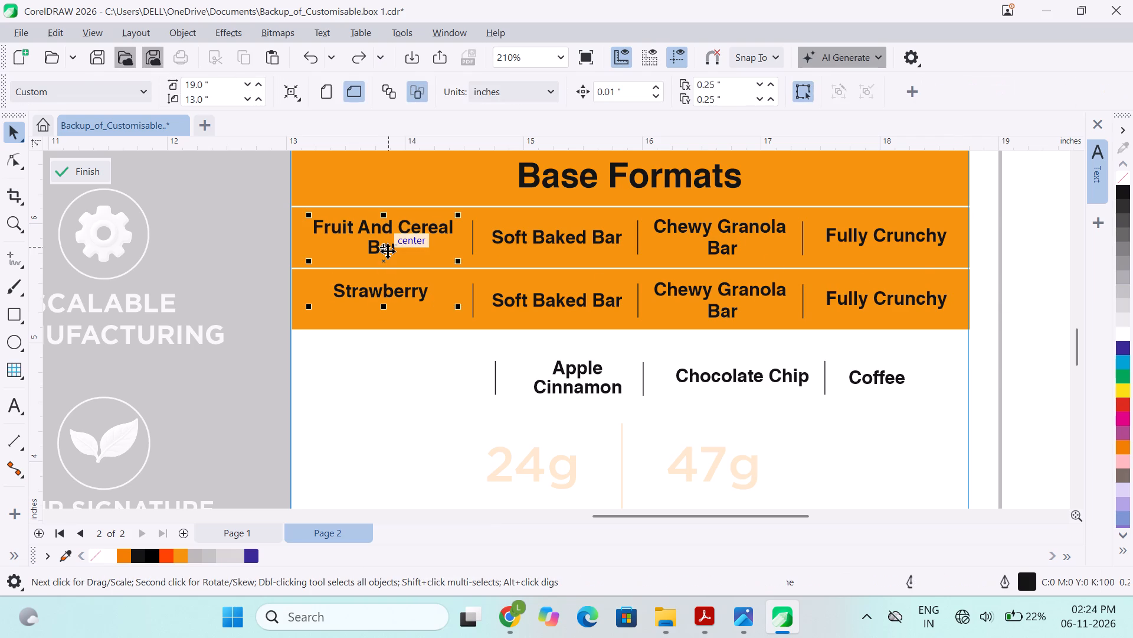
{"action": "key", "text": "c"}
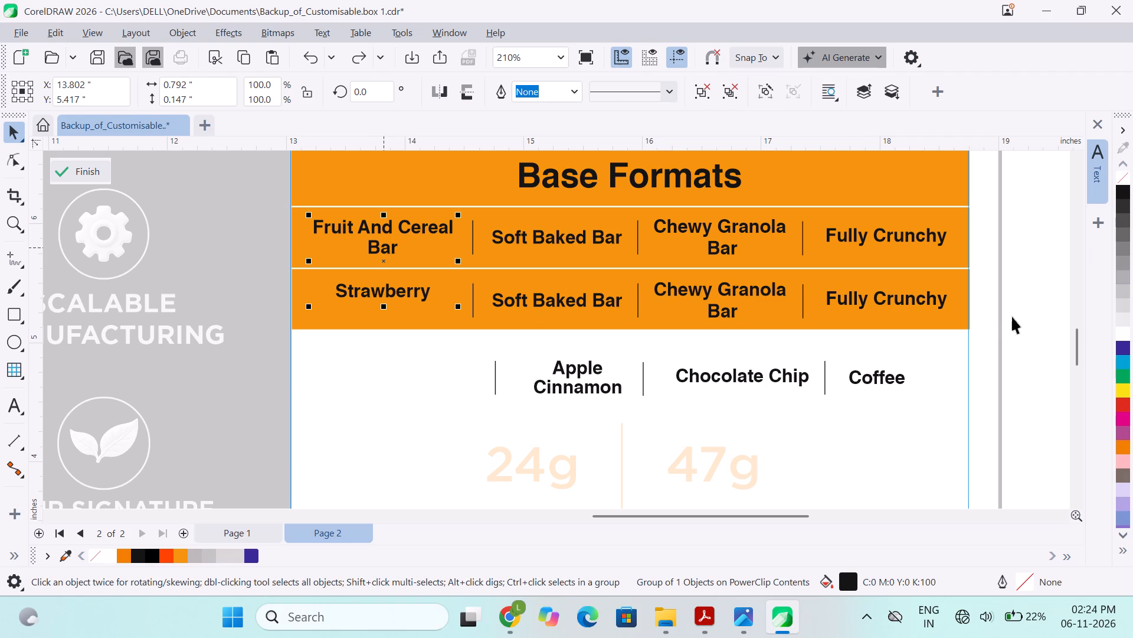
{"action": "left_click", "coordinate": [1037, 305]}
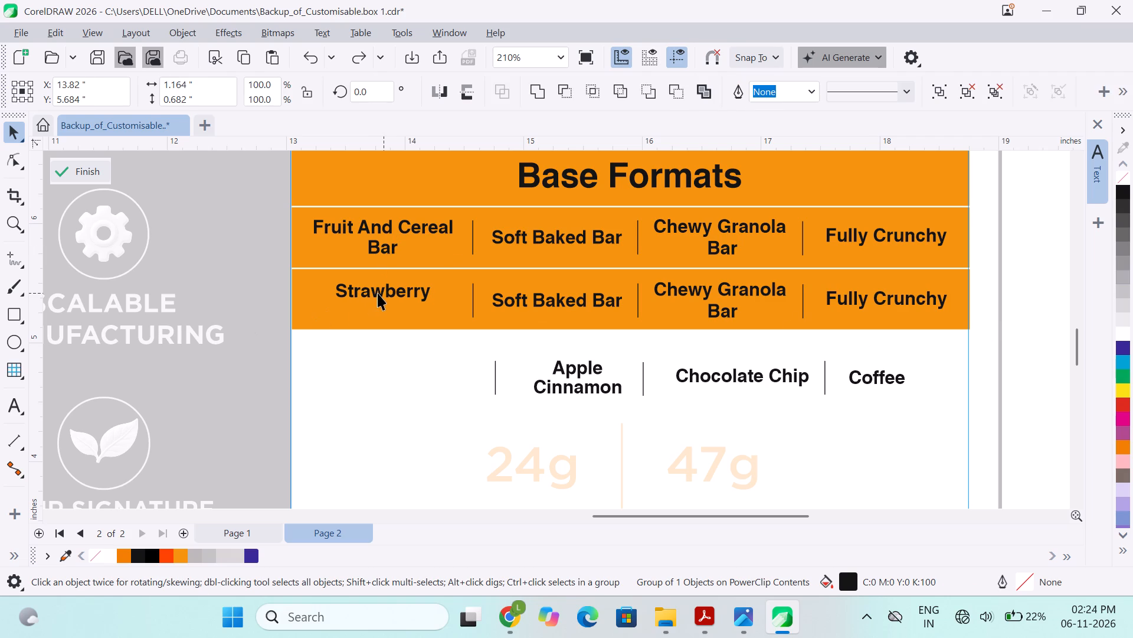
Centre the Strawberry label vertically within the second row's orange rectangle.
{"action": "left_click", "coordinate": [378, 293]}
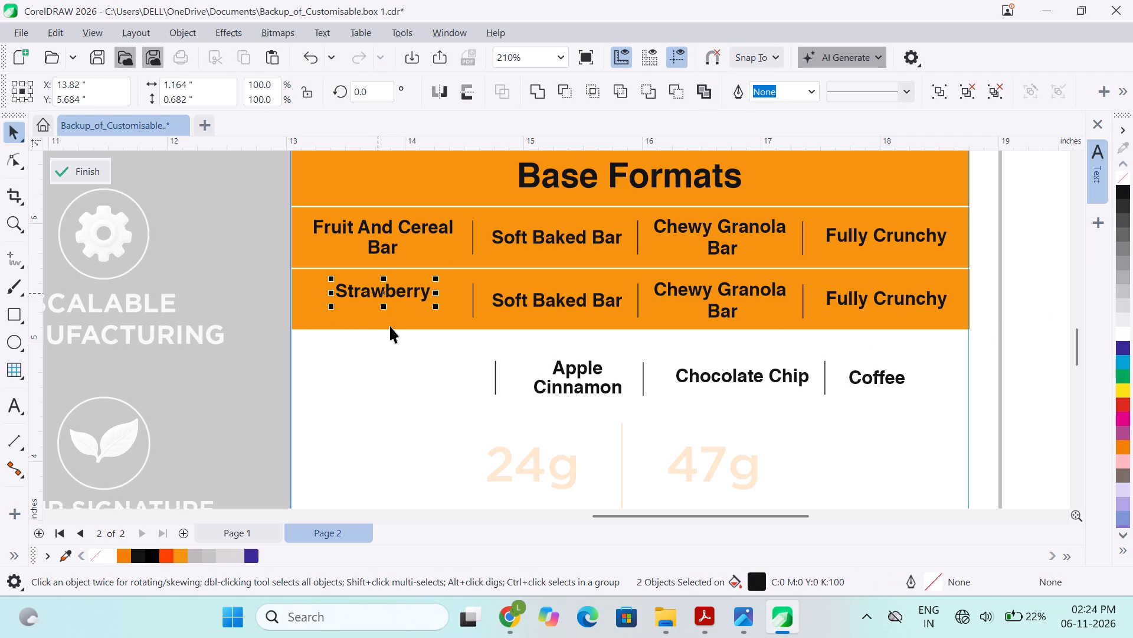
{"action": "left_click", "coordinate": [391, 324], "text": "shift"}
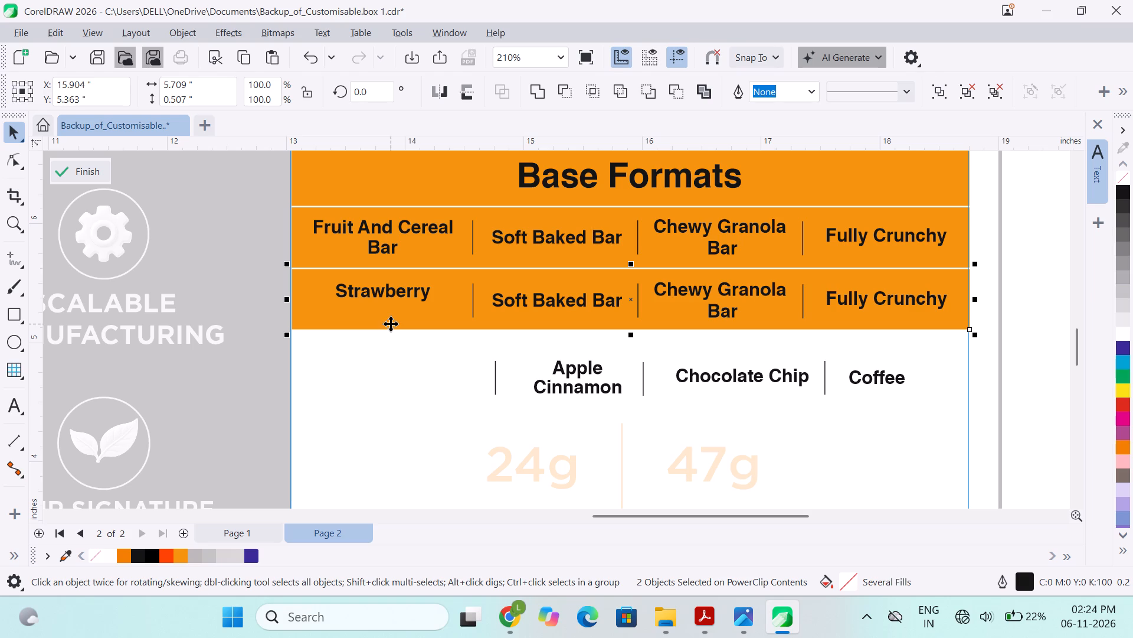
{"action": "key", "text": "e"}
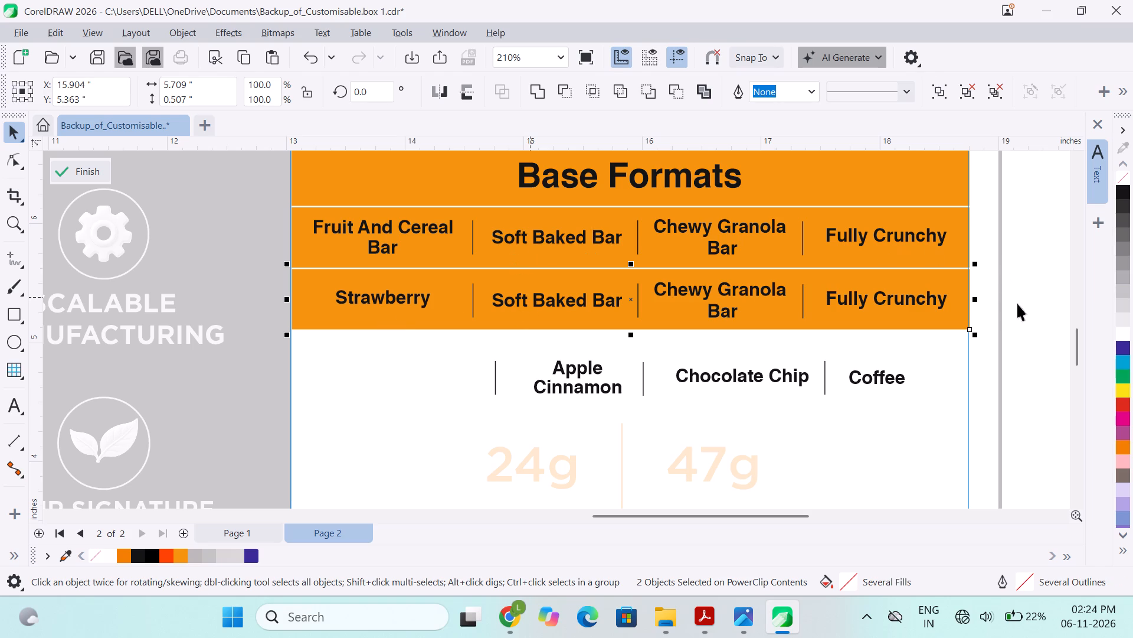
{"action": "left_click", "coordinate": [1021, 285]}
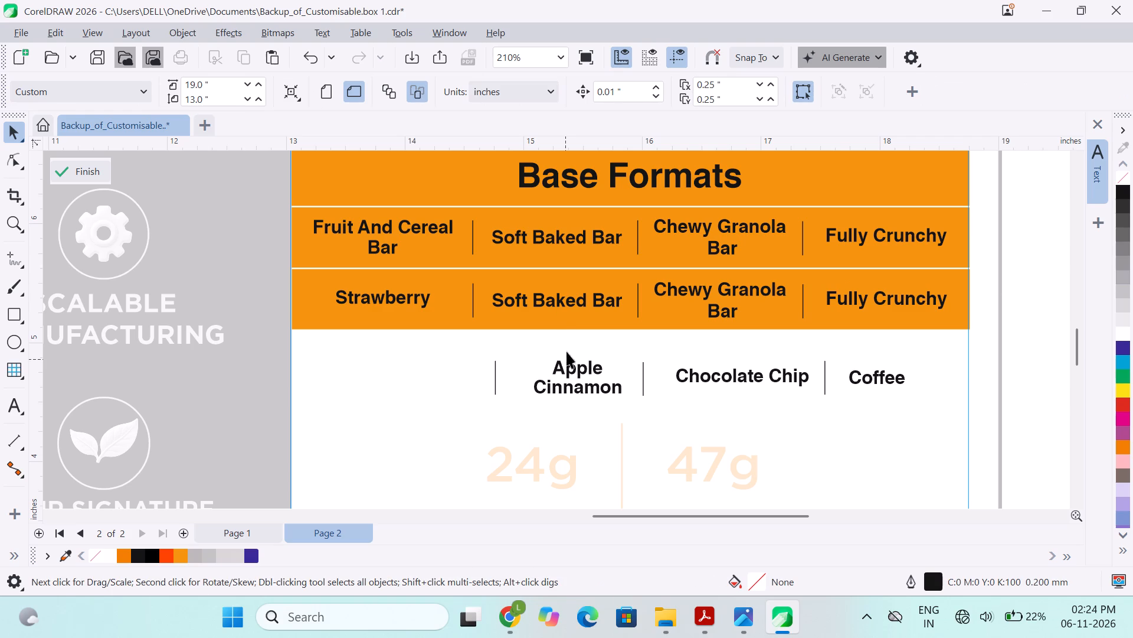
Replace the Soft Baked Bar text in the second row with Apple cinnamon.
{"action": "double_click", "coordinate": [568, 302]}
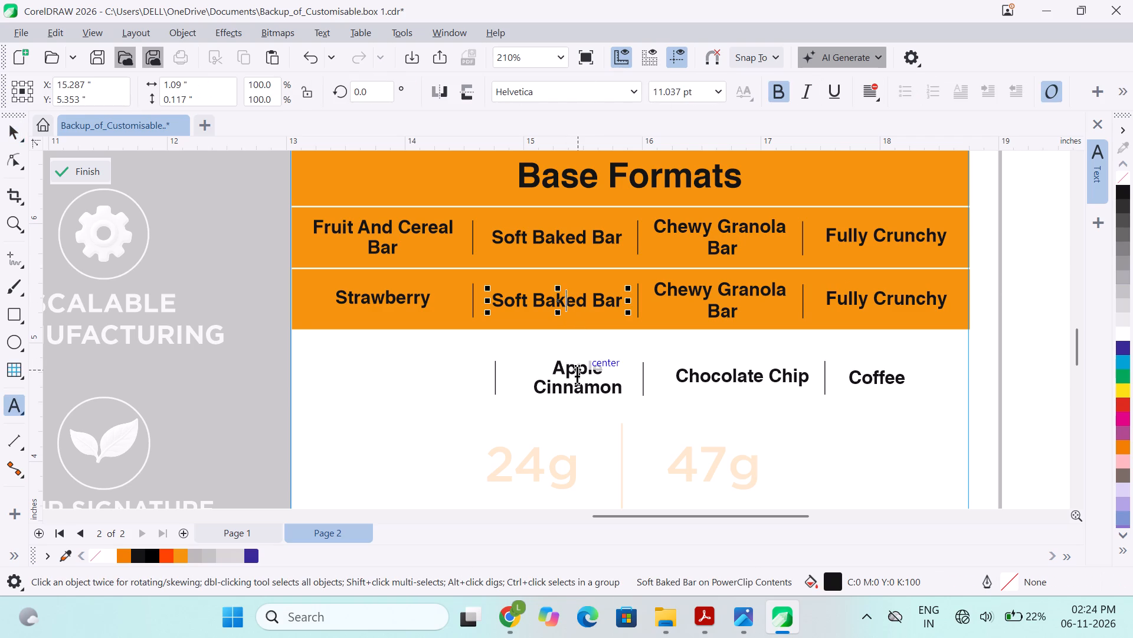
{"action": "double_click", "coordinate": [554, 366]}
{"action": "double_click", "coordinate": [554, 366]}
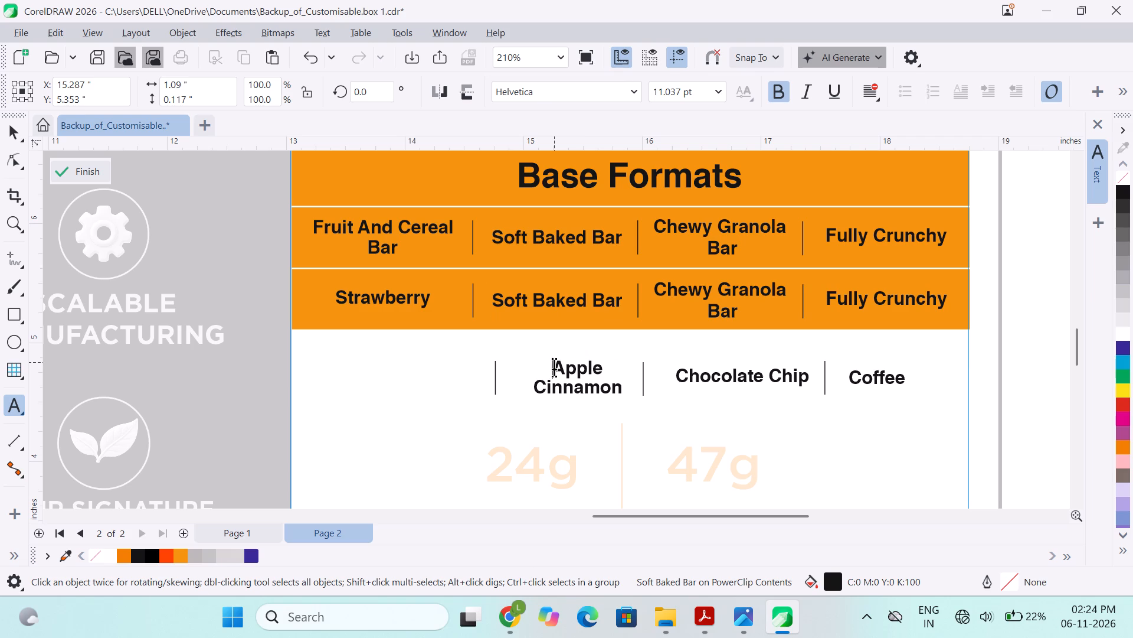
{"action": "left_click_drag", "start_coordinate": [555, 365], "coordinate": [581, 391]}
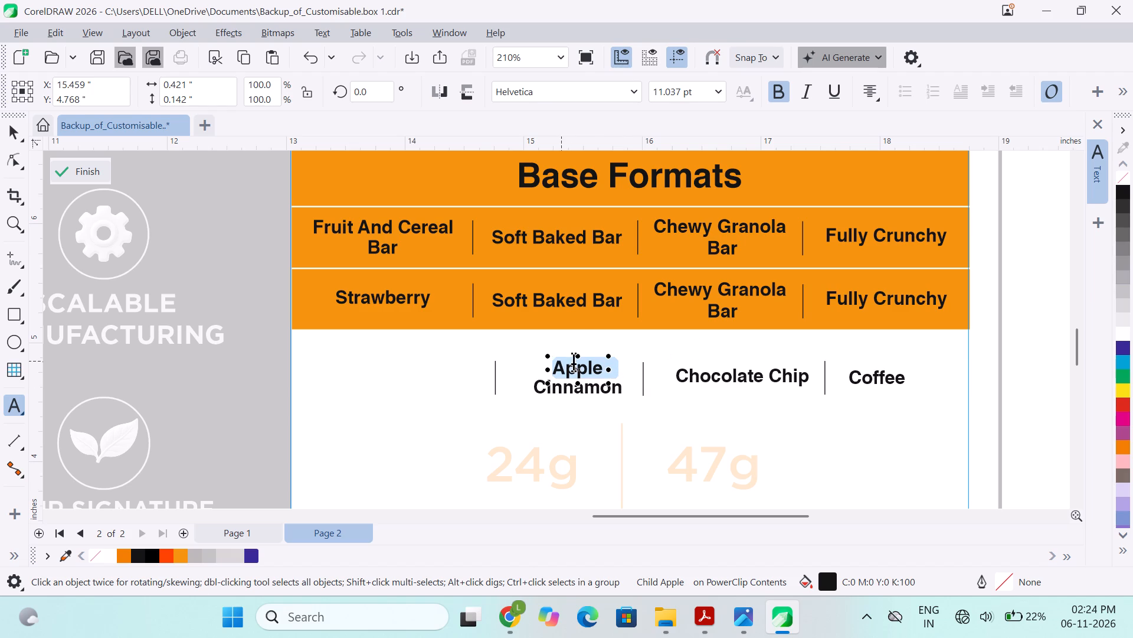
{"action": "double_click", "coordinate": [545, 302]}
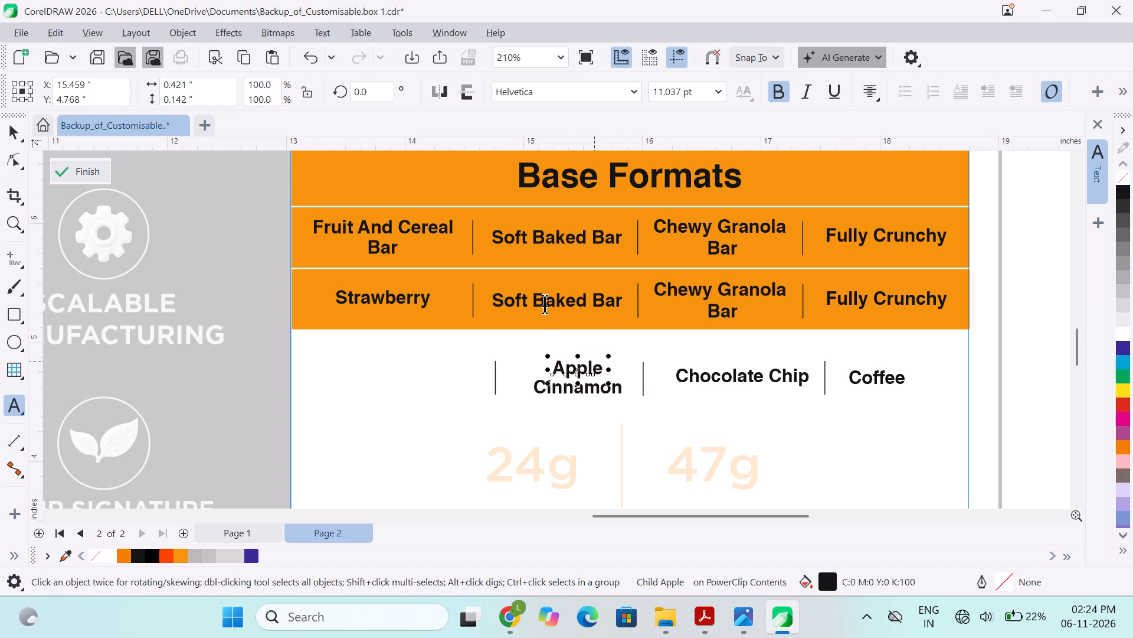
{"action": "double_click", "coordinate": [545, 302]}
{"action": "triple_click", "coordinate": [545, 302]}
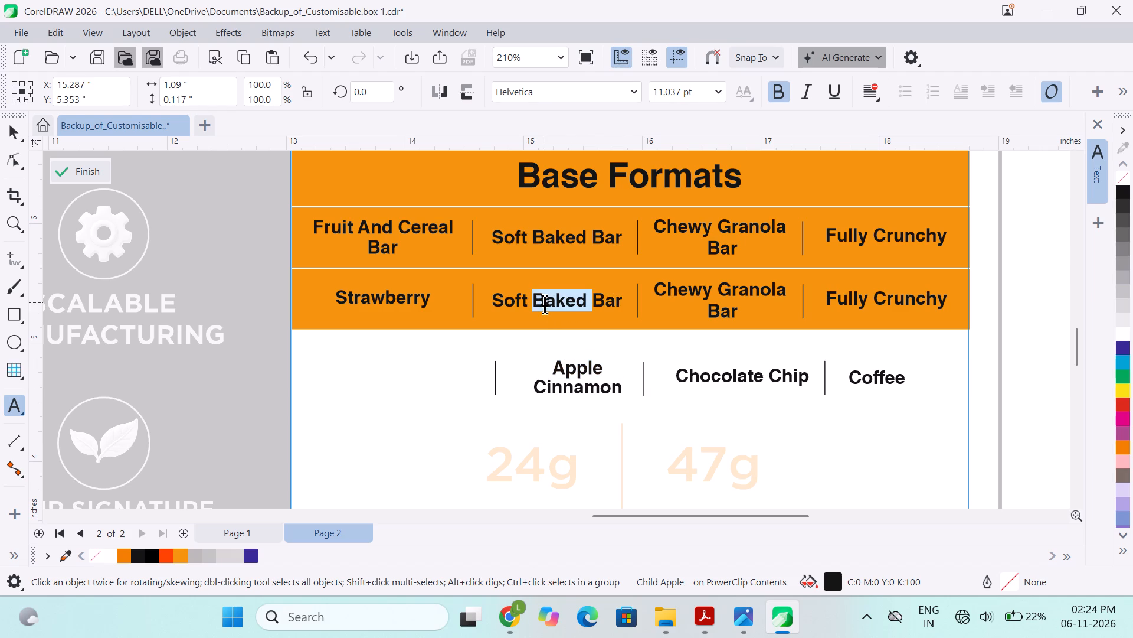
{"action": "key", "text": "a"}
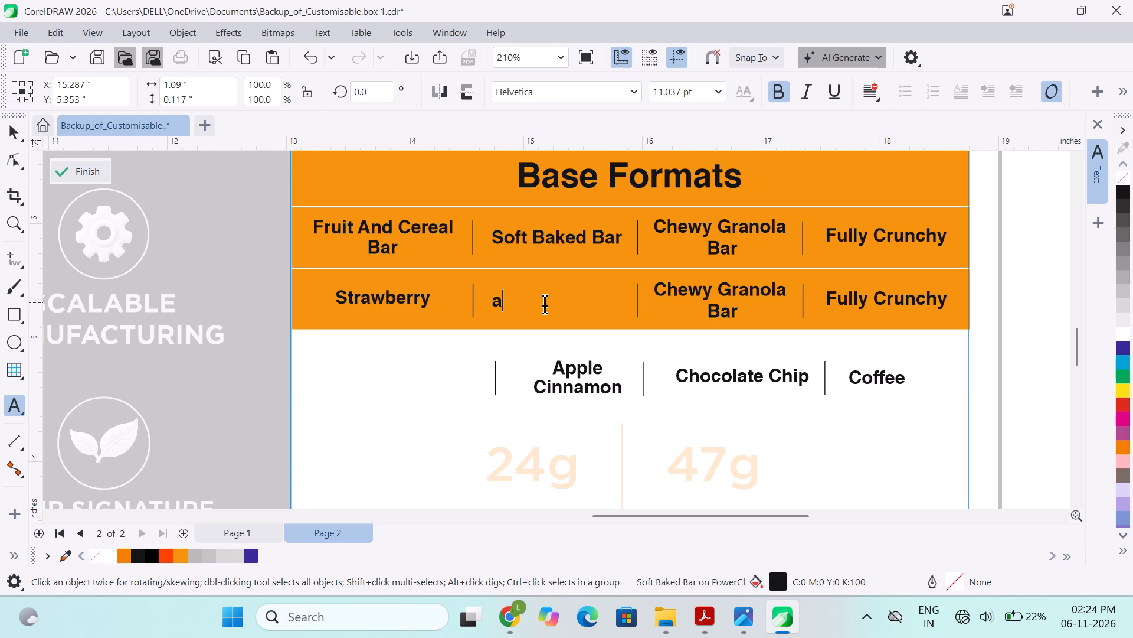
{"action": "key", "text": "BackSpace"}
{"action": "key", "text": "a"}
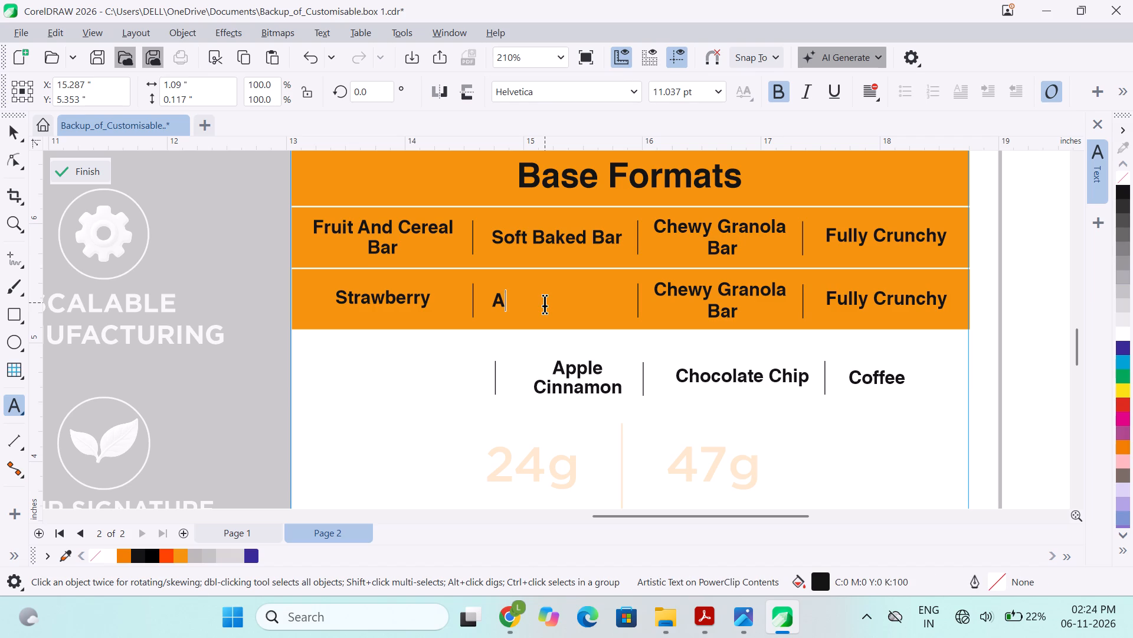
{"action": "type", "text": "pple"}
{"action": "key", "text": "space"}
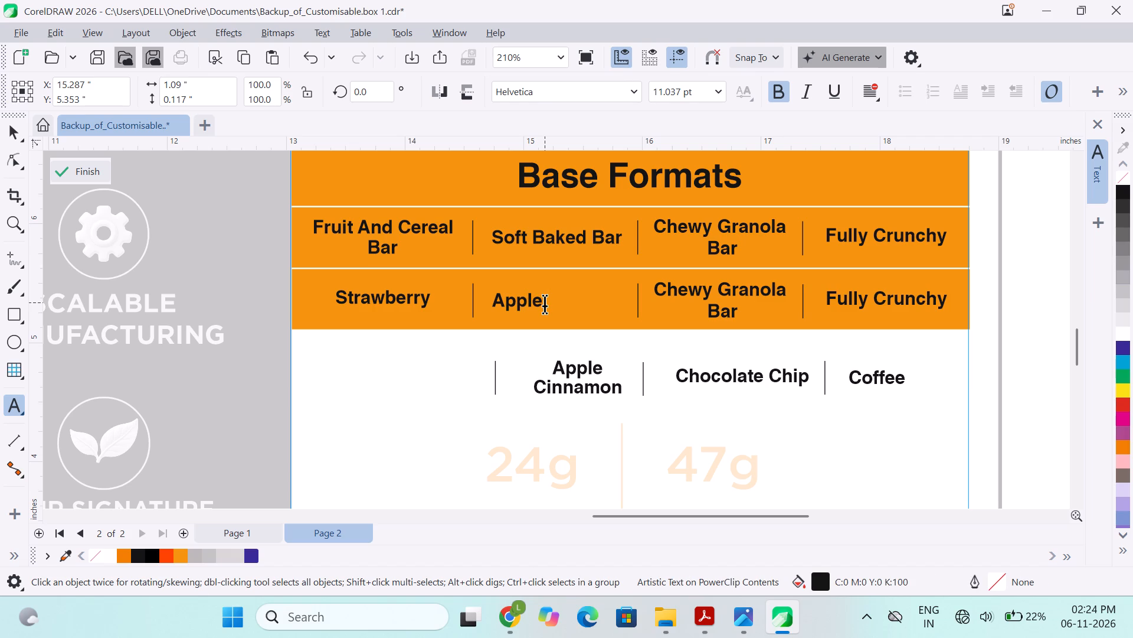
{"action": "type", "text": "cinn"}
{"action": "type", "text": "amon"}
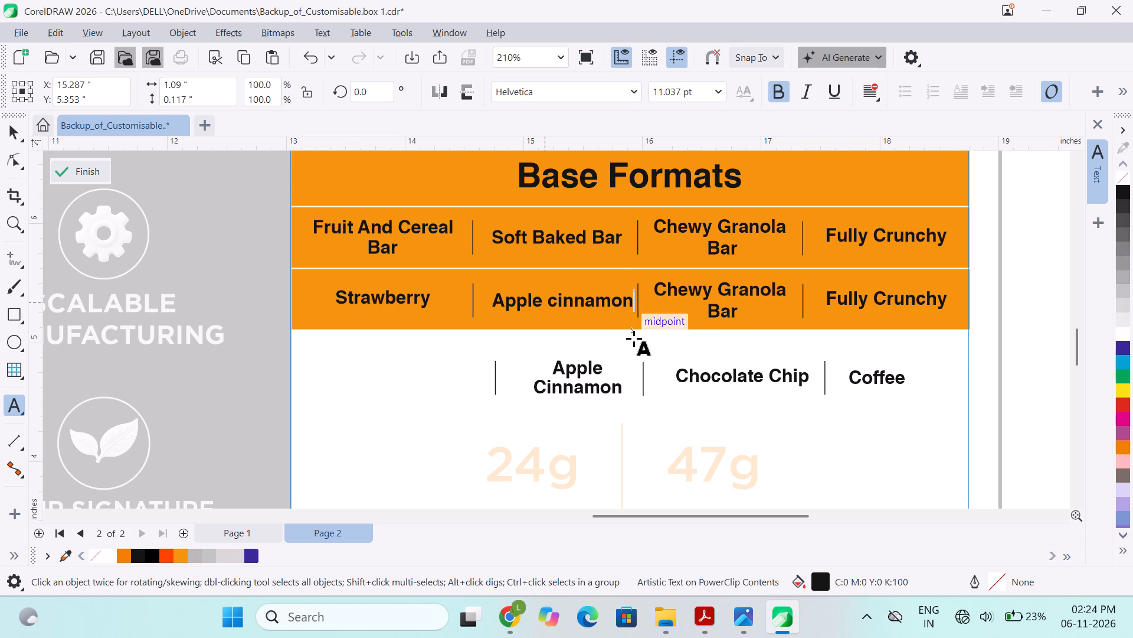
{"action": "left_click", "coordinate": [602, 388]}
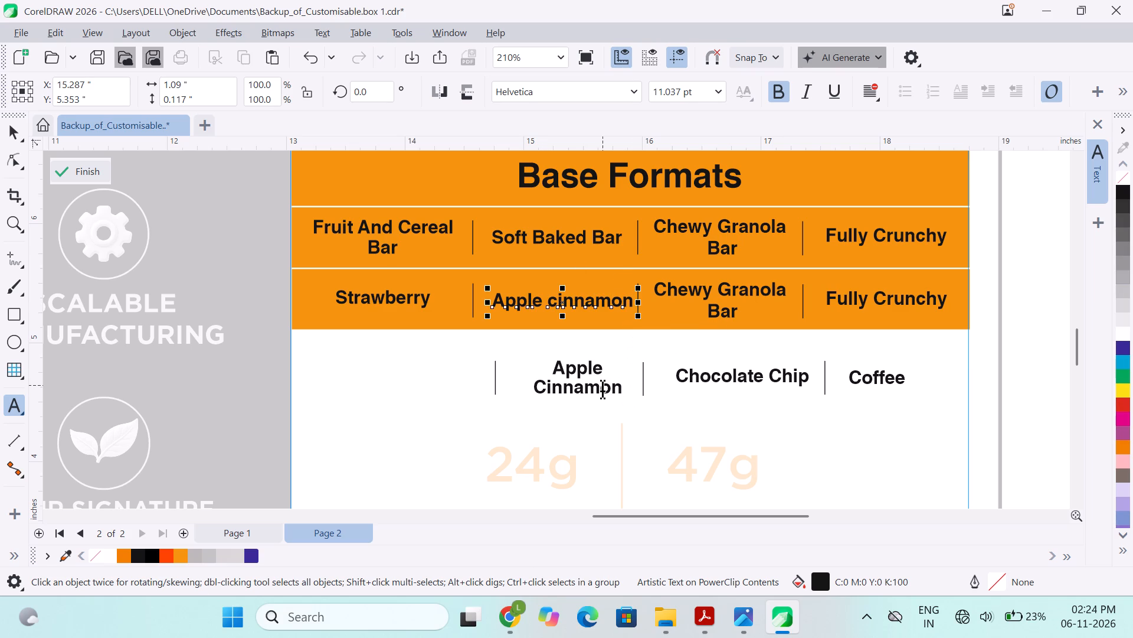
Copy the full Chocolate Chip text from the loose label below the rows.
{"action": "double_click", "coordinate": [713, 380]}
{"action": "double_click", "coordinate": [713, 380]}
{"action": "left_click", "coordinate": [713, 380]}
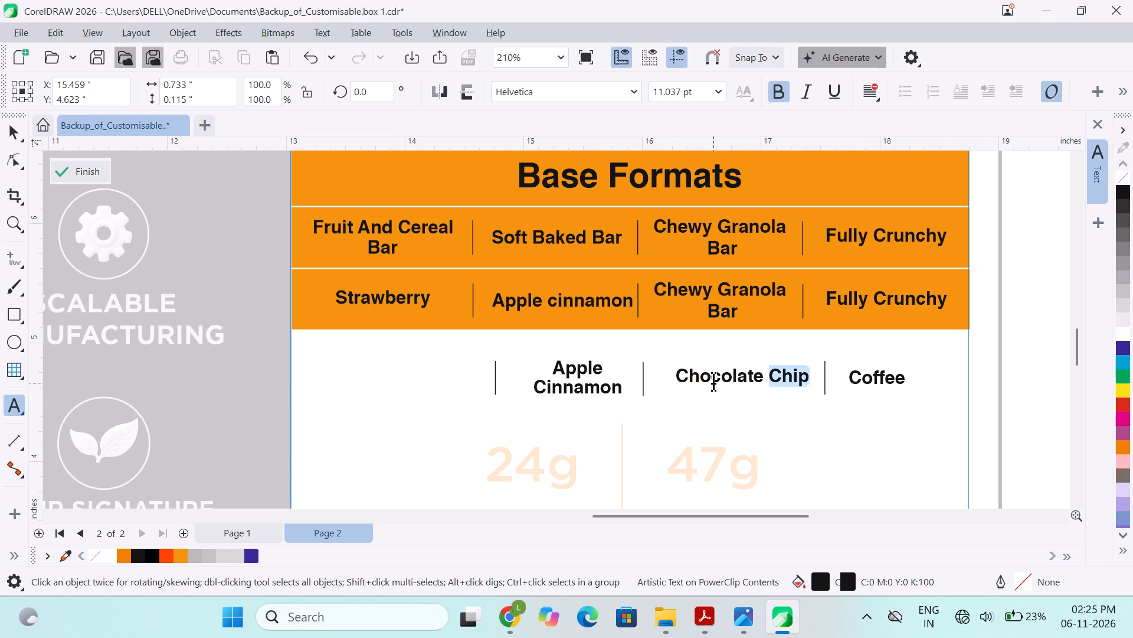
{"action": "key", "text": "ctrl+c"}
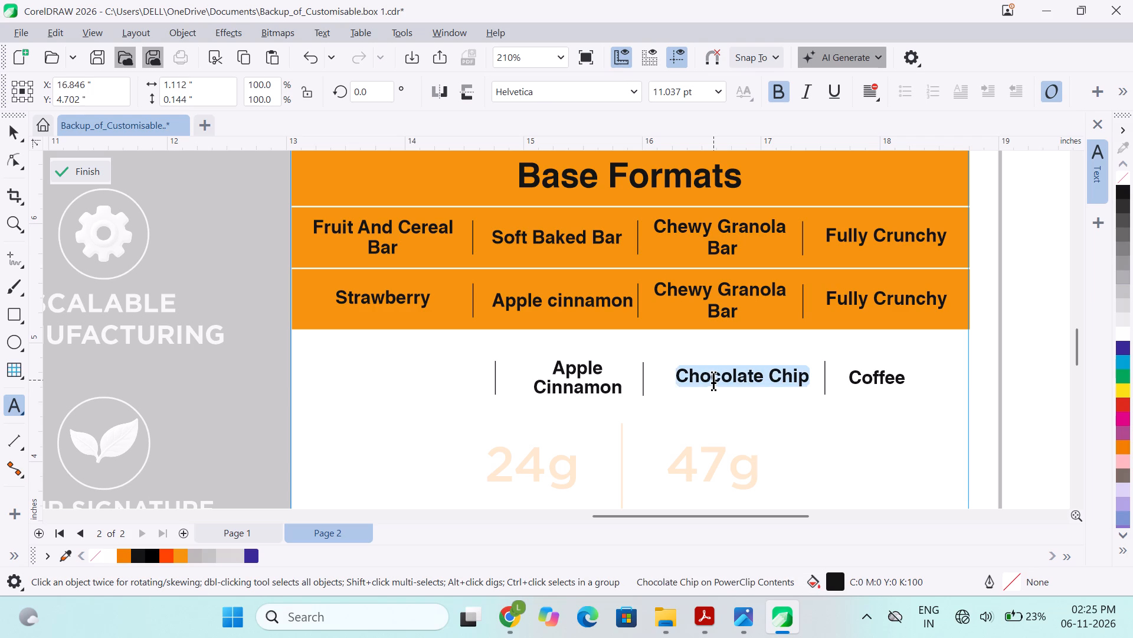
Replace the Chewy Granola Bar text in the second row with the copied Chocolate Chip text and leave text editing.
{"action": "double_click", "coordinate": [730, 297]}
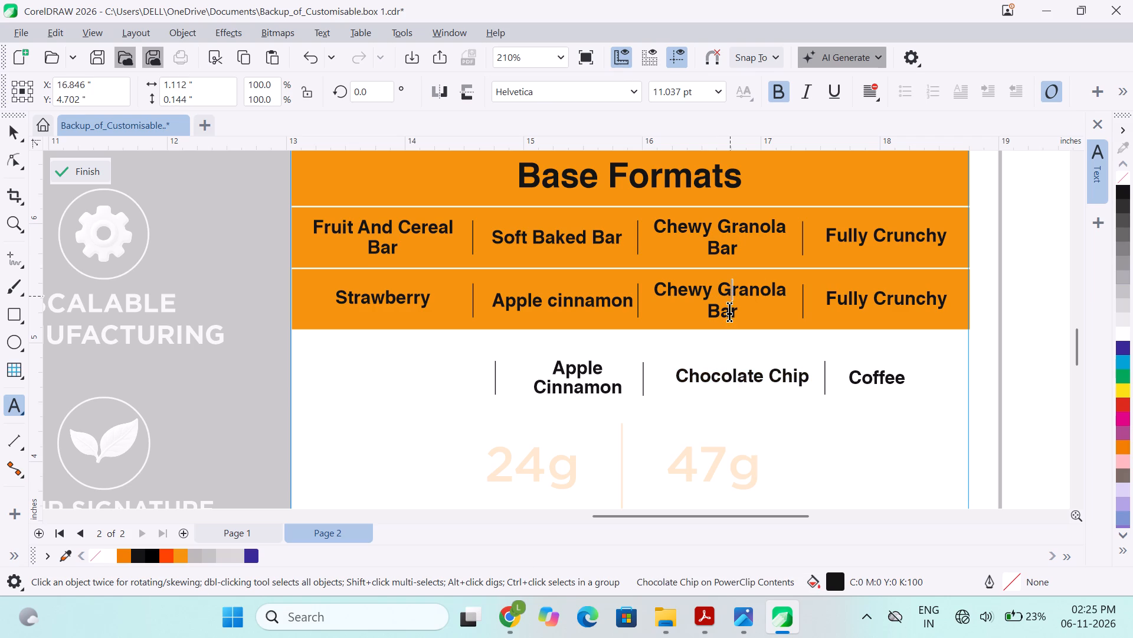
{"action": "double_click", "coordinate": [729, 310]}
{"action": "key", "text": "BackSpace"}
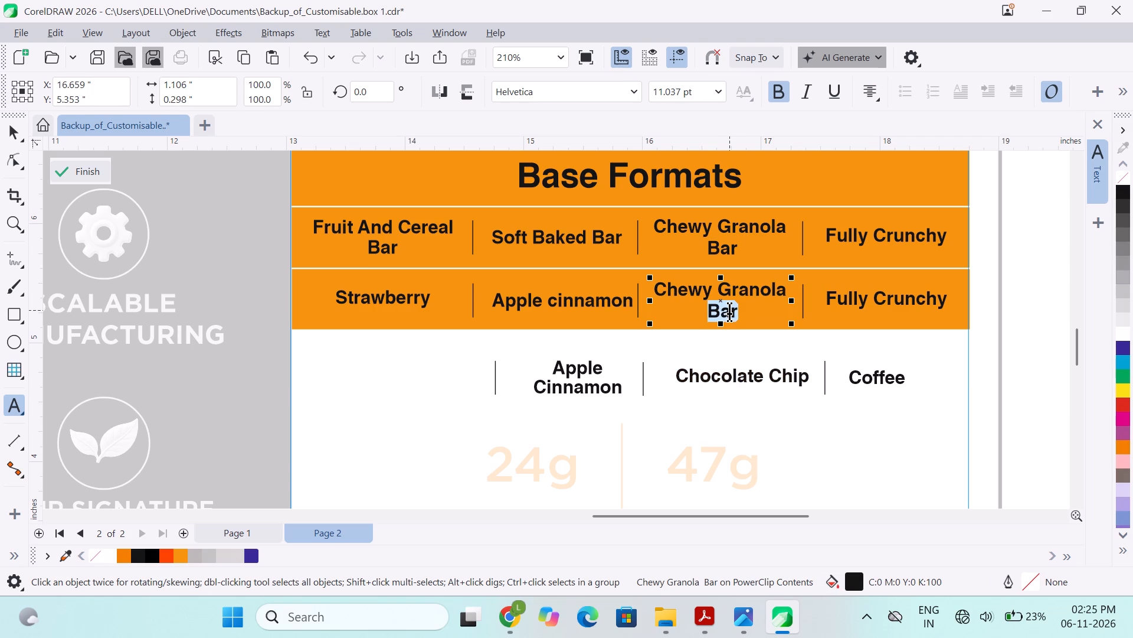
{"action": "double_click", "coordinate": [725, 289]}
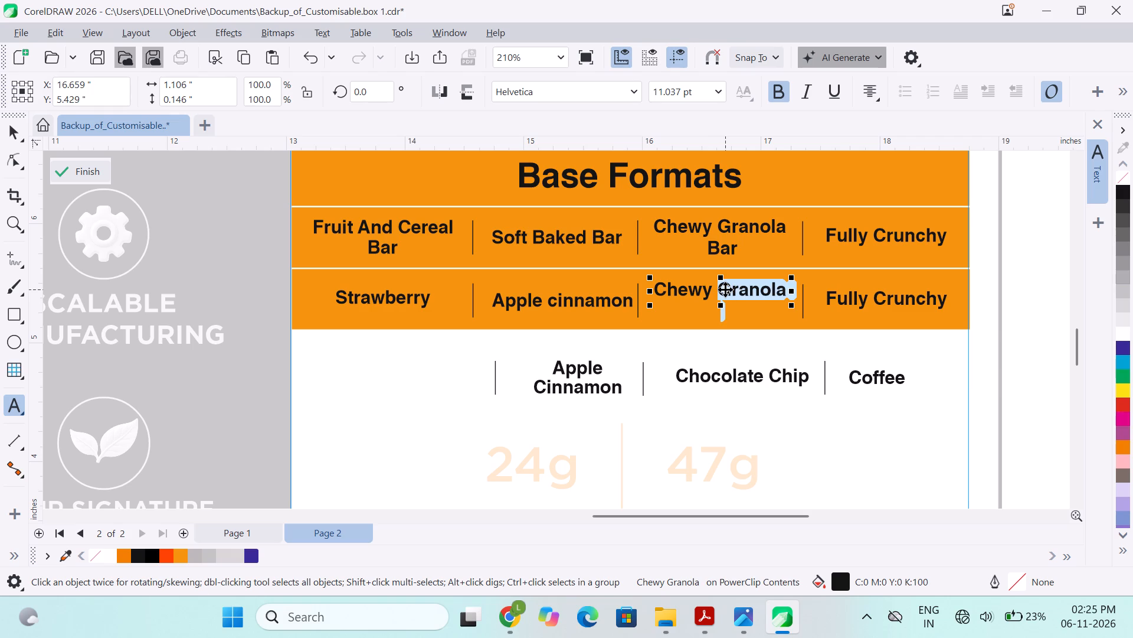
{"action": "key", "text": "BackSpace"}
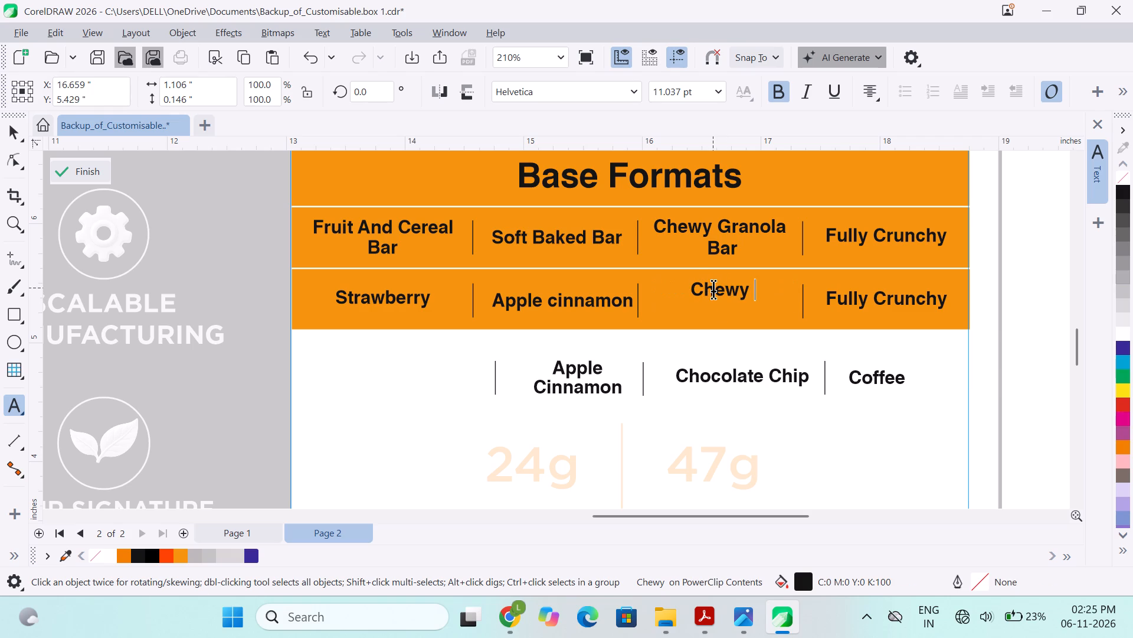
{"action": "key", "text": "BackSpace"}
{"action": "key", "text": "BackSpace"}
{"action": "key", "text": "BackSpace"}
{"action": "key", "text": "BackSpace"}
{"action": "key", "text": "BackSpace"}
{"action": "key", "text": "BackSpace"}
{"action": "key", "text": "BackSpace"}
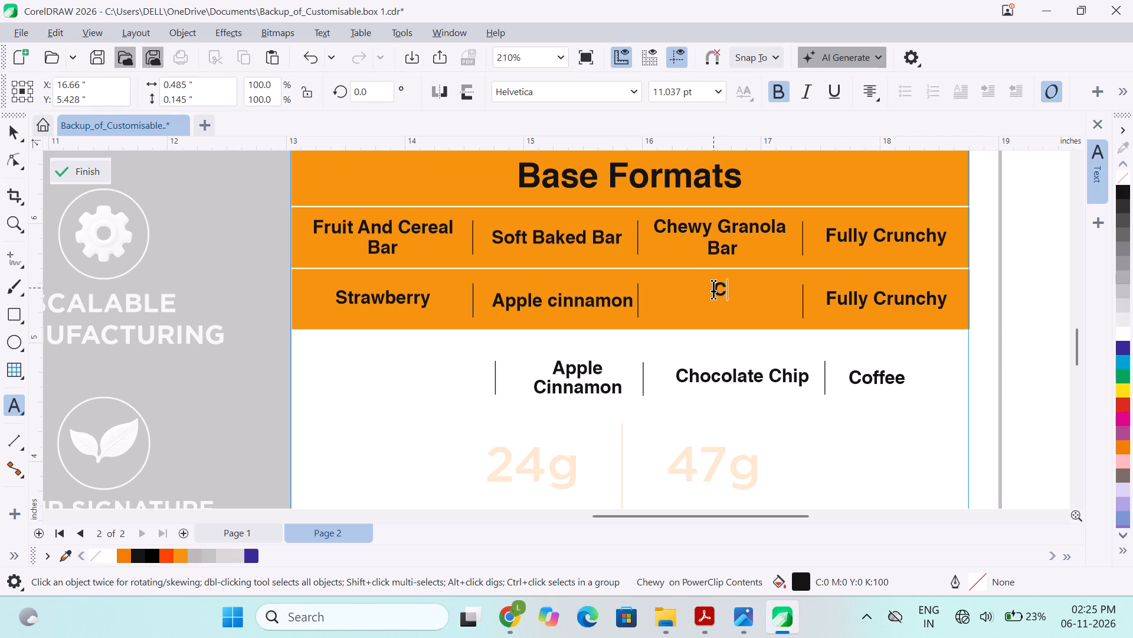
{"action": "key", "text": "BackSpace"}
{"action": "key", "text": "ctrl+v"}
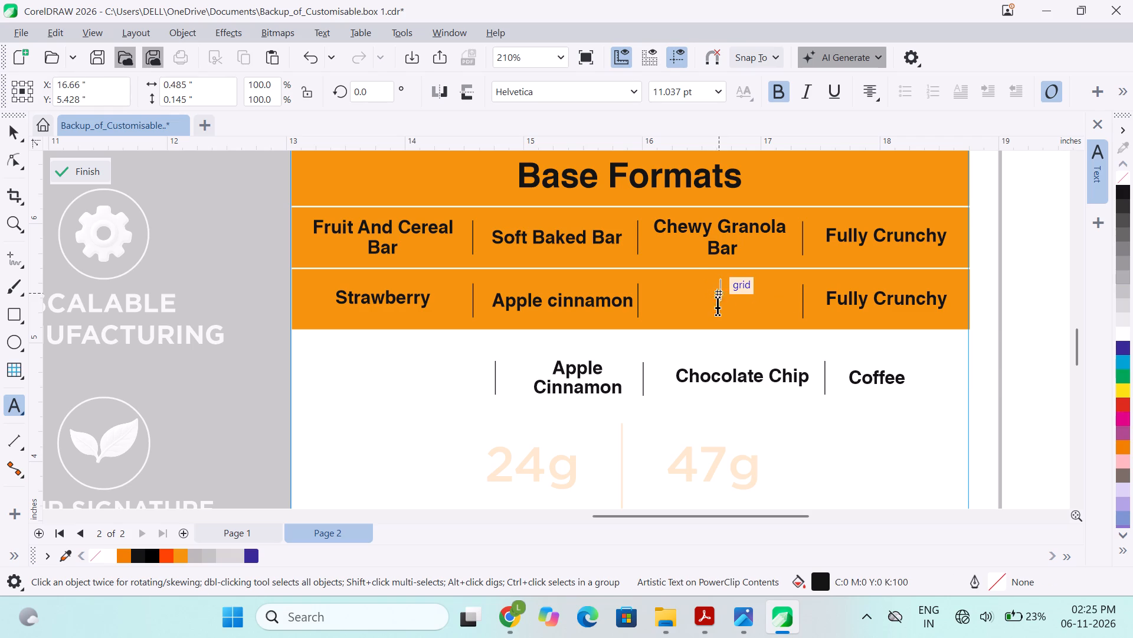
{"action": "left_click", "coordinate": [1048, 317]}
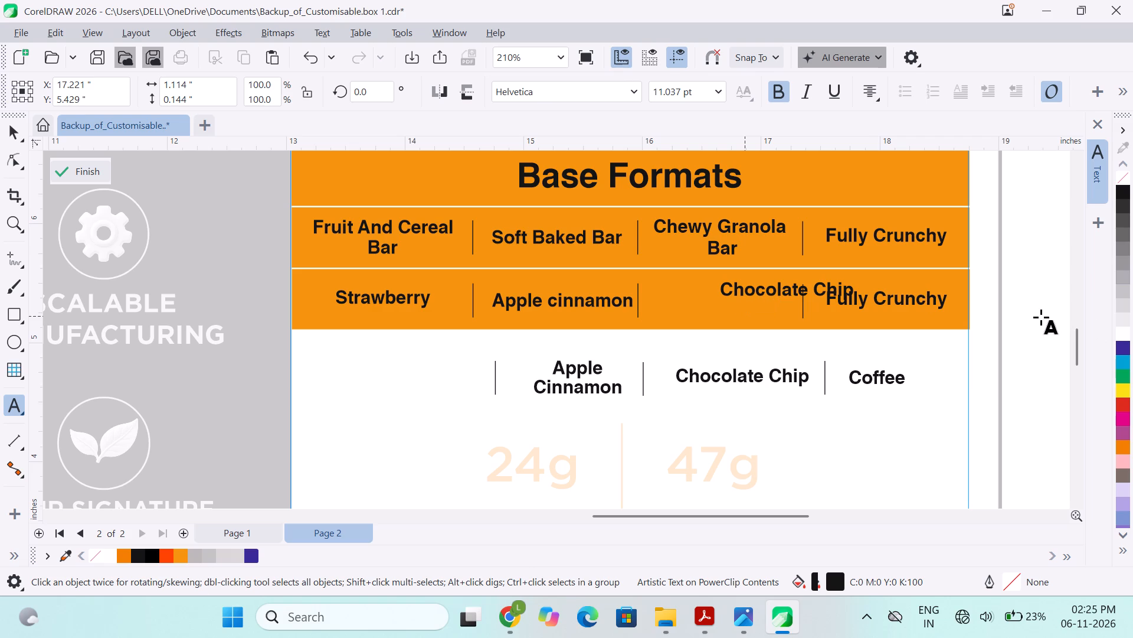
{"action": "left_click", "coordinate": [0, 134]}
{"action": "left_click", "coordinate": [6, 134]}
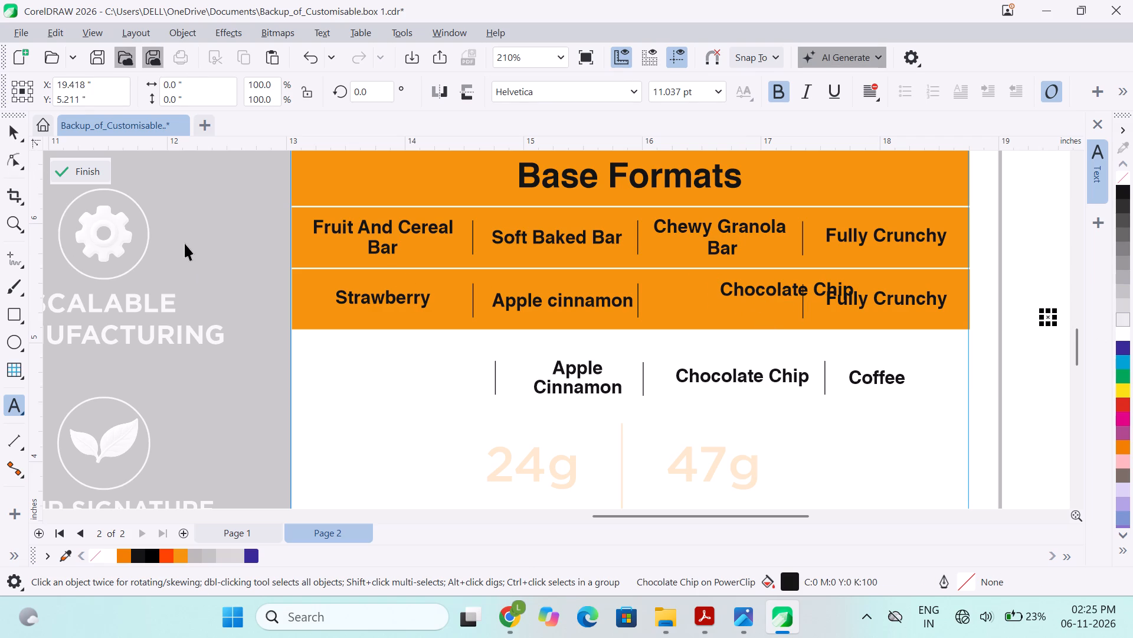
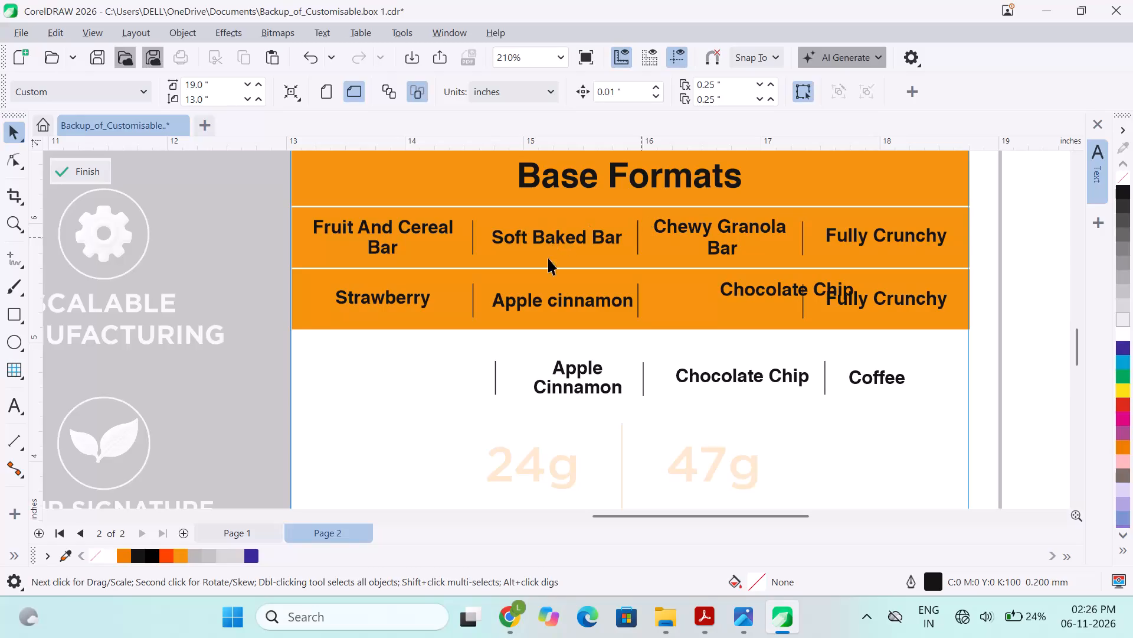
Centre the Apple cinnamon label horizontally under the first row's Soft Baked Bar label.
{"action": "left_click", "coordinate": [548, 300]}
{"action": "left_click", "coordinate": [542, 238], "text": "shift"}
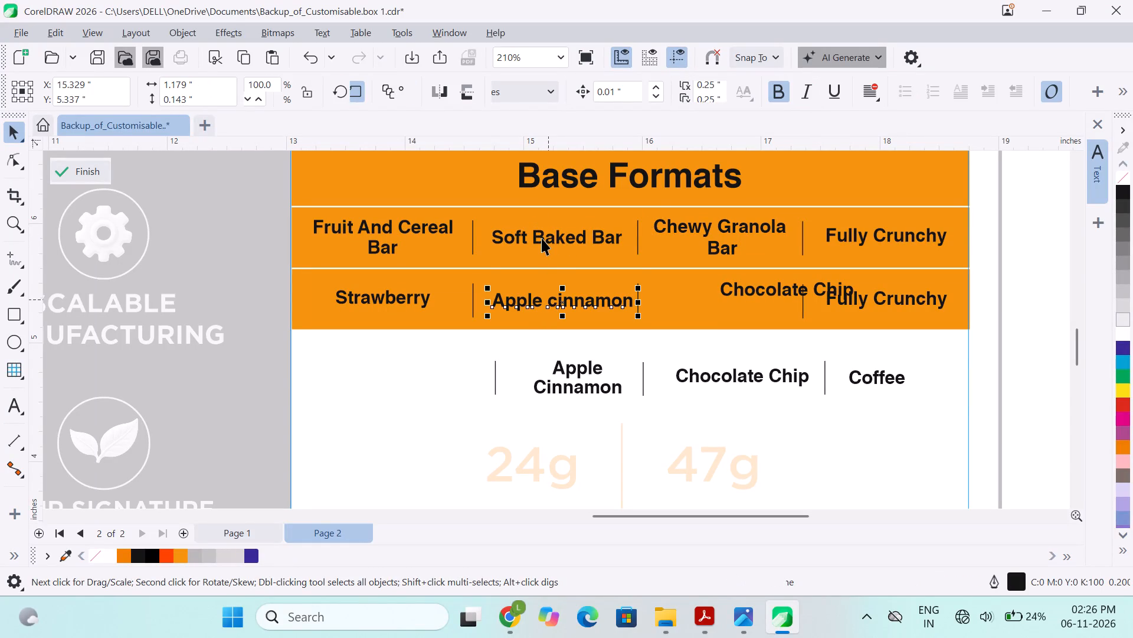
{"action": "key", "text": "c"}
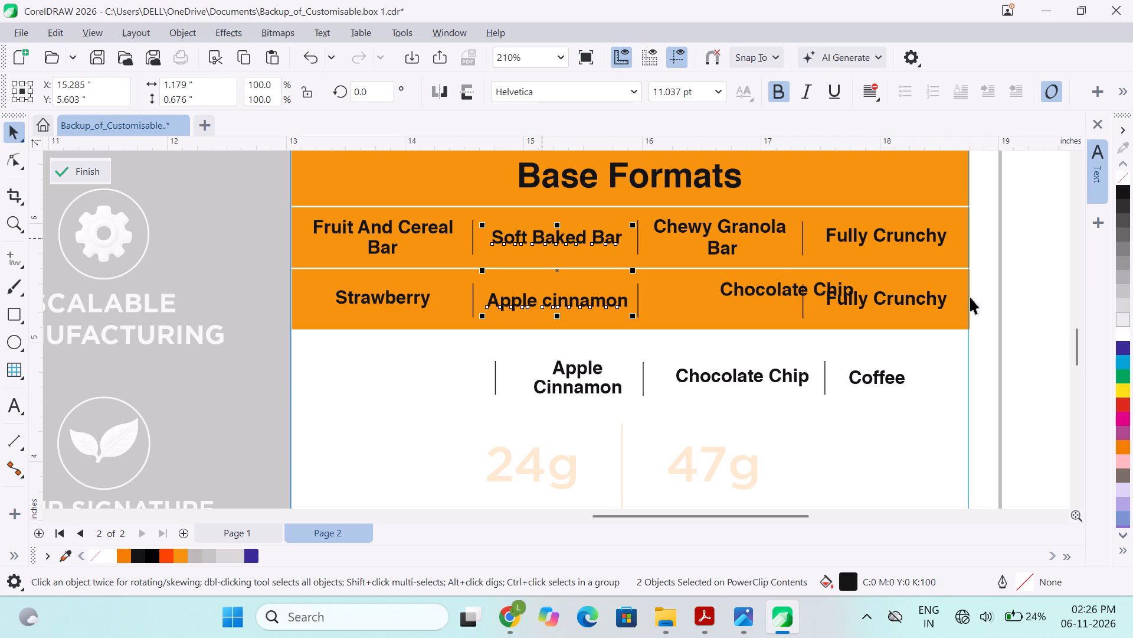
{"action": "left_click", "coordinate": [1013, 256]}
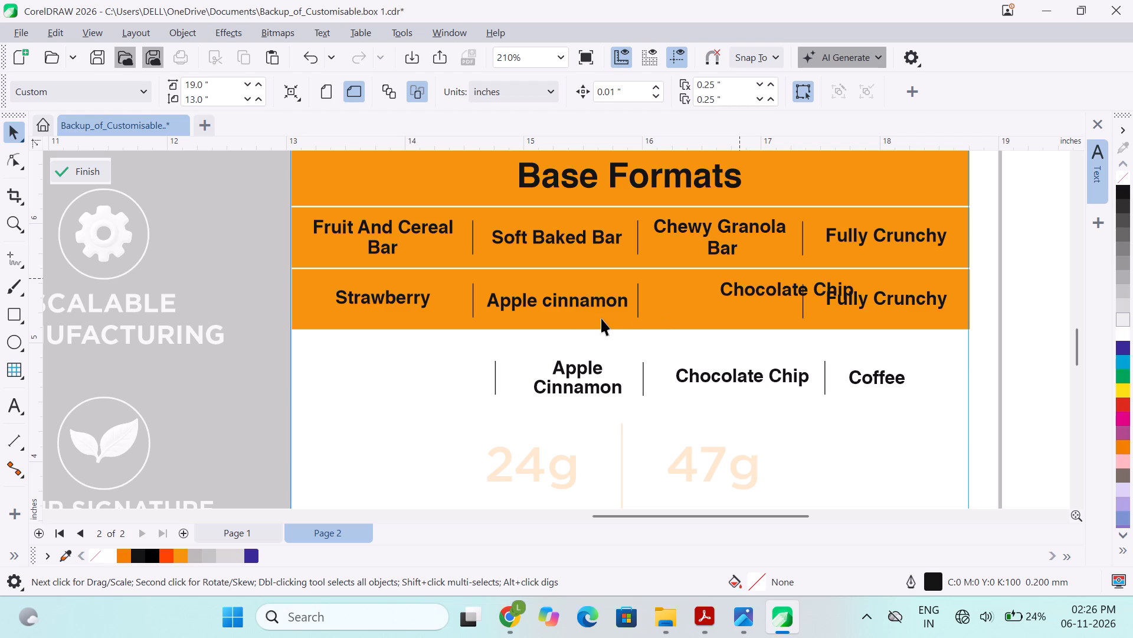
Group the two second-row divider lines on either side of the Apple cinnamon label.
{"action": "left_click", "coordinate": [472, 302]}
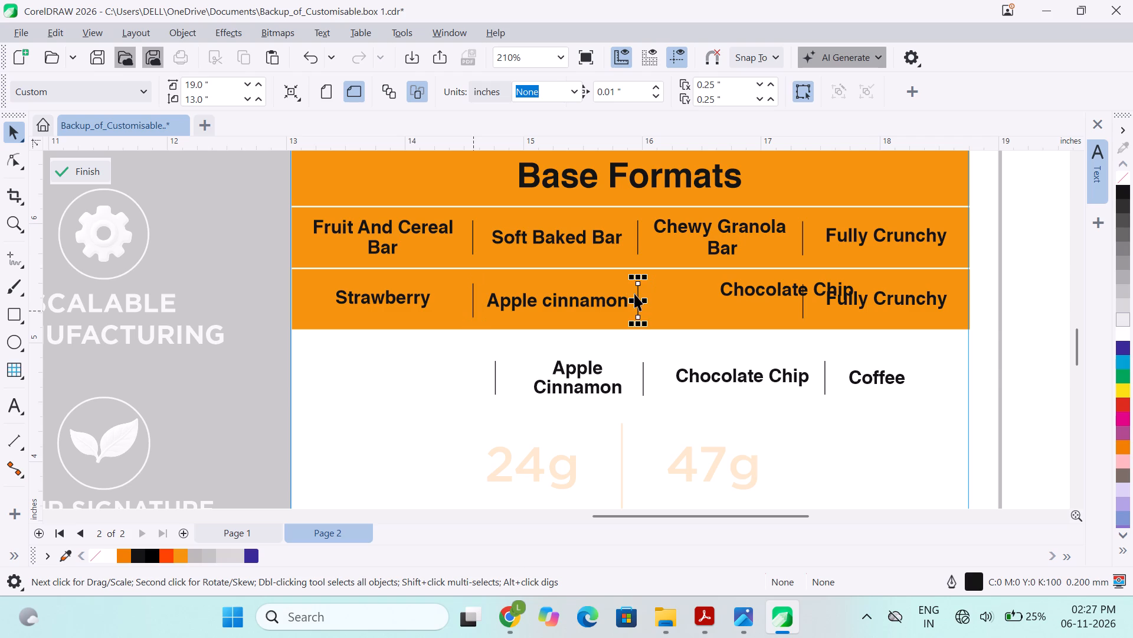
{"action": "left_click", "coordinate": [474, 310], "text": "shift"}
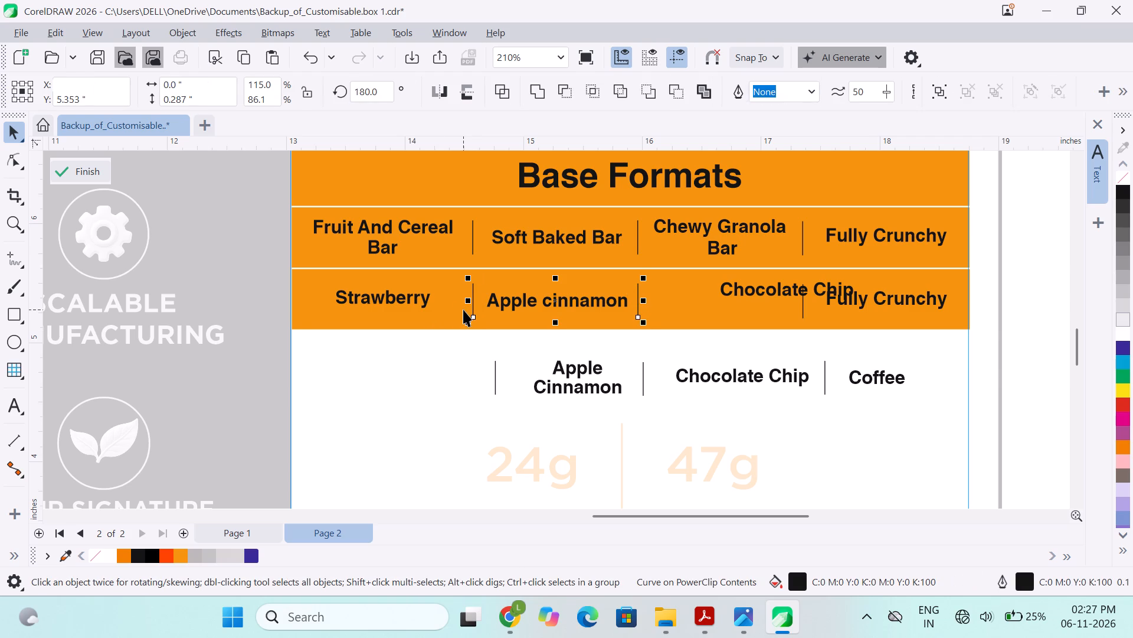
{"action": "key", "text": "ctrl+g"}
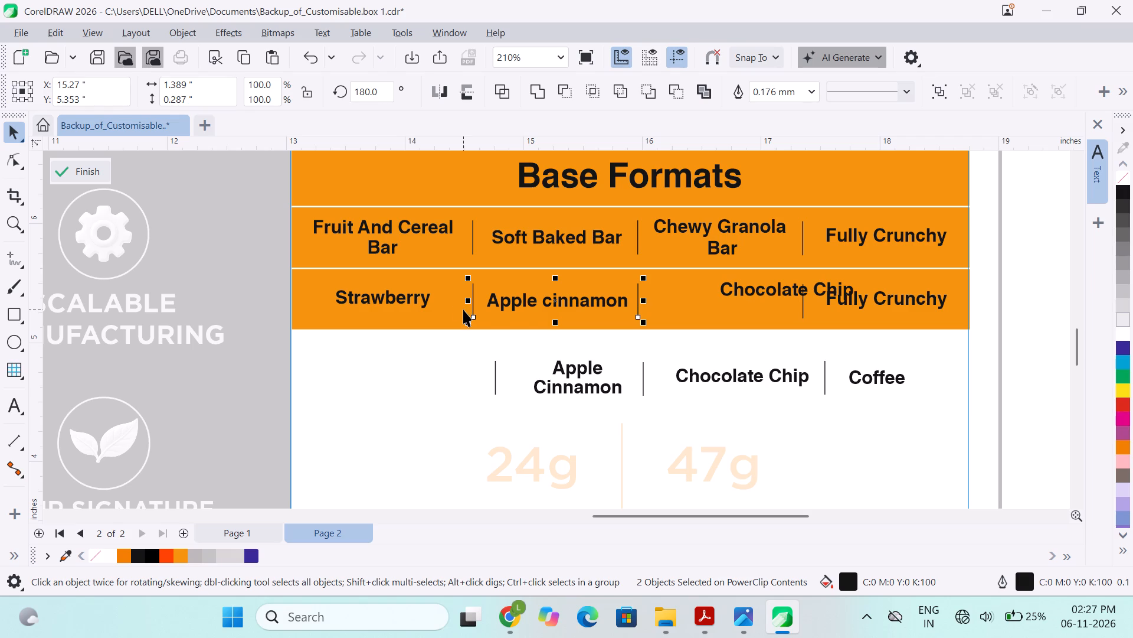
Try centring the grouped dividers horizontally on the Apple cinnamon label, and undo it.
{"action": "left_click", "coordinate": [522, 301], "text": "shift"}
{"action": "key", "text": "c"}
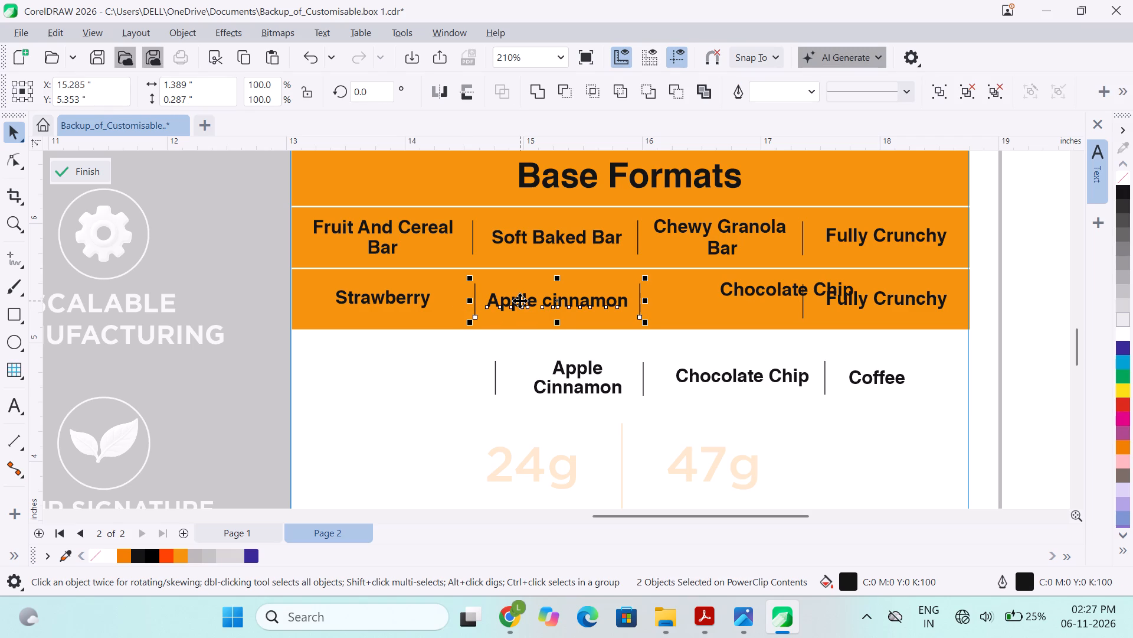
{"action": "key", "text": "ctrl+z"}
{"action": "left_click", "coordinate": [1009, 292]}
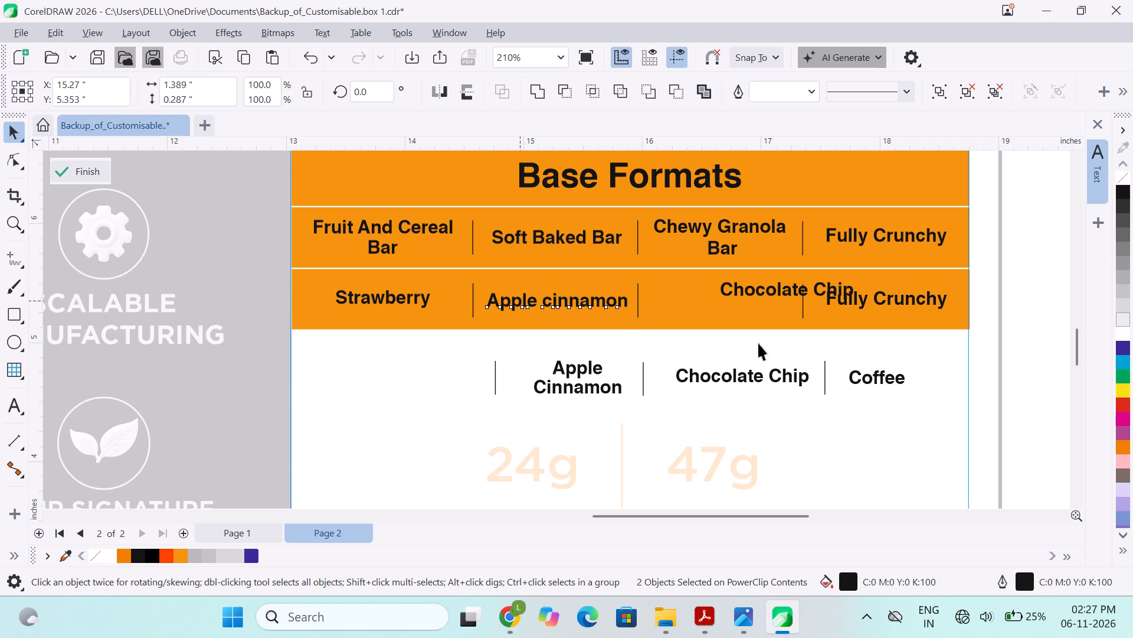
Centre the Apple cinnamon label horizontally between its two grouped divider lines.
{"action": "left_click", "coordinate": [592, 300]}
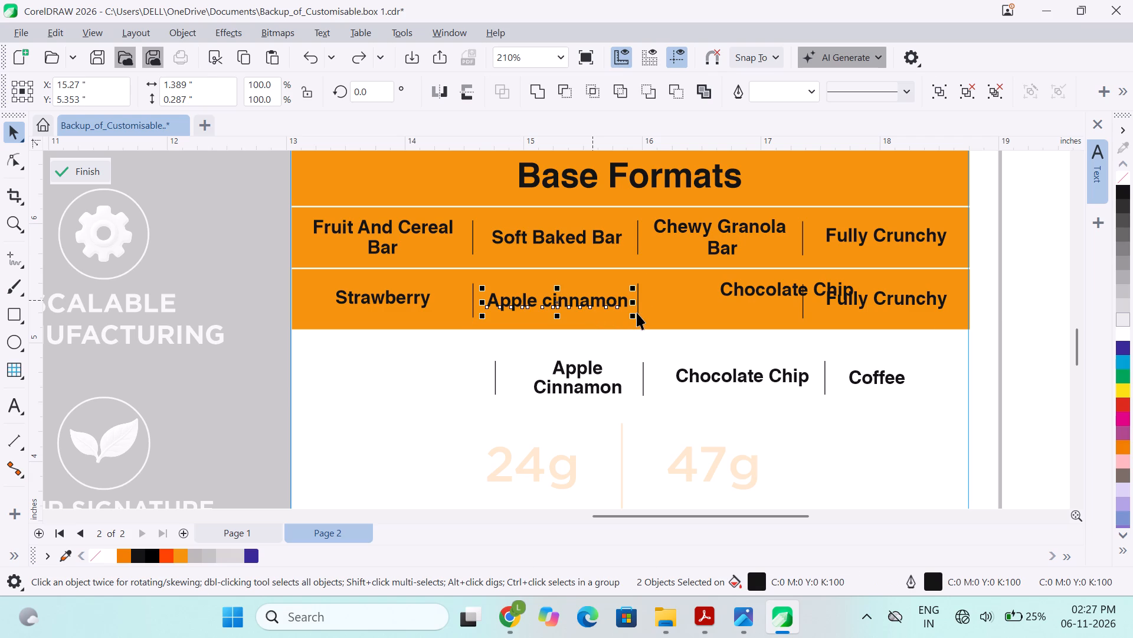
{"action": "left_click", "coordinate": [638, 311], "text": "shift"}
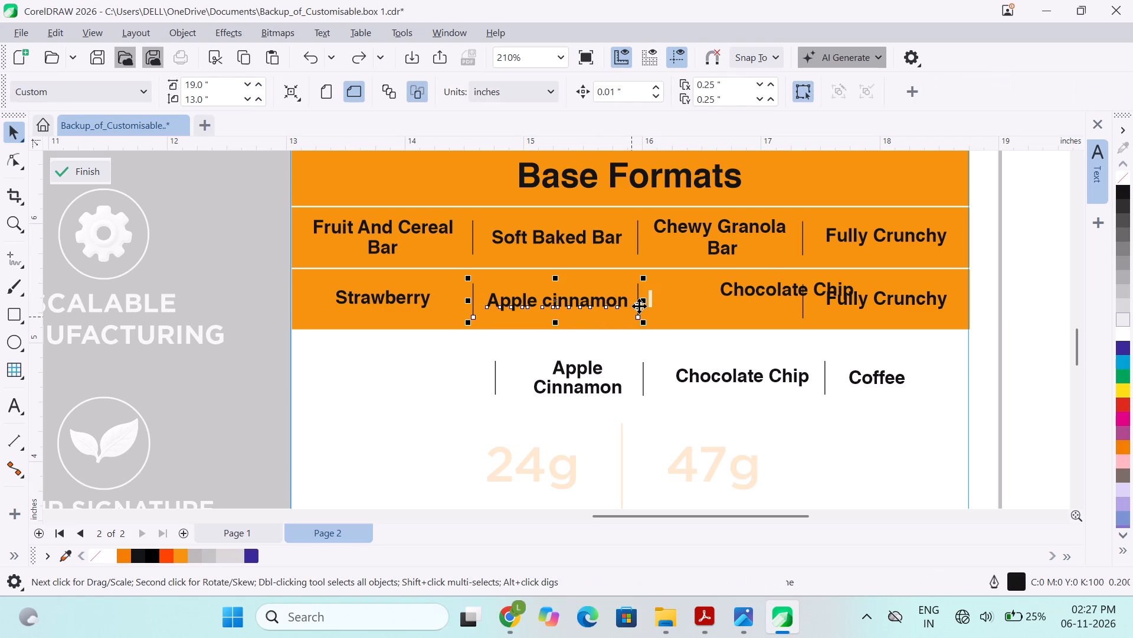
{"action": "key", "text": "c"}
{"action": "left_click", "coordinate": [1019, 245]}
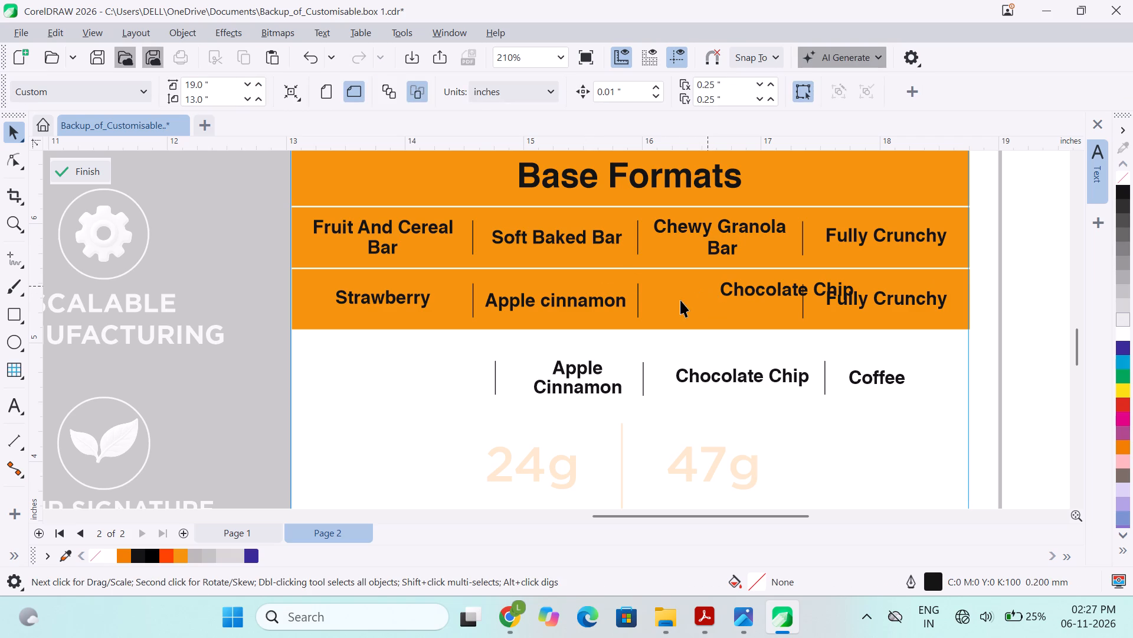
Ungroup the two divider lines around the Apple cinnamon label.
{"action": "left_click", "coordinate": [735, 291]}
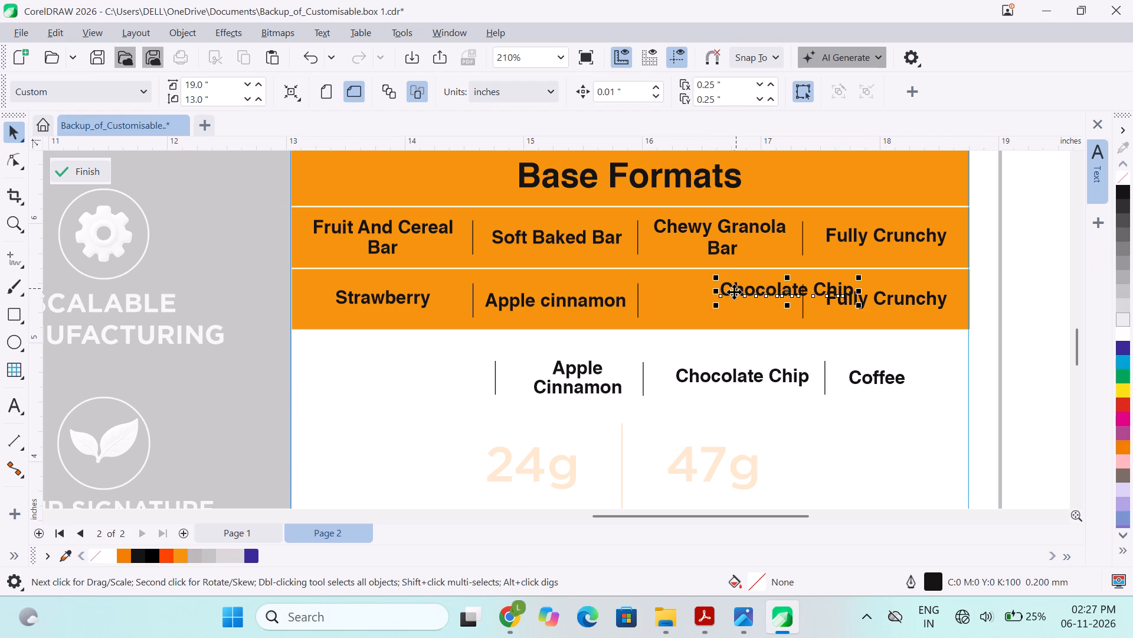
{"action": "left_click", "coordinate": [638, 293]}
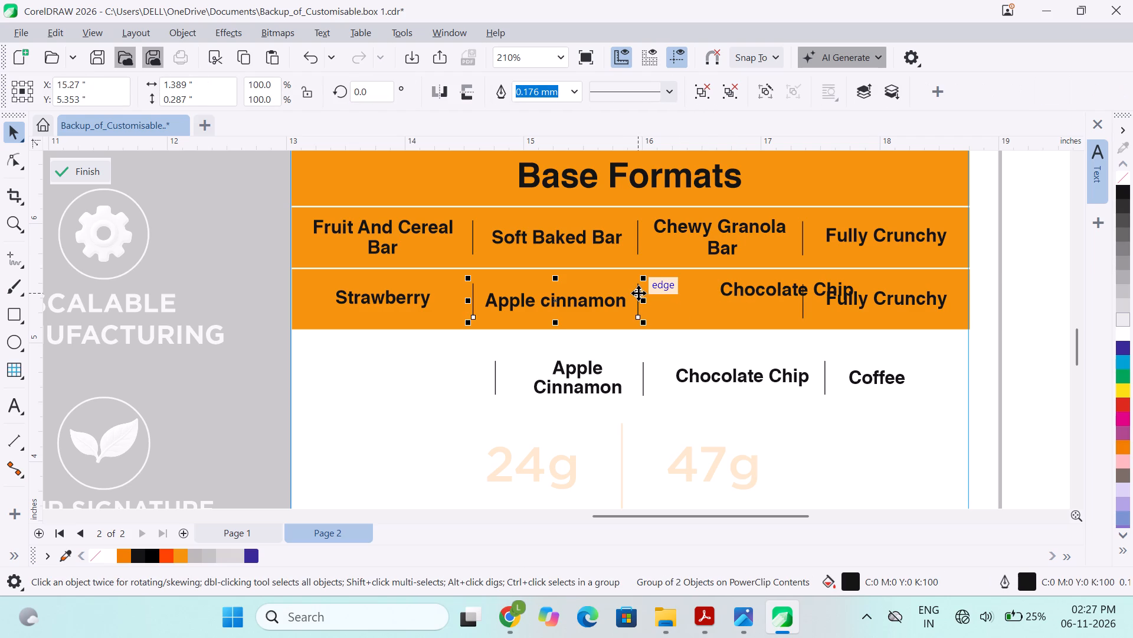
{"action": "key", "text": "ctrl+u"}
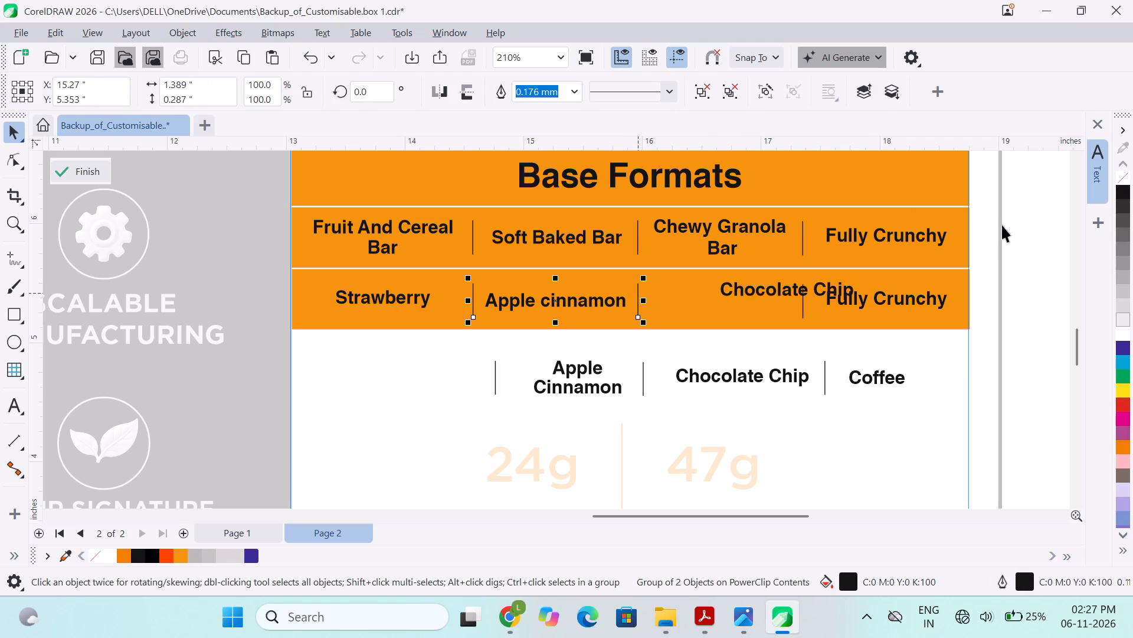
{"action": "left_click", "coordinate": [1026, 239]}
Group the two second-row divider lines that bound the third column.
{"action": "left_click", "coordinate": [802, 311]}
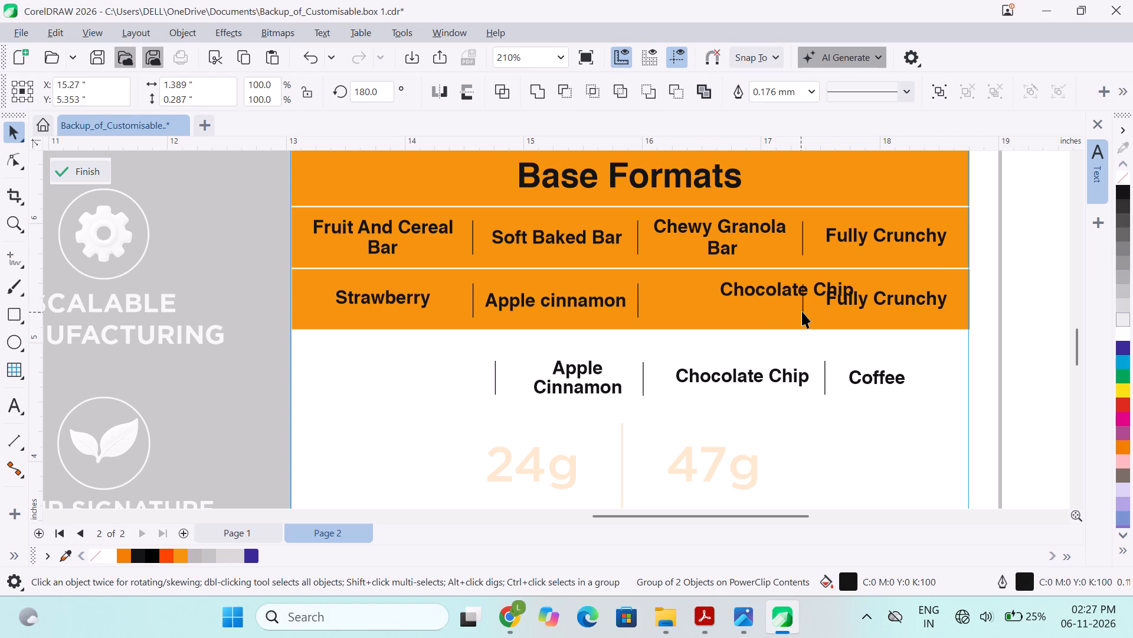
{"action": "left_click", "coordinate": [637, 304], "text": "shift"}
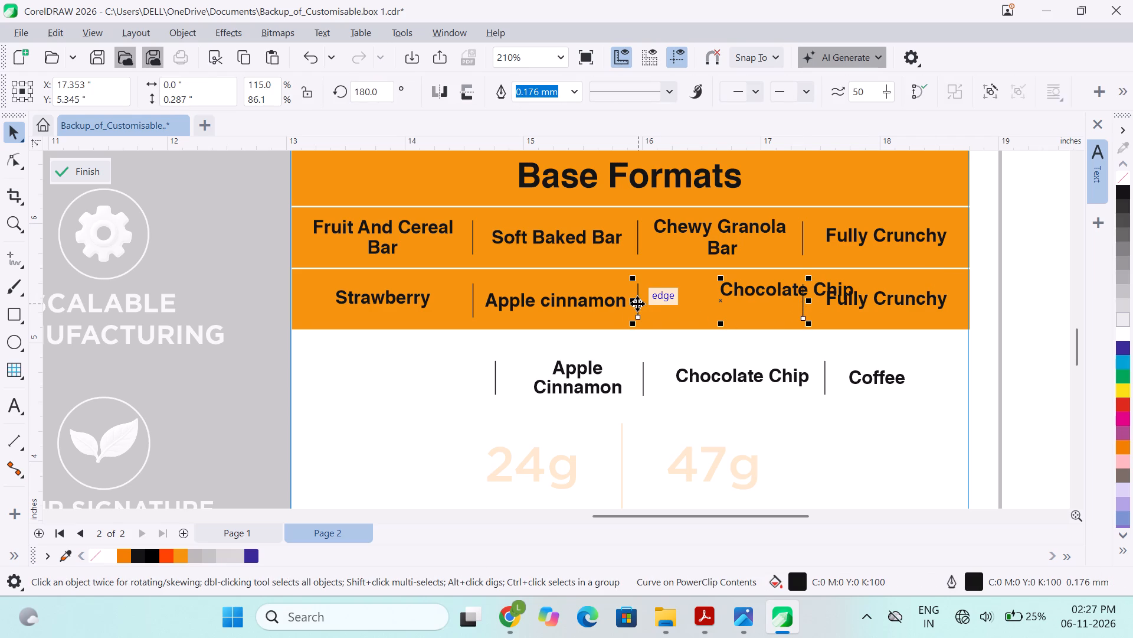
{"action": "key", "text": "ctrl+g"}
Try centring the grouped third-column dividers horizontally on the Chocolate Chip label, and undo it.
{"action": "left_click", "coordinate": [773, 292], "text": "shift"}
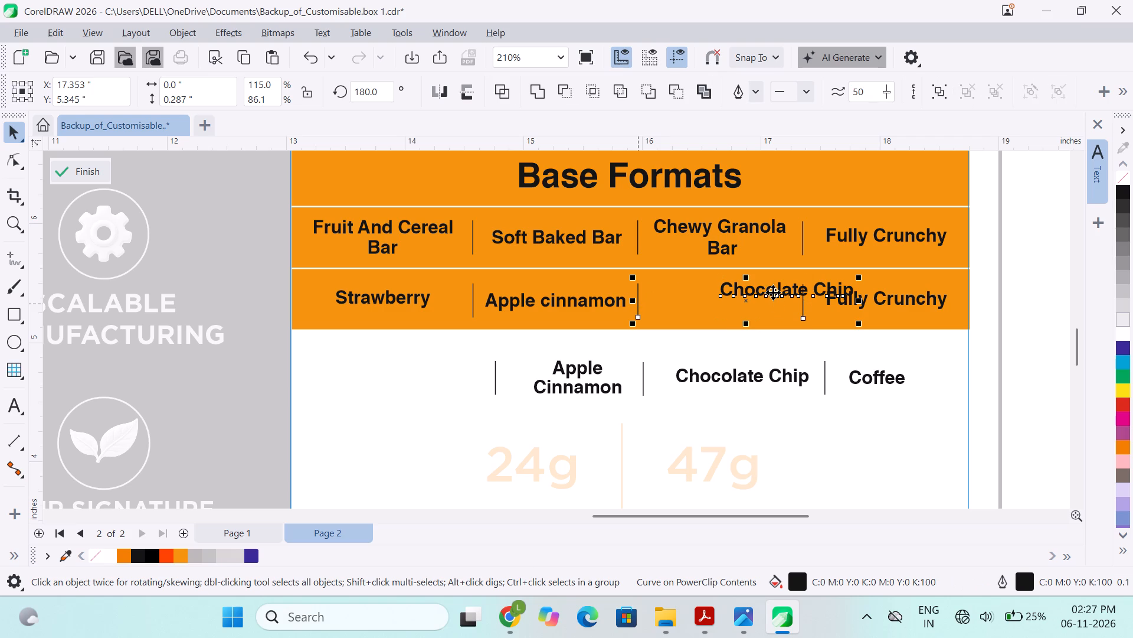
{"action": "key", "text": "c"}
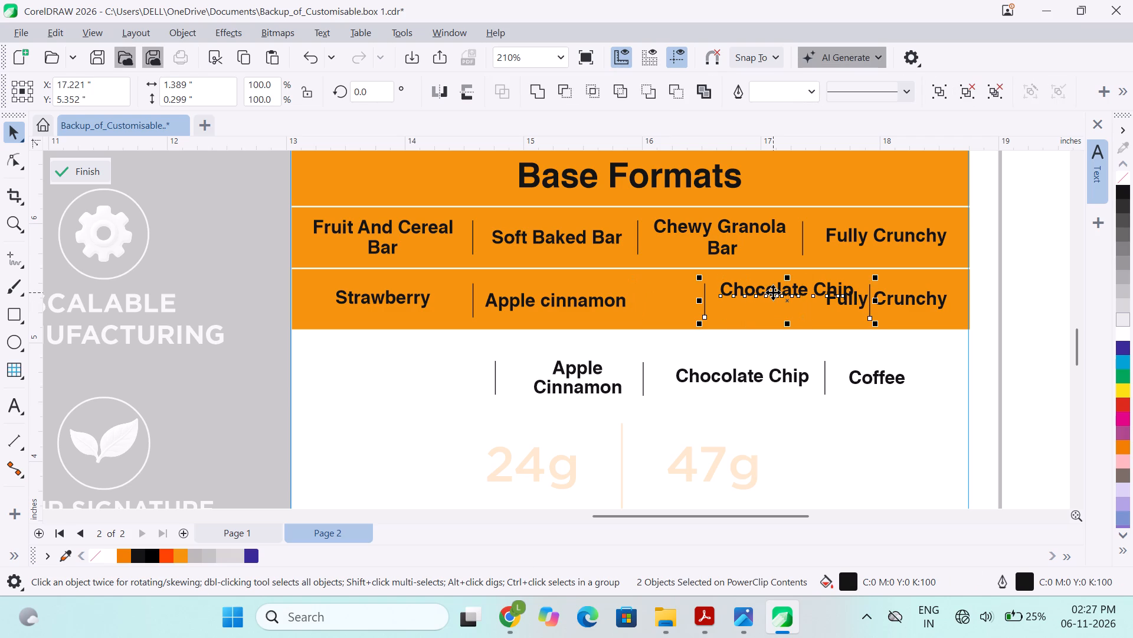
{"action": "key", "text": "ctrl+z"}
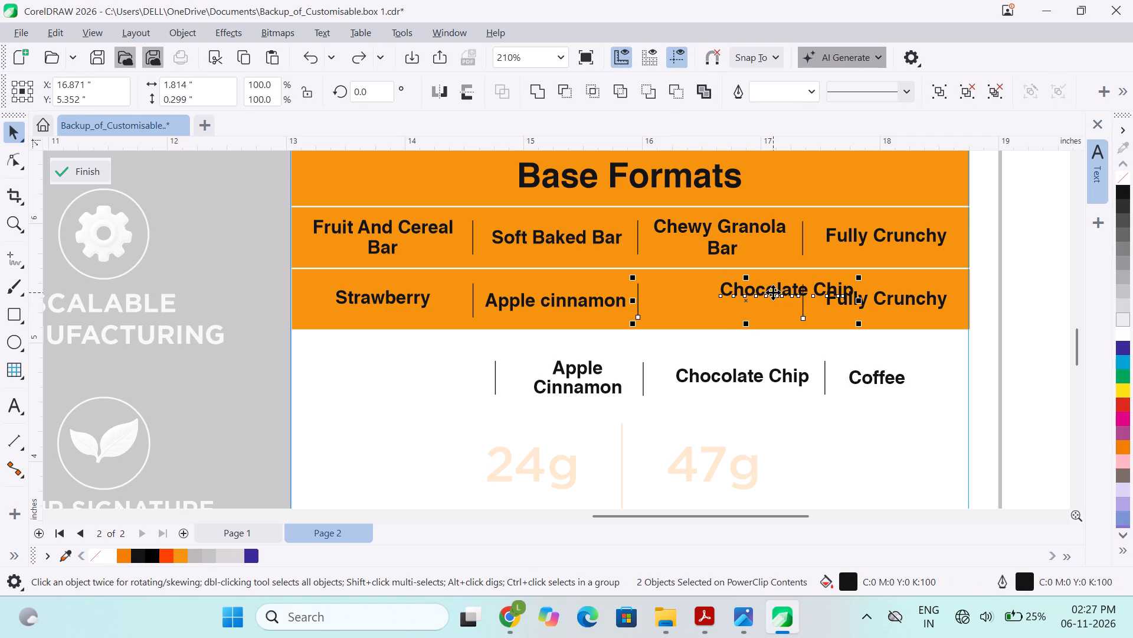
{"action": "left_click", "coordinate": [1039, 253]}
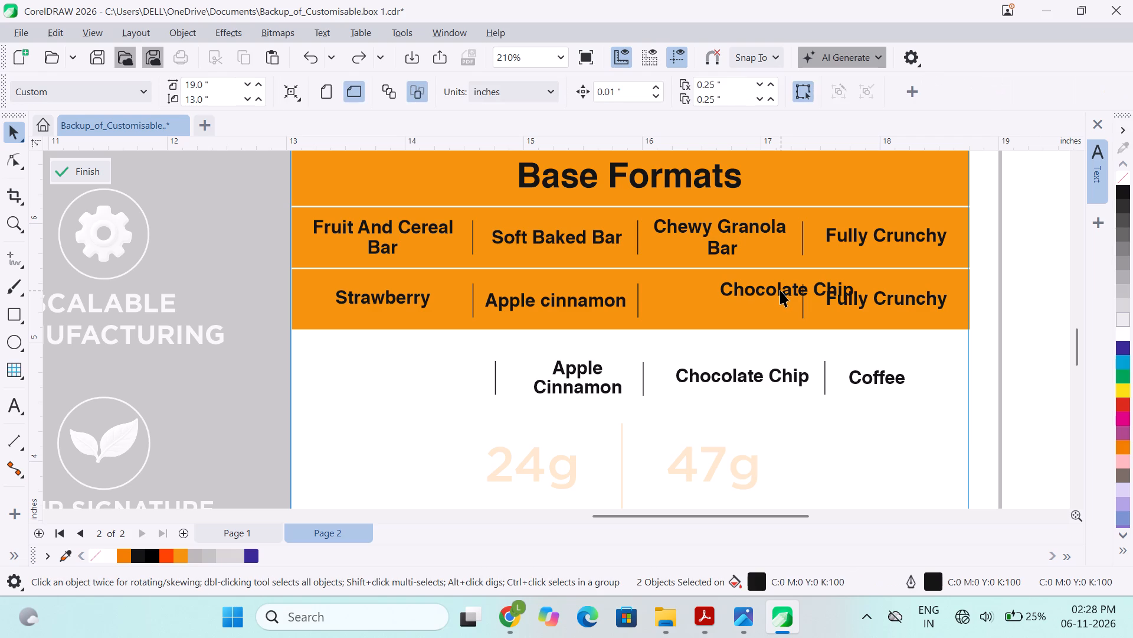
Centre the second row's Chocolate Chip label horizontally and vertically between its two grouped divider lines.
{"action": "left_click", "coordinate": [780, 290]}
{"action": "left_click", "coordinate": [804, 309], "text": "shift"}
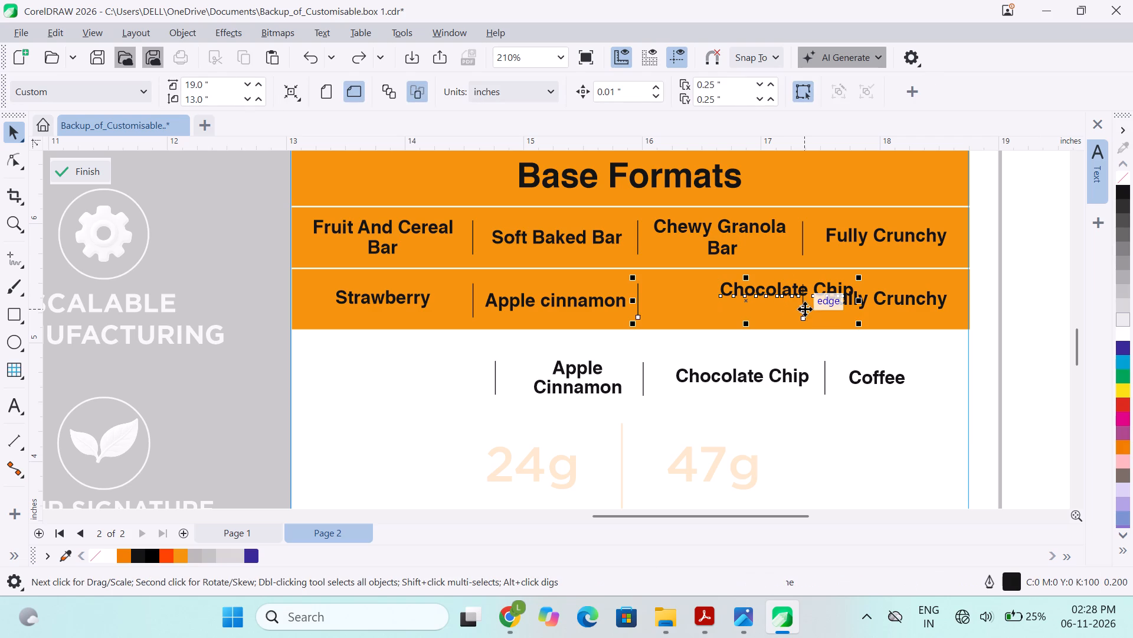
{"action": "key", "text": "c"}
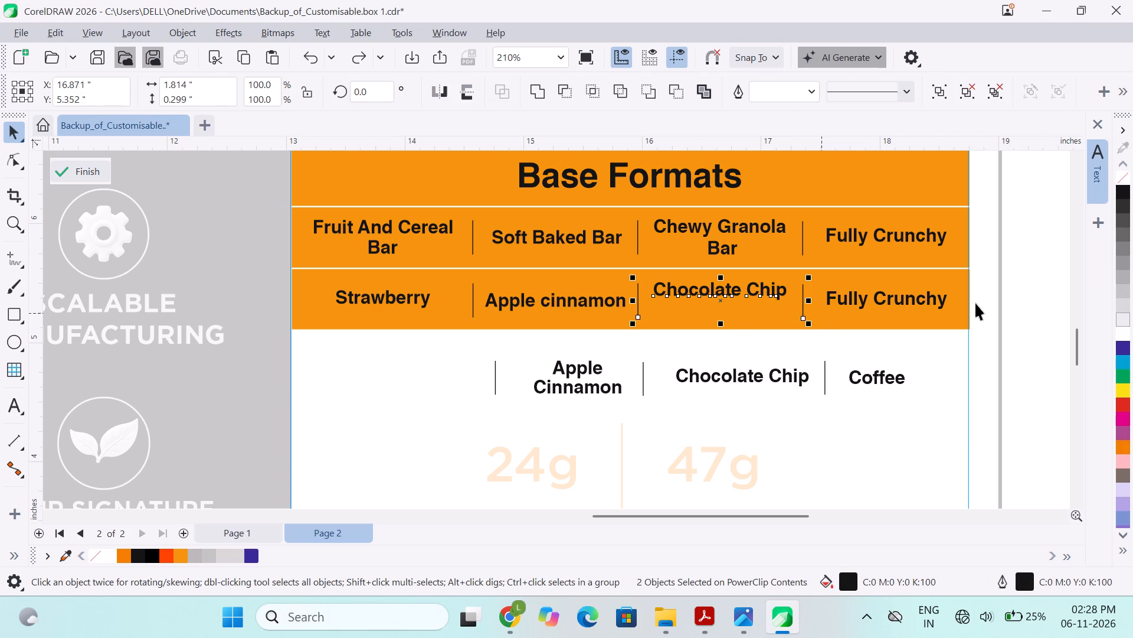
{"action": "key", "text": "e"}
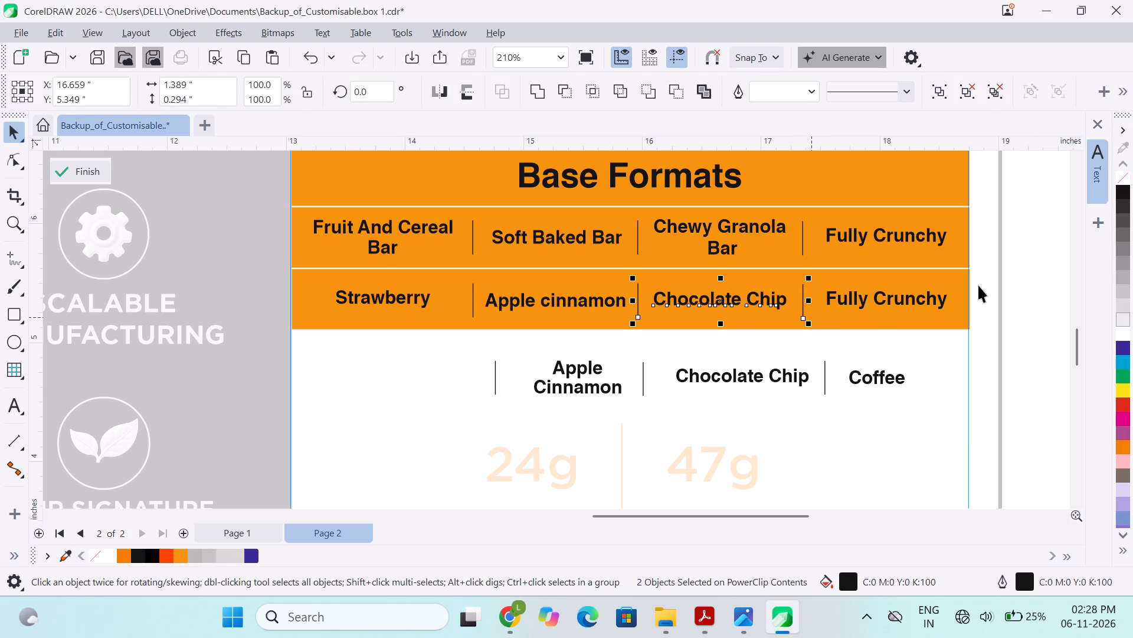
{"action": "left_click", "coordinate": [1034, 270]}
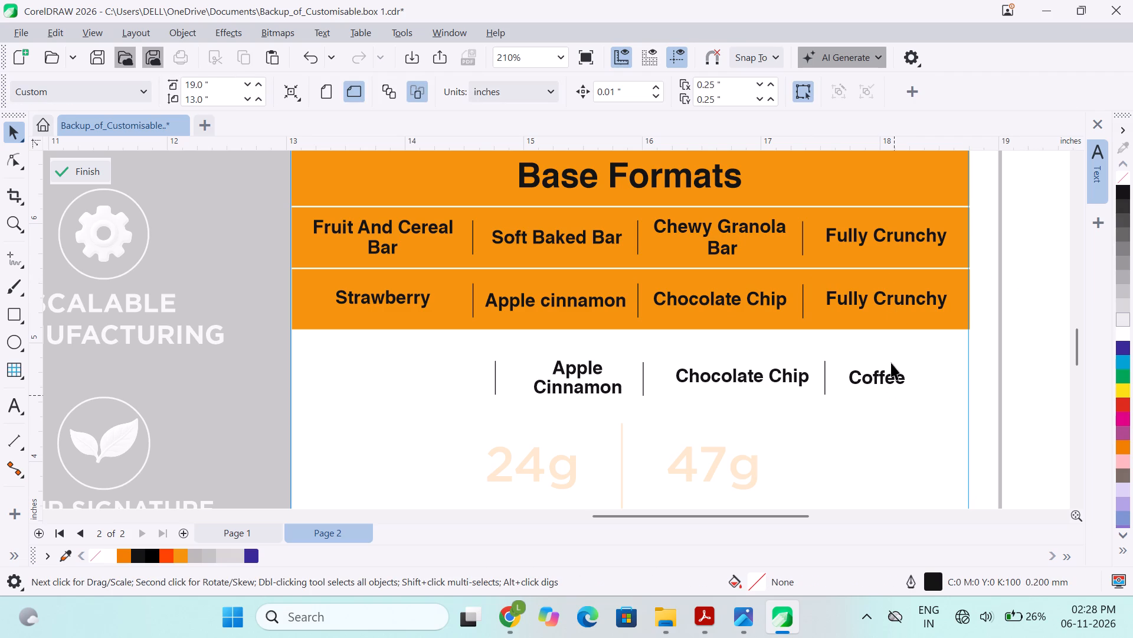
Replace the second row's Fully Crunchy text with Coffee and leave text editing.
{"action": "double_click", "coordinate": [905, 297]}
{"action": "left_click_drag", "start_coordinate": [945, 300], "coordinate": [839, 302]}
{"action": "key", "text": "BackSpace"}
{"action": "key", "text": "BackSpace"}
{"action": "key", "text": "BackSpace"}
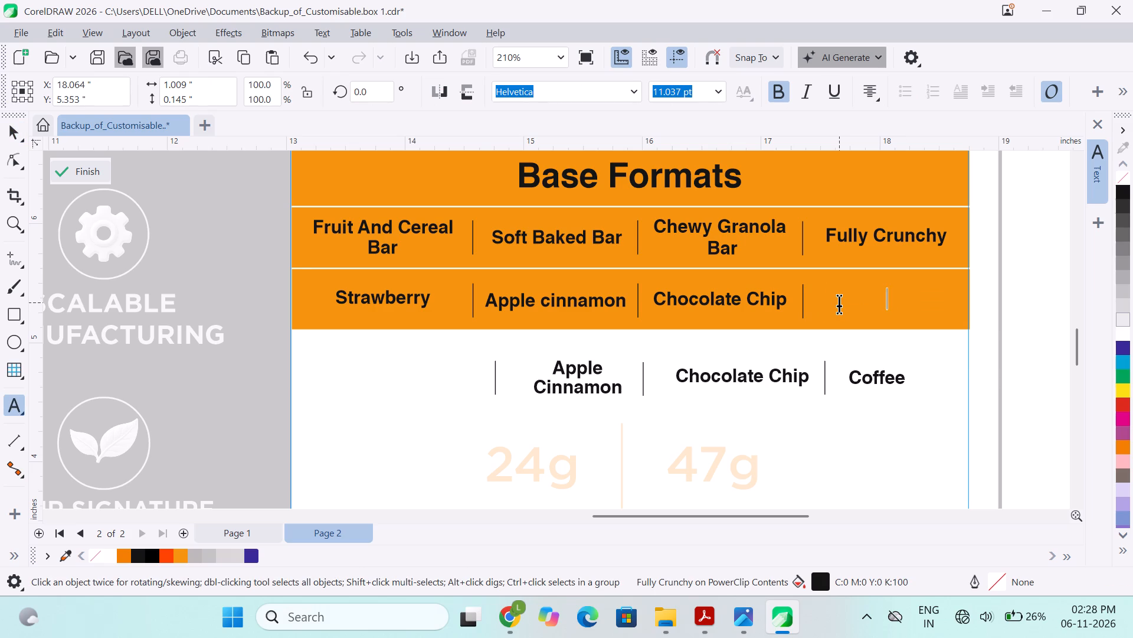
{"action": "type", "text": "CO"}
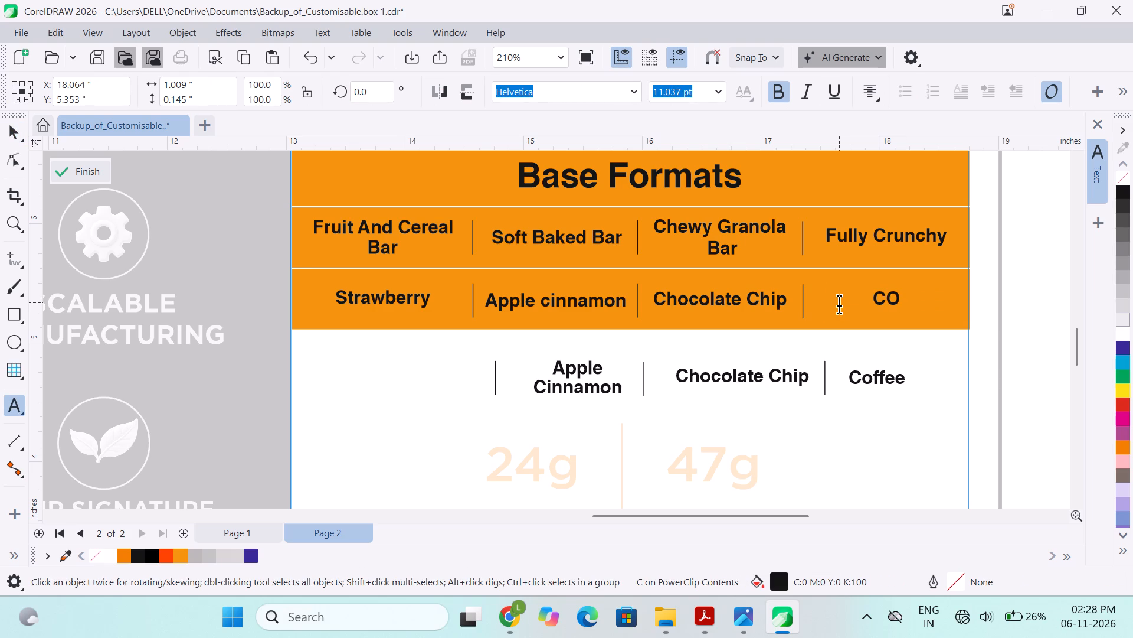
{"action": "type", "text": "FFEE"}
{"action": "key", "text": "BackSpace"}
{"action": "key", "text": "BackSpace"}
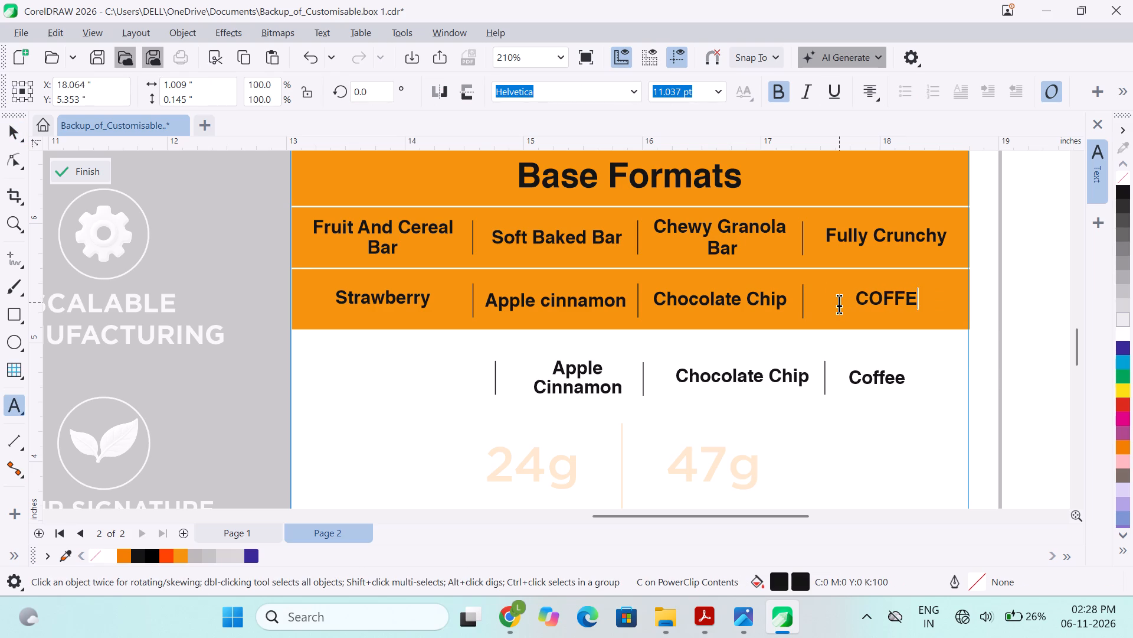
{"action": "key", "text": "BackSpace"}
{"action": "key", "text": "BackSpace"}
{"action": "key", "text": "BackSpace"}
{"action": "key", "text": "BackSpace"}
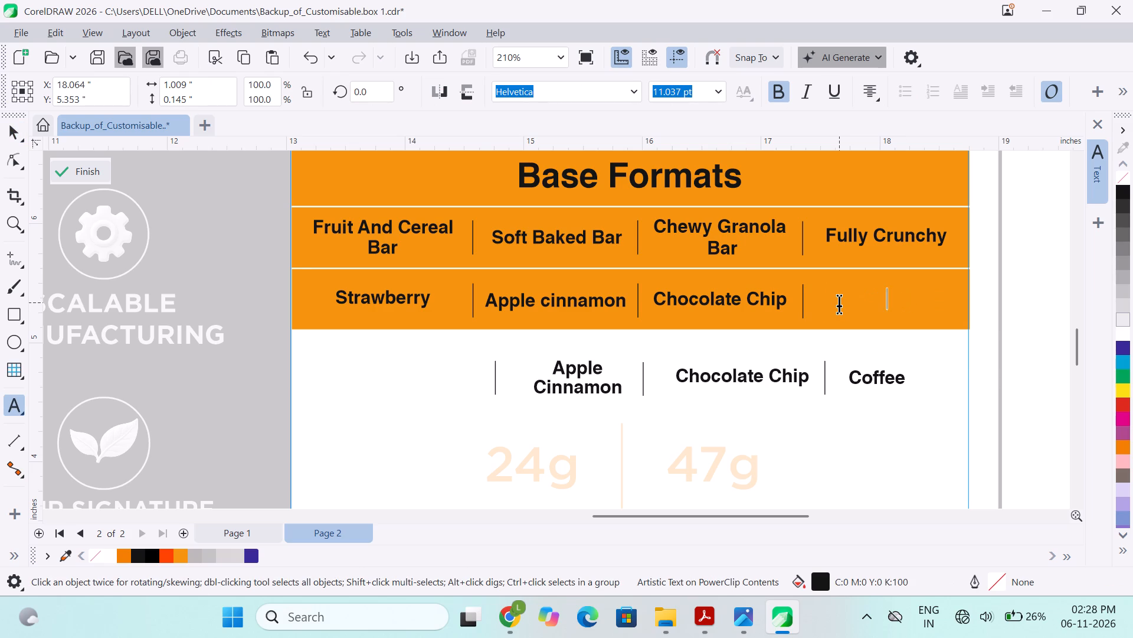
{"action": "key", "text": "c"}
{"action": "key", "text": "o"}
{"action": "type", "text": "ffee"}
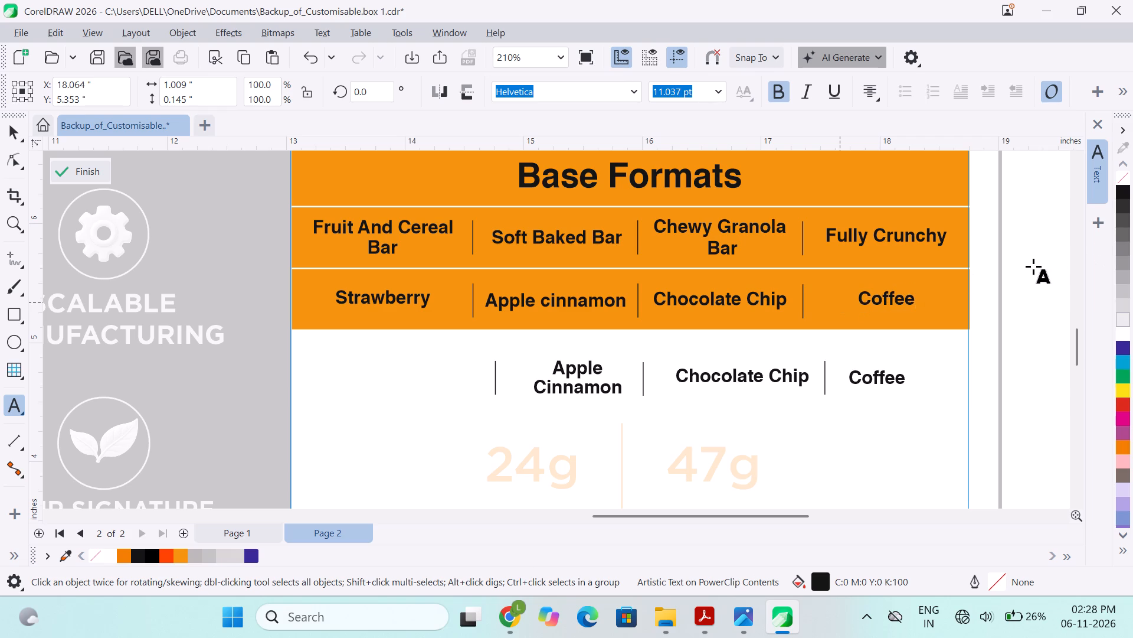
{"action": "left_click", "coordinate": [1030, 267]}
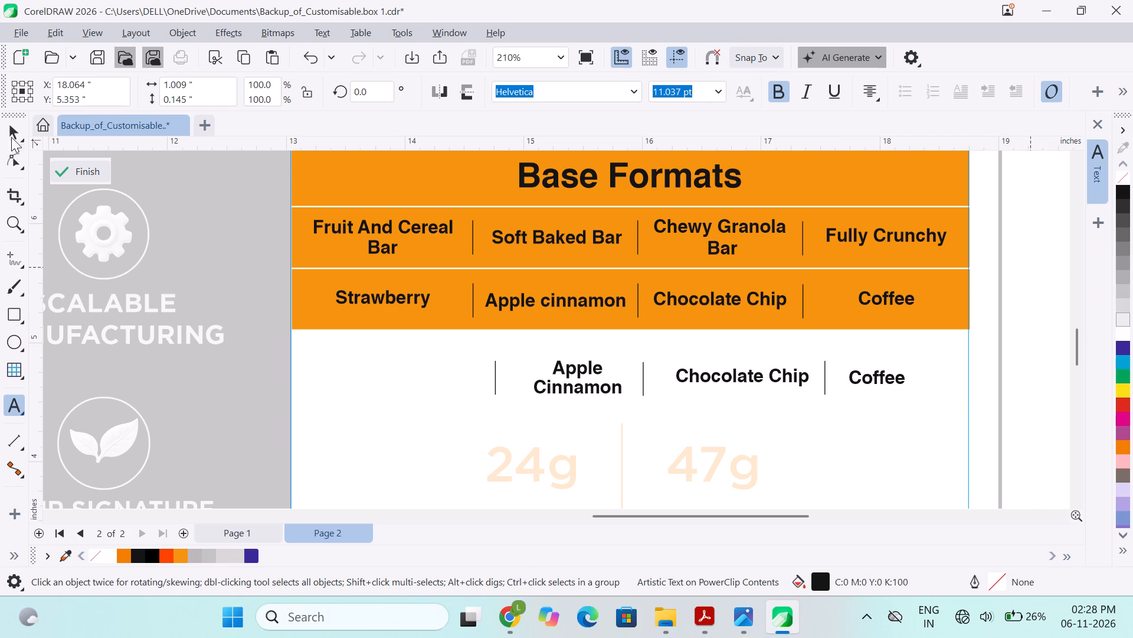
{"action": "left_click", "coordinate": [8, 131]}
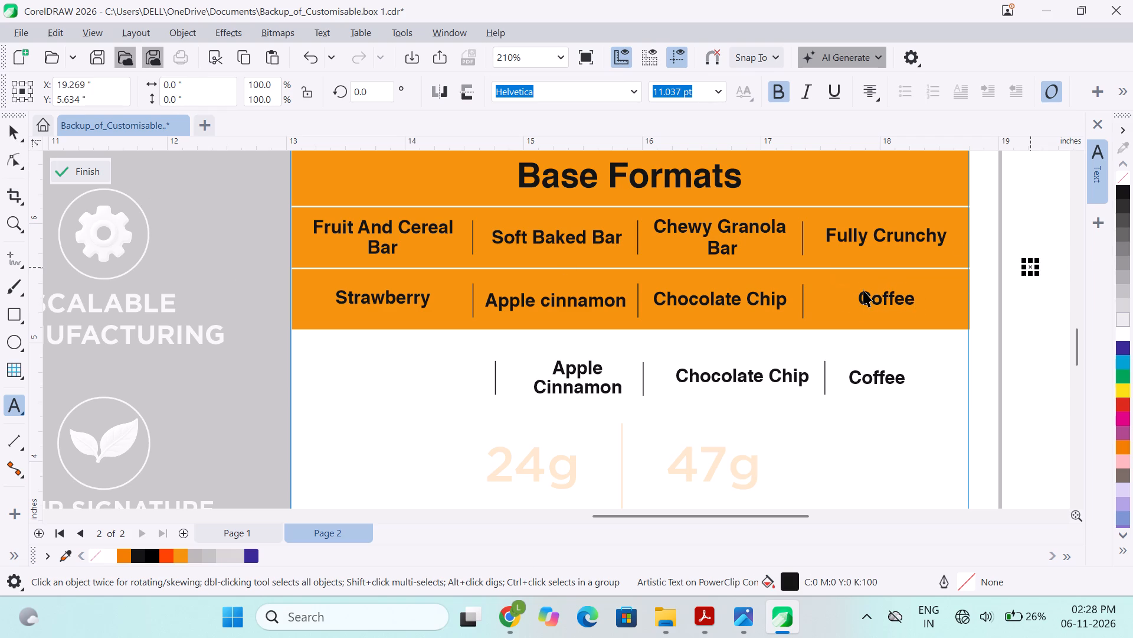
Align the second row's Coffee label to the left edge of the Fully Crunchy label above it.
{"action": "left_click", "coordinate": [863, 293]}
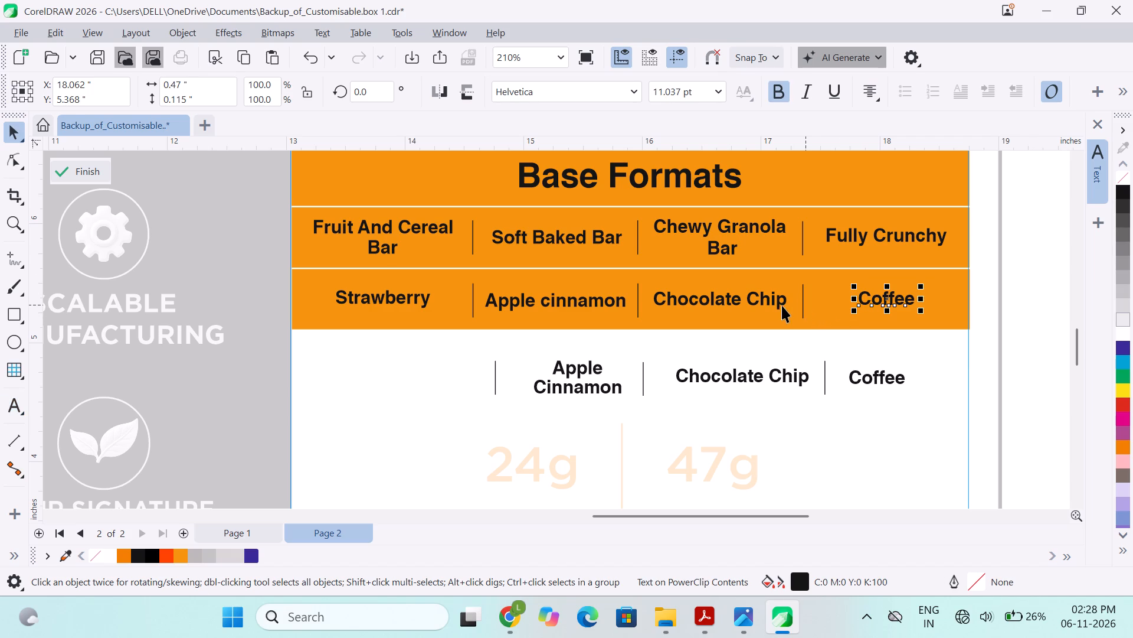
{"action": "left_click", "coordinate": [850, 239], "text": "shift"}
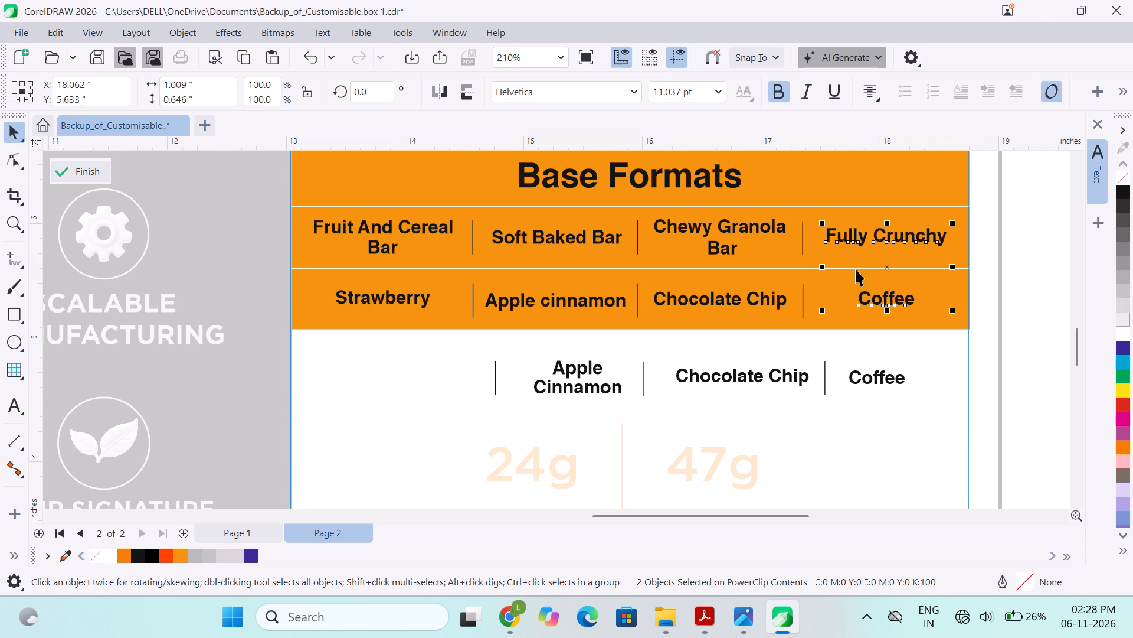
{"action": "key", "text": "c"}
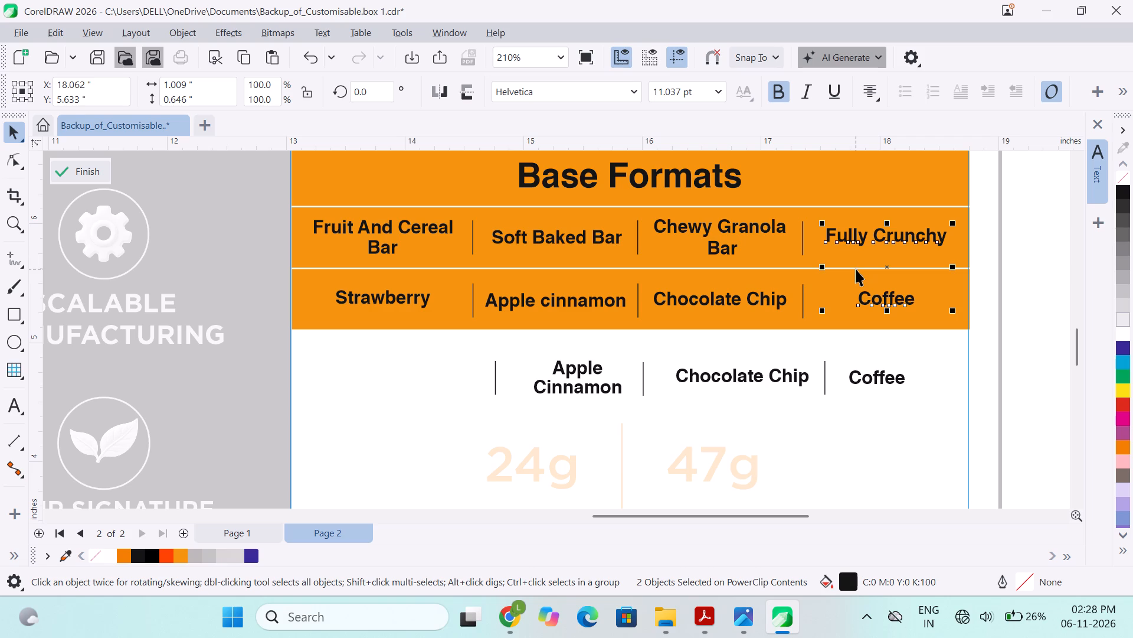
{"action": "key", "text": "l"}
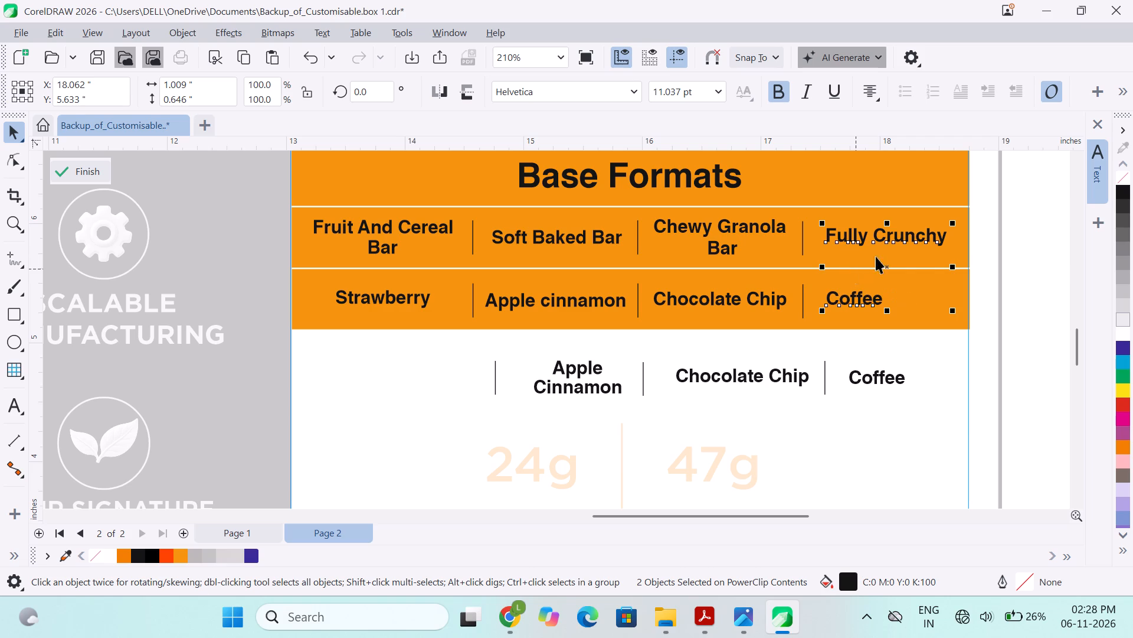
{"action": "left_click", "coordinate": [1043, 252]}
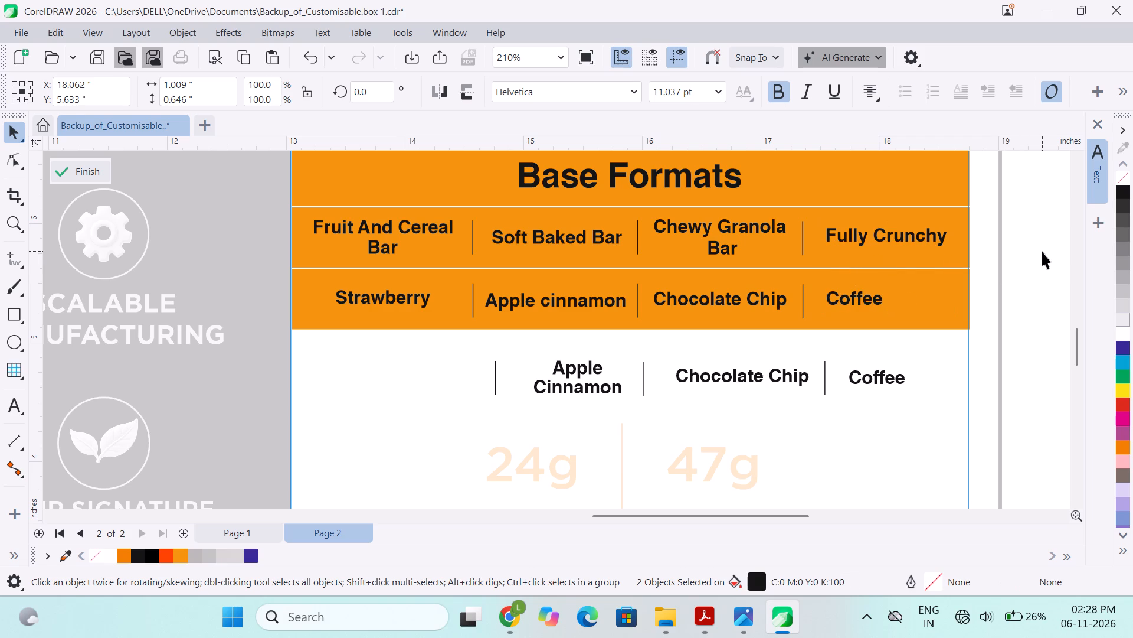
Align the second row's Strawberry label to the right edge of the Fruit And Cereal Bar label above it.
{"action": "left_click", "coordinate": [406, 302]}
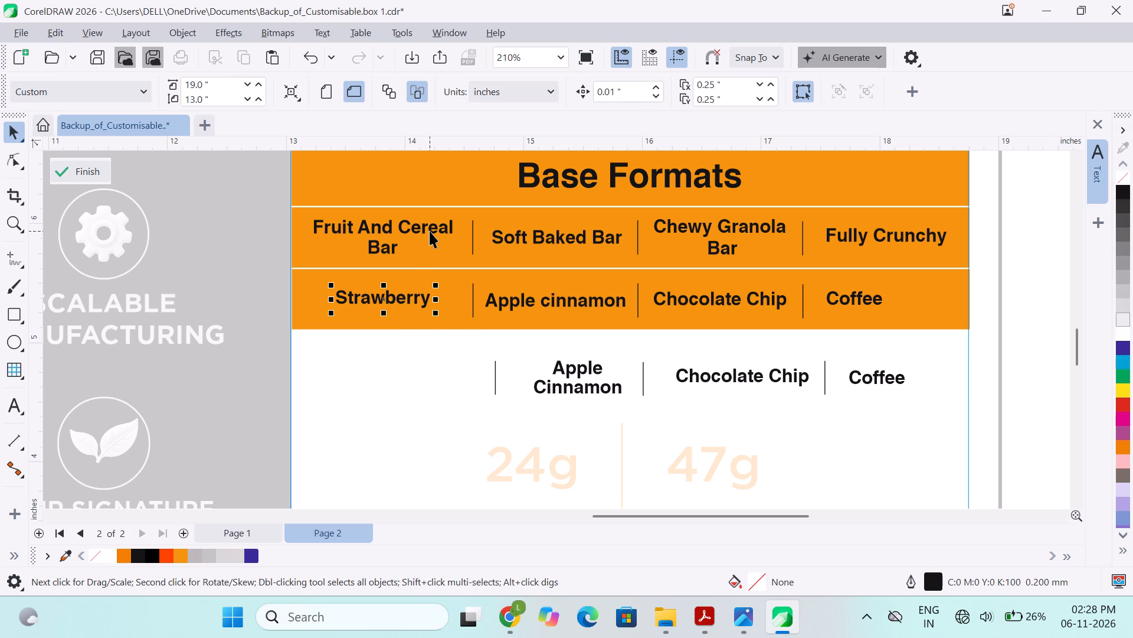
{"action": "left_click", "coordinate": [430, 231], "text": "shift"}
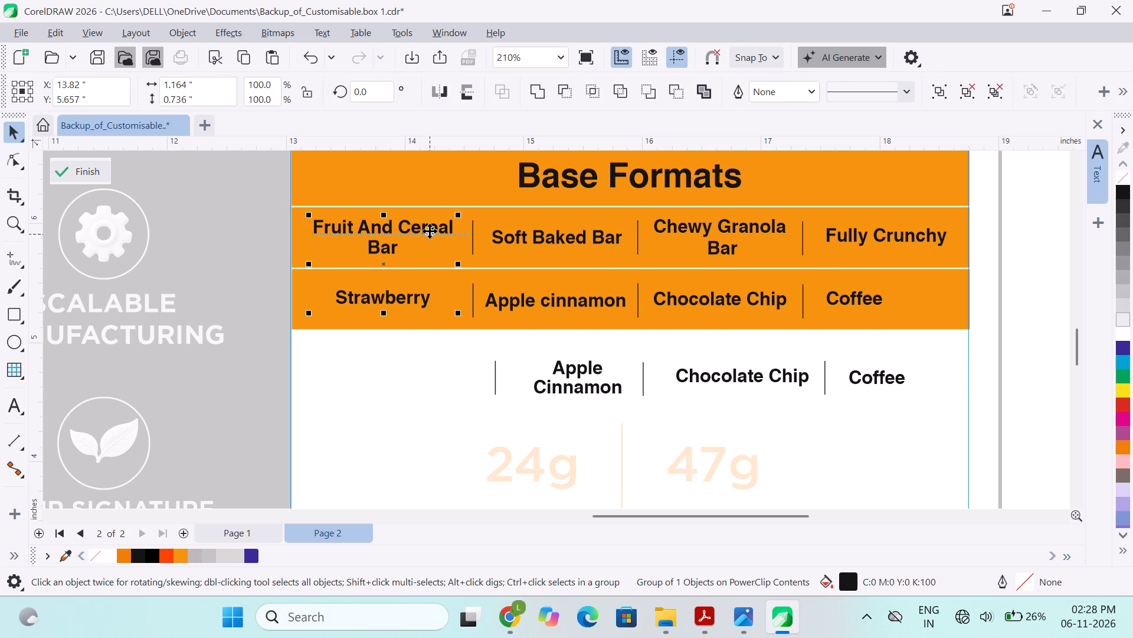
{"action": "key", "text": "r"}
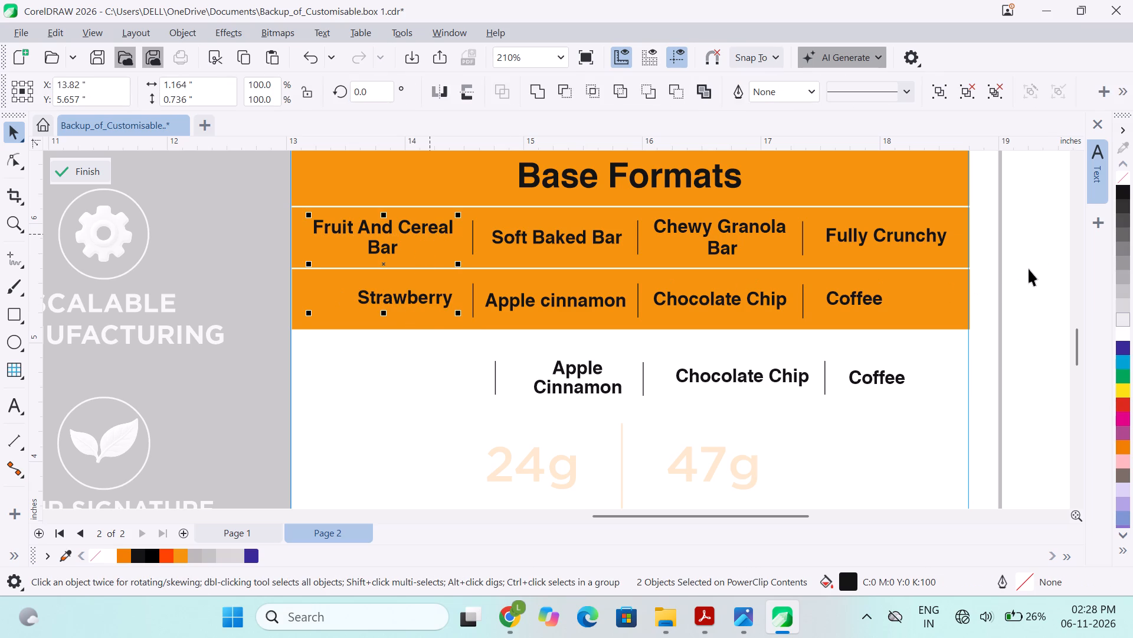
{"action": "left_click", "coordinate": [1030, 267]}
{"action": "left_click", "coordinate": [1105, 293]}
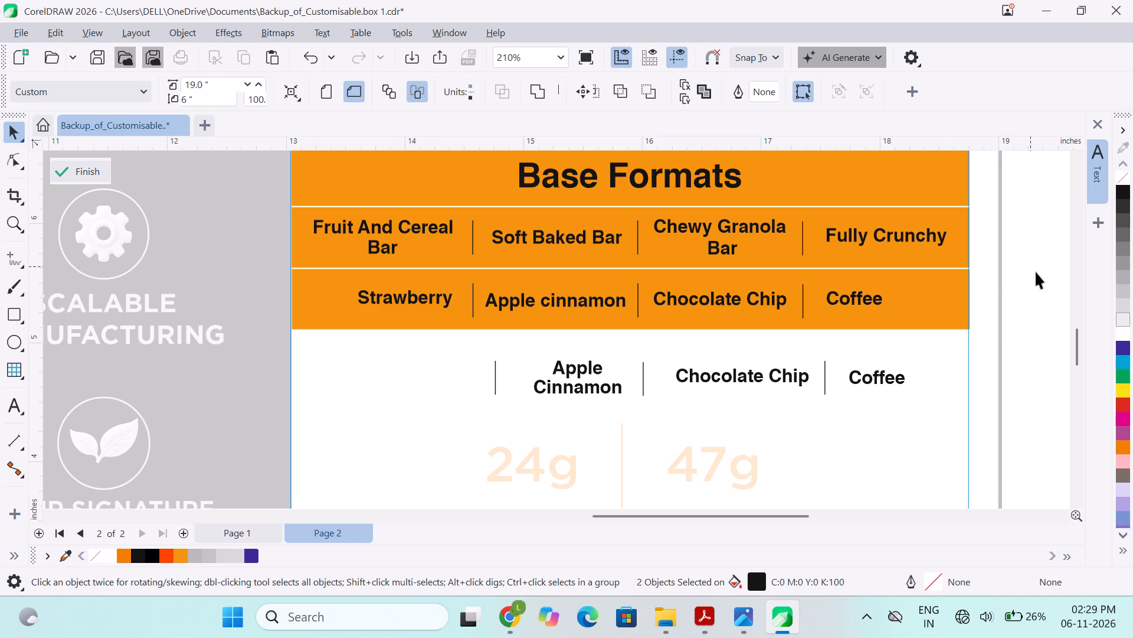
Group the second row's four flavour labels with their divider lines.
{"action": "left_click_drag", "start_coordinate": [1037, 271], "coordinate": [341, 319]}
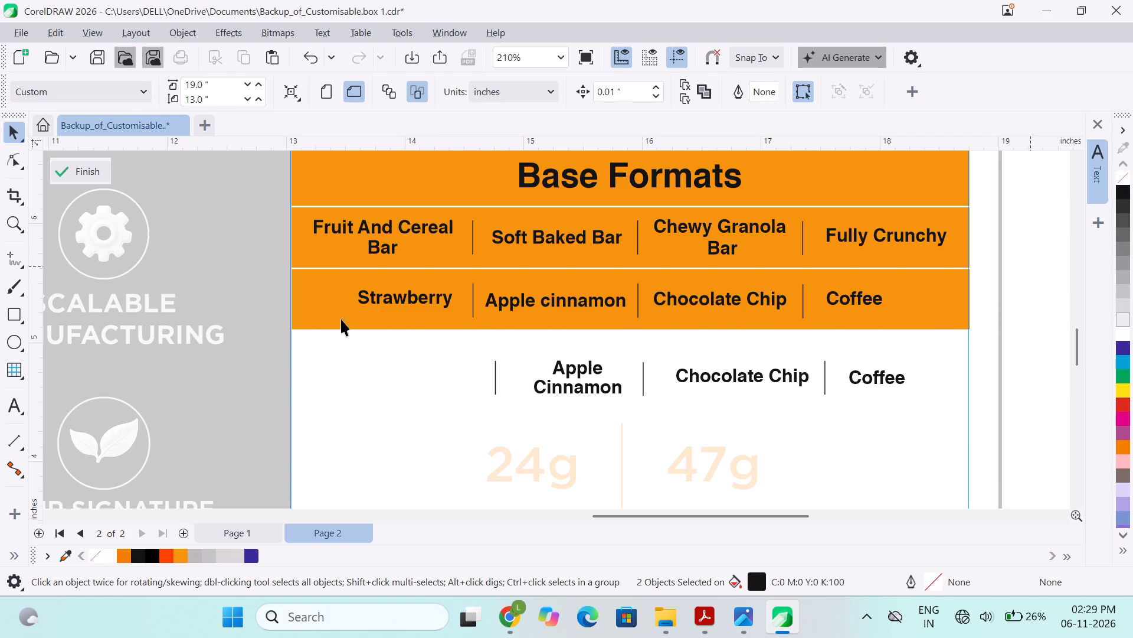
{"action": "left_click_drag", "start_coordinate": [341, 319], "coordinate": [315, 319]}
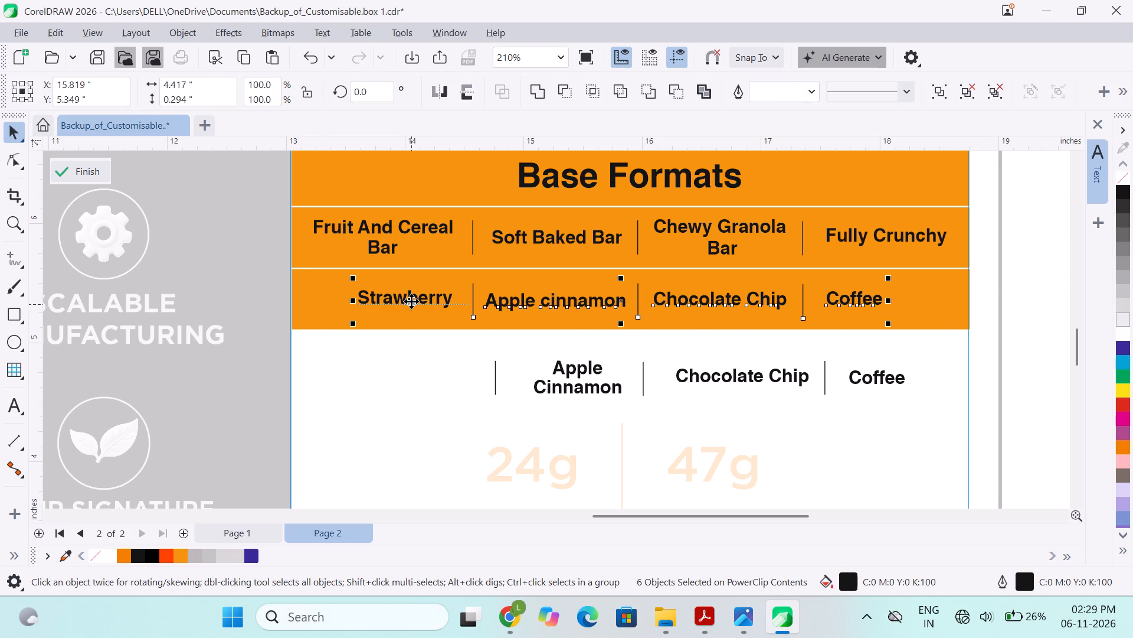
{"action": "key", "text": "ctrl+g"}
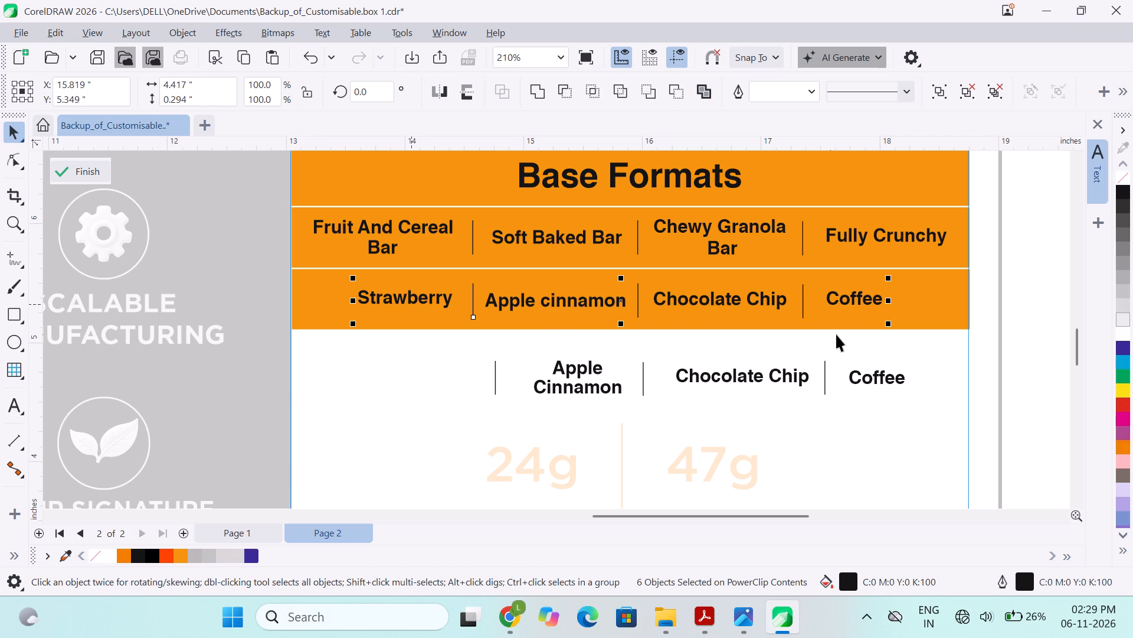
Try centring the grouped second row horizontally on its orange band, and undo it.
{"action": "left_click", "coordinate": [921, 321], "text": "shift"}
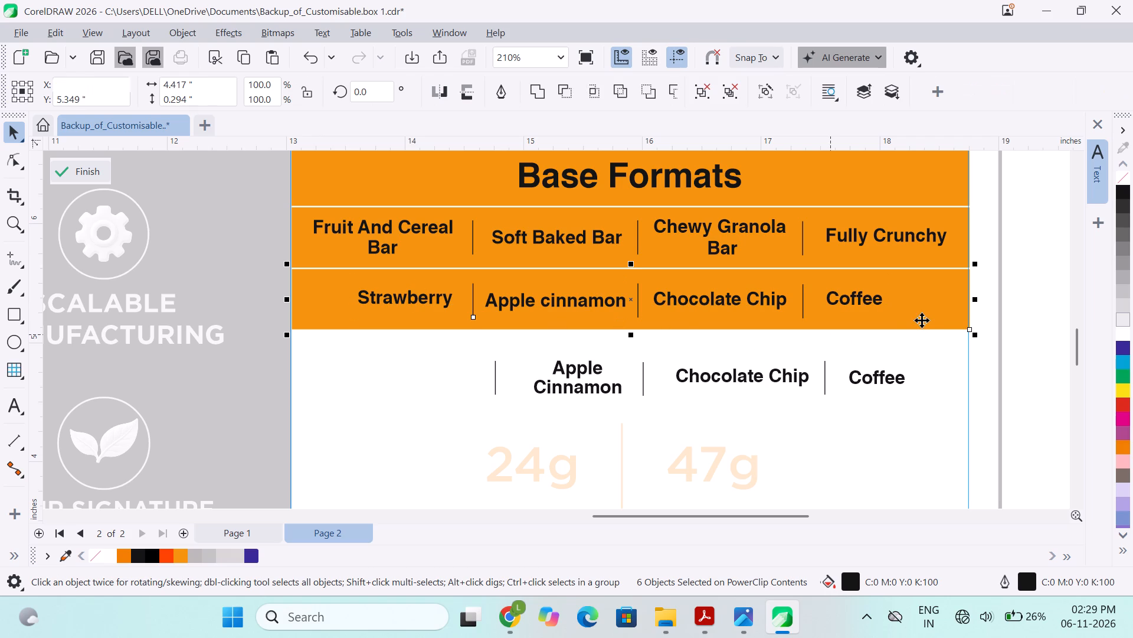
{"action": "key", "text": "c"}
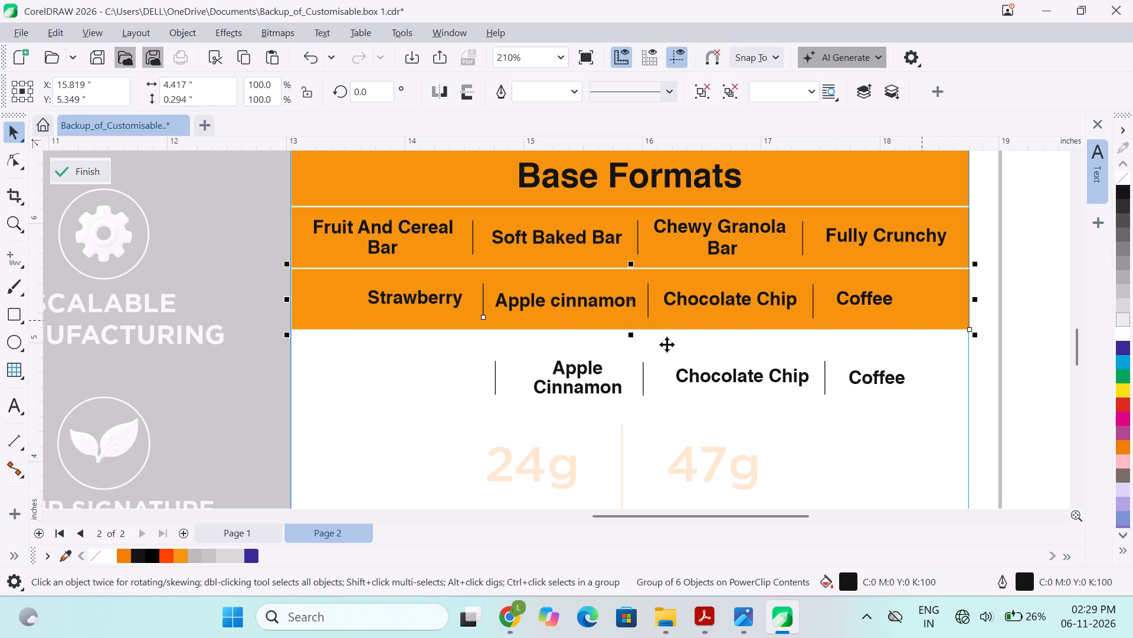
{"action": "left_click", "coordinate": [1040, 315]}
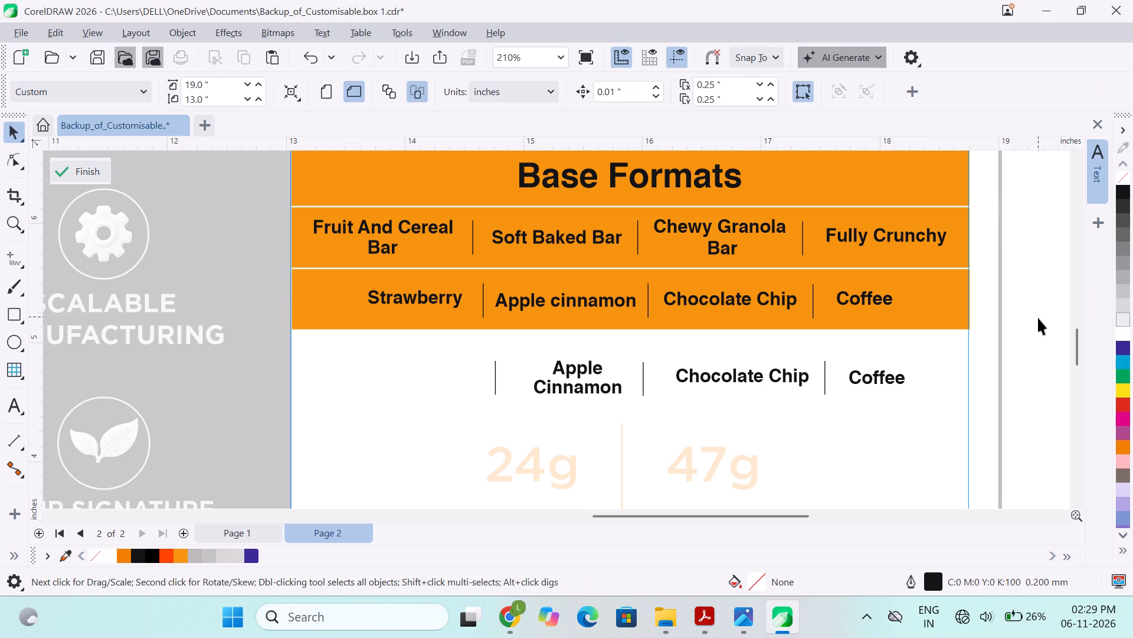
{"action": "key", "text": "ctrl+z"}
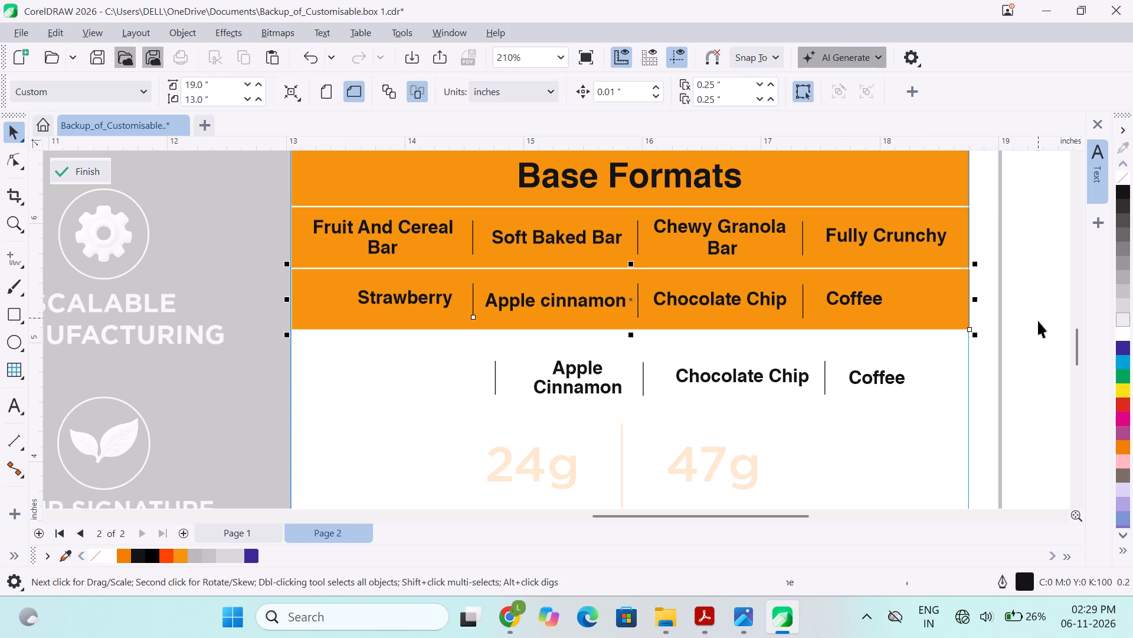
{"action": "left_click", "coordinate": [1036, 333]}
Delete the leftover Apple Cinnamon, Chocolate Chip and Coffee labels and their divider lines below the orange rows.
{"action": "left_click_drag", "start_coordinate": [1044, 354], "coordinate": [490, 410]}
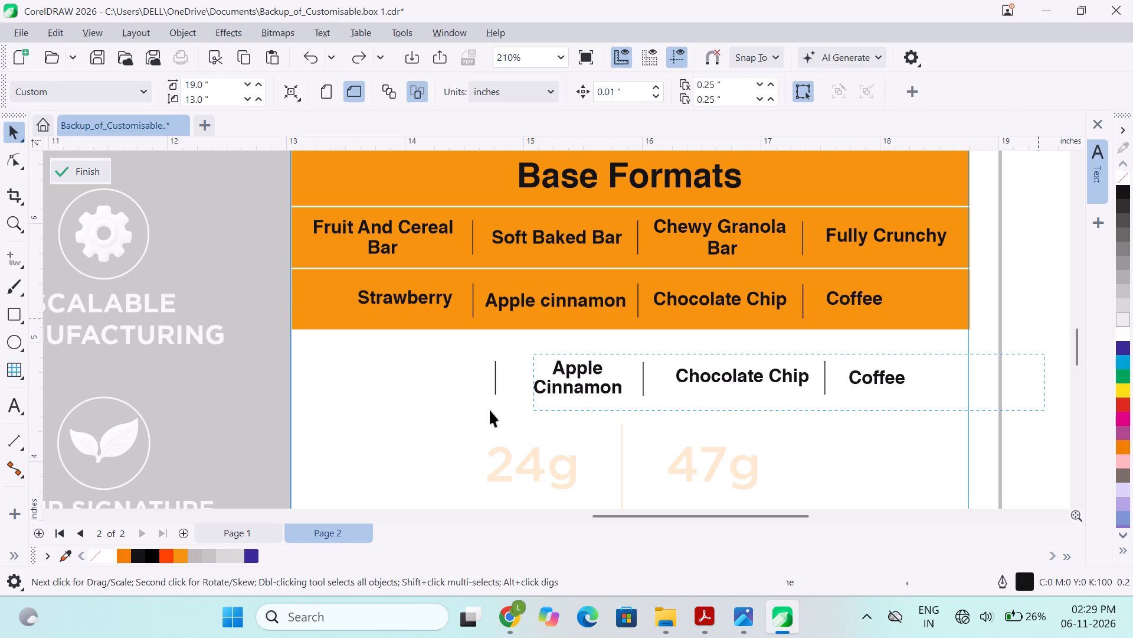
{"action": "left_click_drag", "start_coordinate": [490, 410], "coordinate": [441, 411]}
{"action": "key", "text": "BackSpace"}
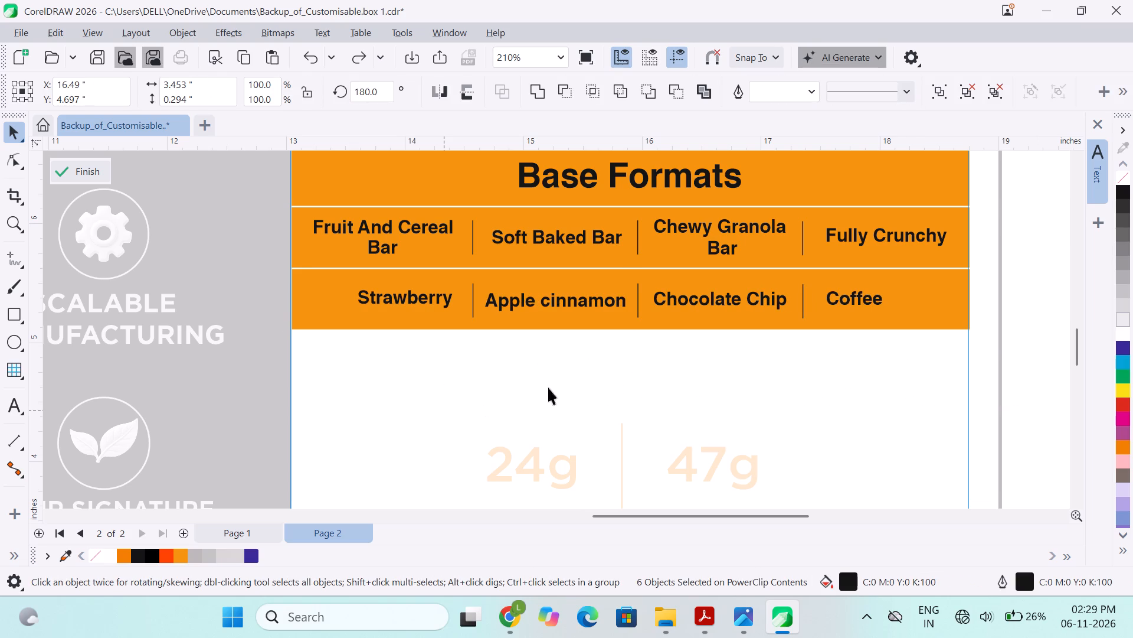
{"action": "left_click", "coordinate": [1034, 322]}
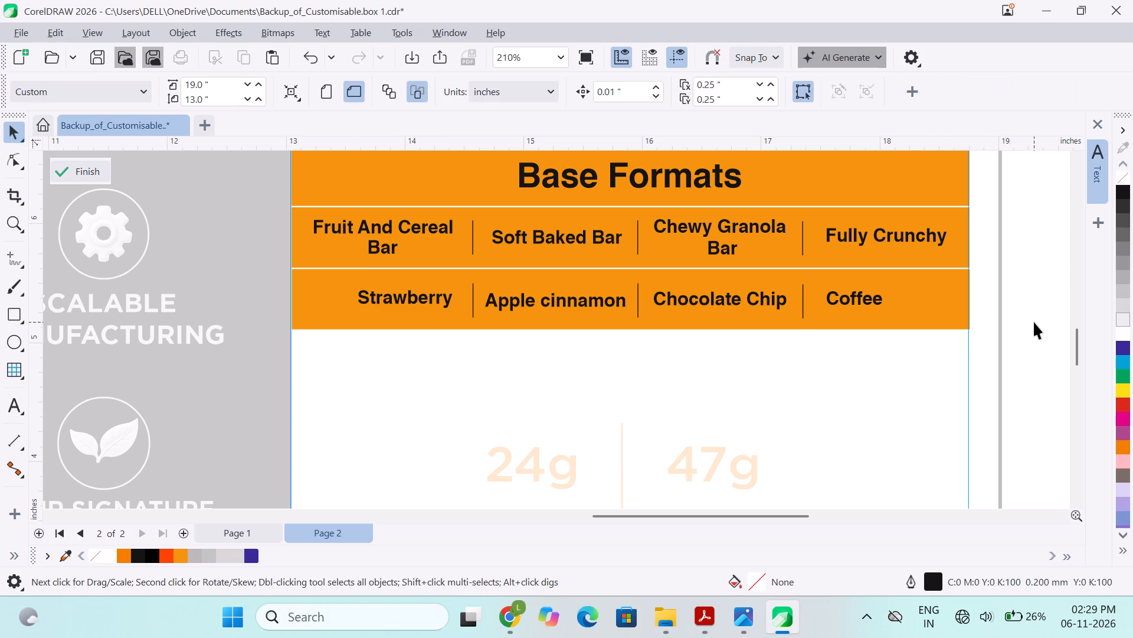
{"action": "left_click", "coordinate": [1063, 309]}
Finish editing the PowerClip contents and deselect everything.
{"action": "left_click", "coordinate": [89, 177]}
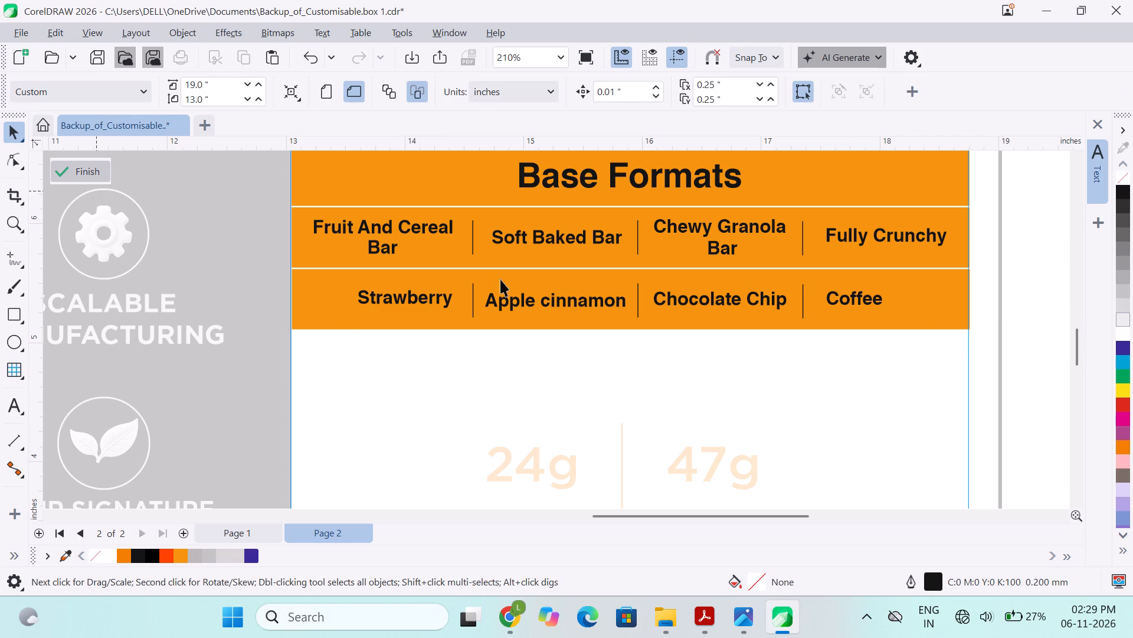
{"action": "left_click", "coordinate": [1036, 275]}
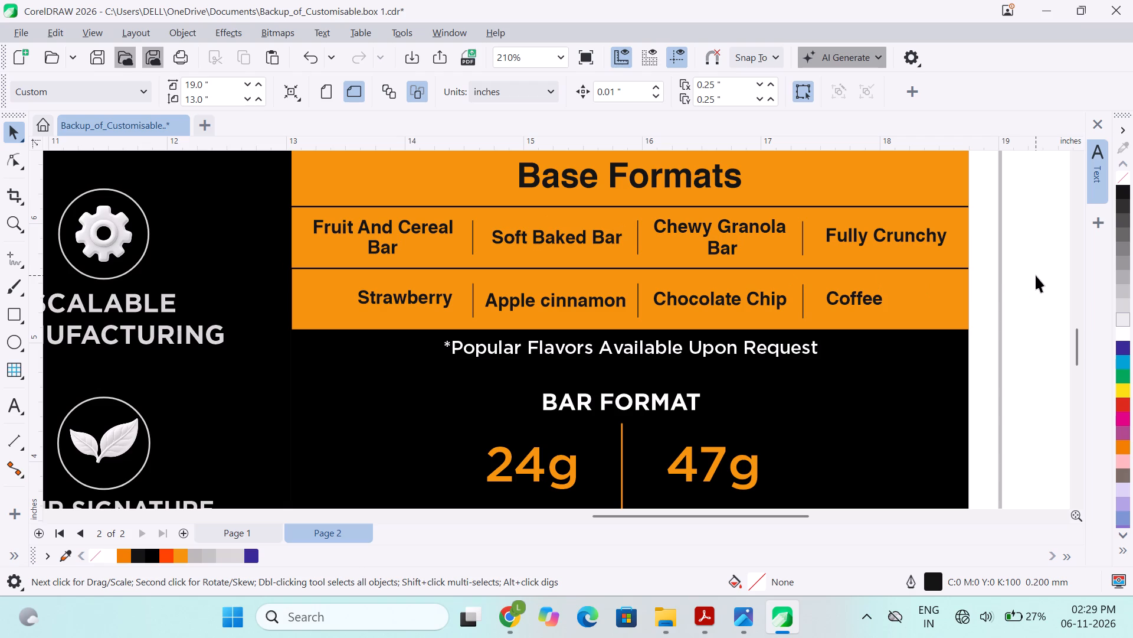
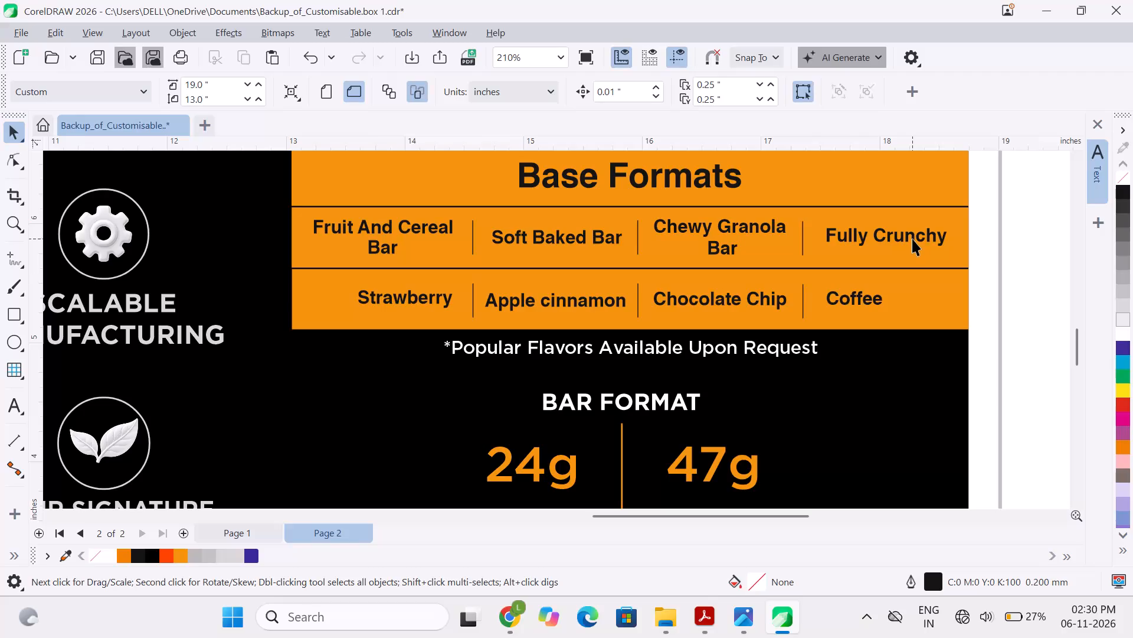
Open the Base Formats panel's PowerClip contents for editing and ungroup the second row's flavour labels and divider lines.
{"action": "left_click", "coordinate": [912, 239]}
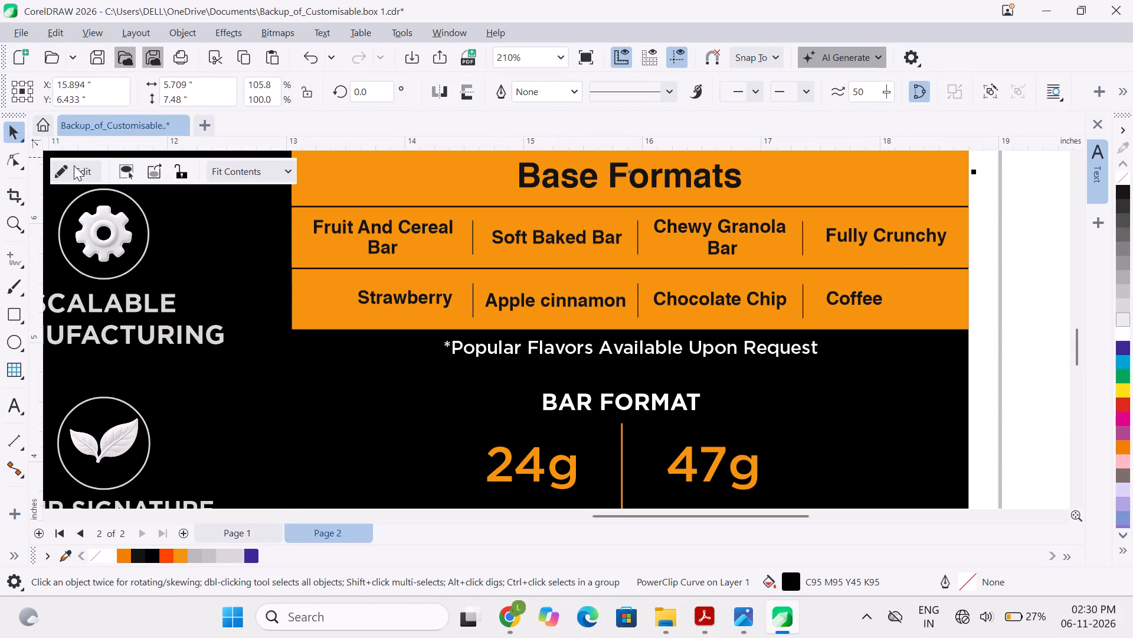
{"action": "left_click", "coordinate": [74, 165]}
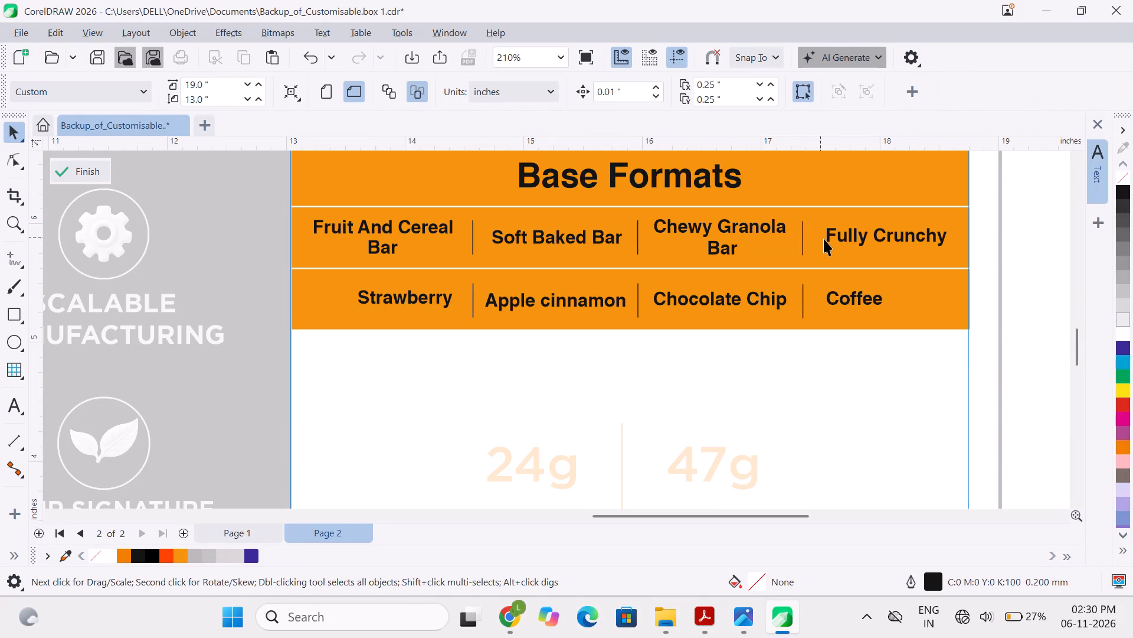
{"action": "left_click", "coordinate": [839, 237]}
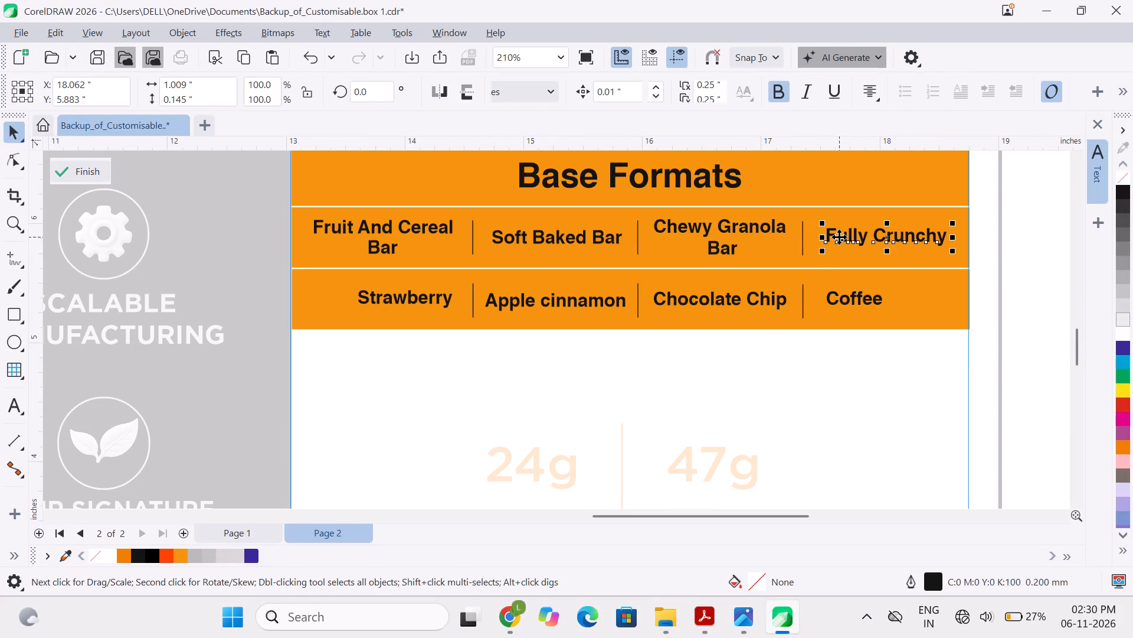
{"action": "left_click", "coordinate": [844, 296], "text": "shift"}
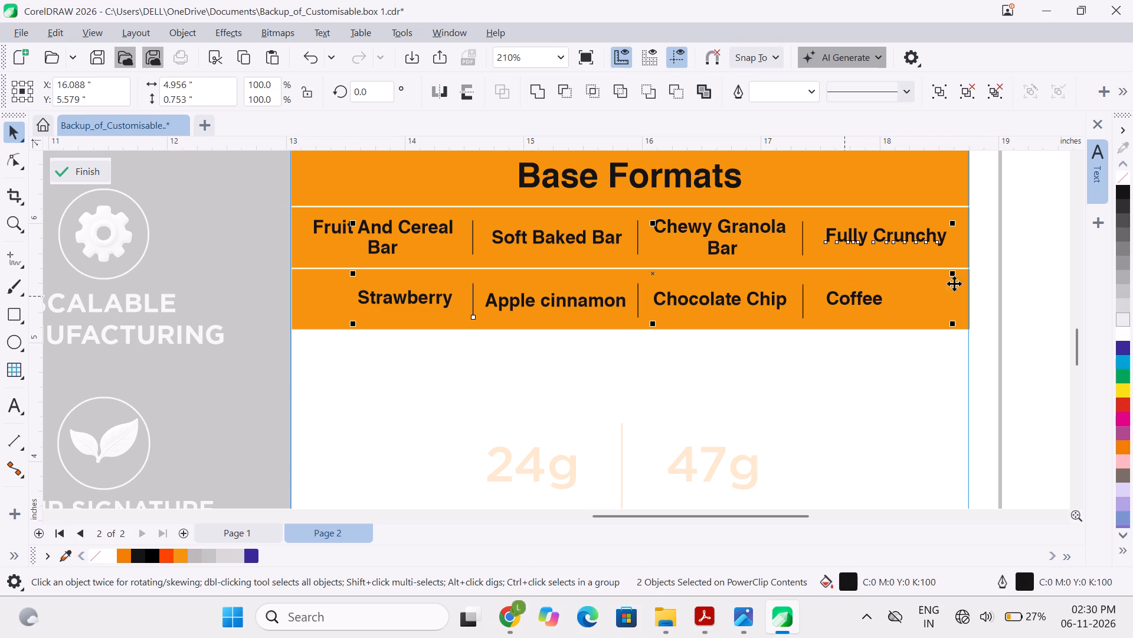
{"action": "left_click", "coordinate": [1056, 269]}
{"action": "left_click", "coordinate": [811, 323]}
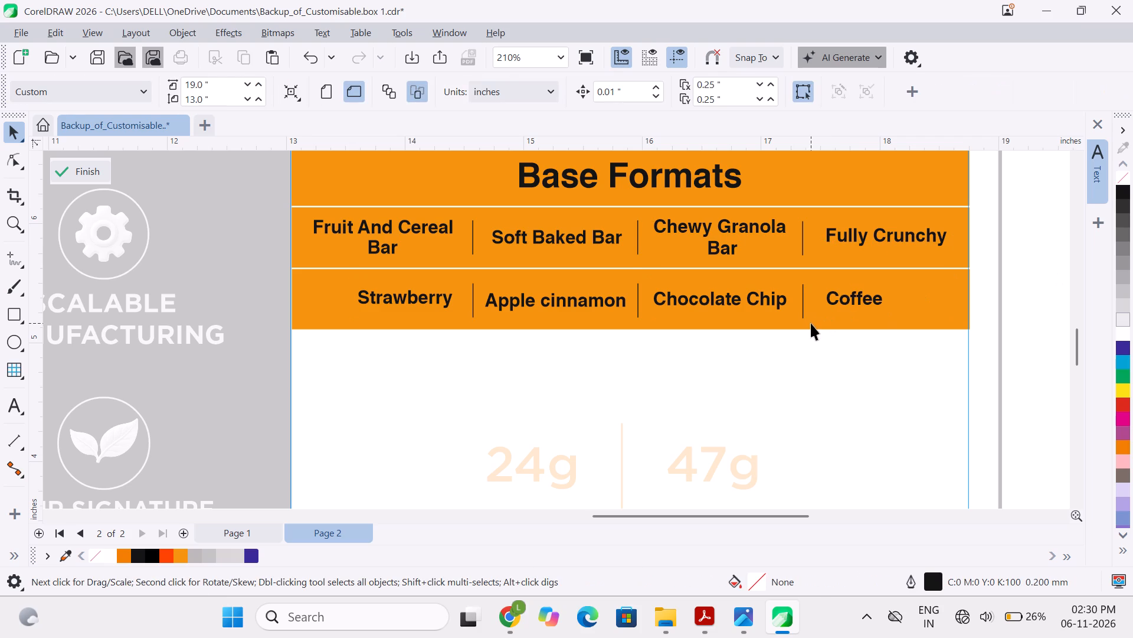
{"action": "left_click", "coordinate": [819, 302]}
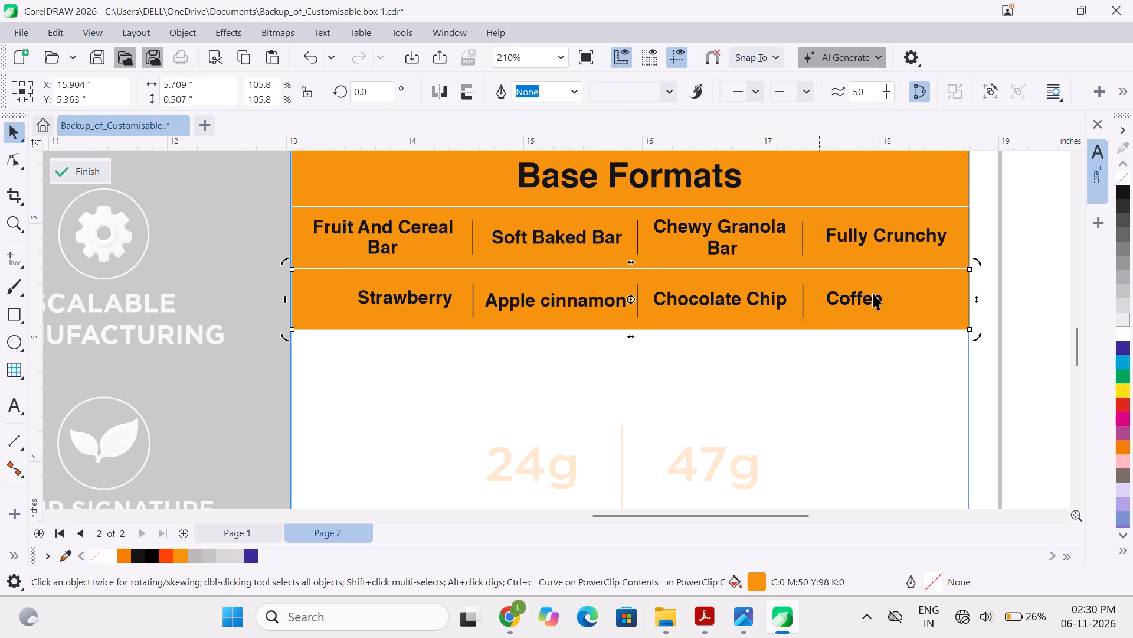
{"action": "left_click", "coordinate": [885, 308]}
{"action": "left_click", "coordinate": [1061, 269]}
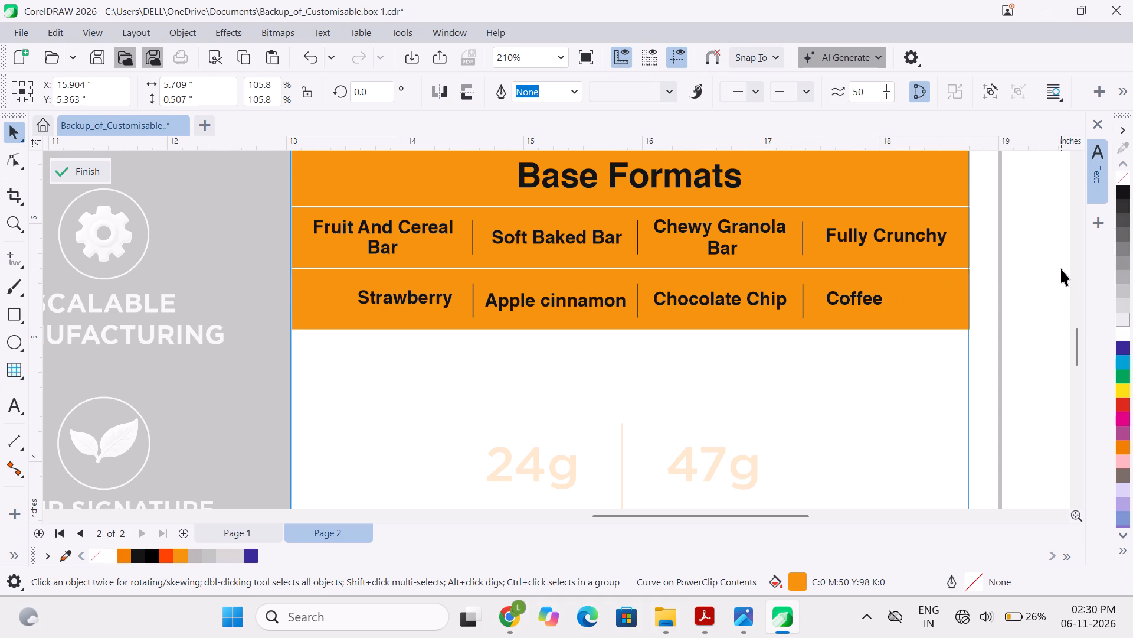
{"action": "left_click", "coordinate": [862, 297]}
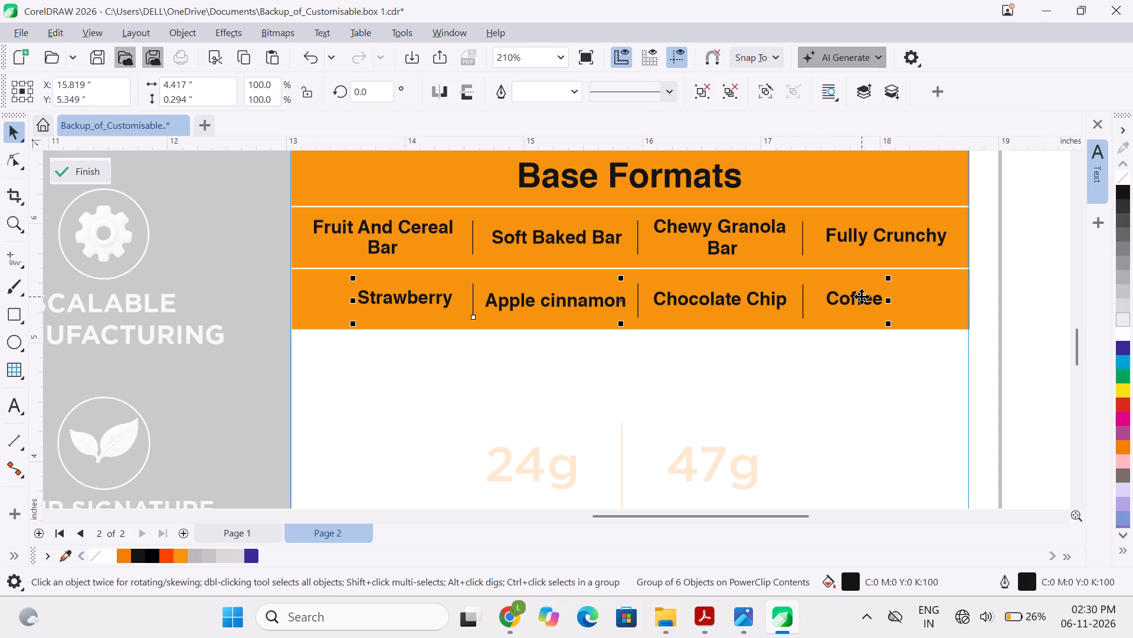
{"action": "key", "text": "ctrl+u"}
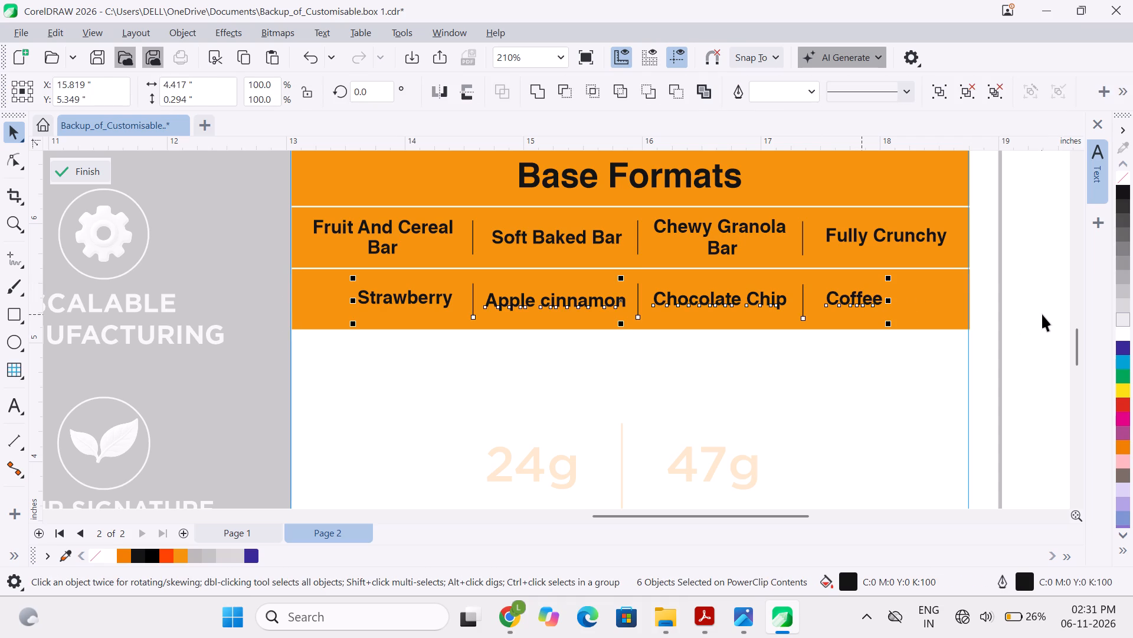
{"action": "left_click", "coordinate": [1039, 312]}
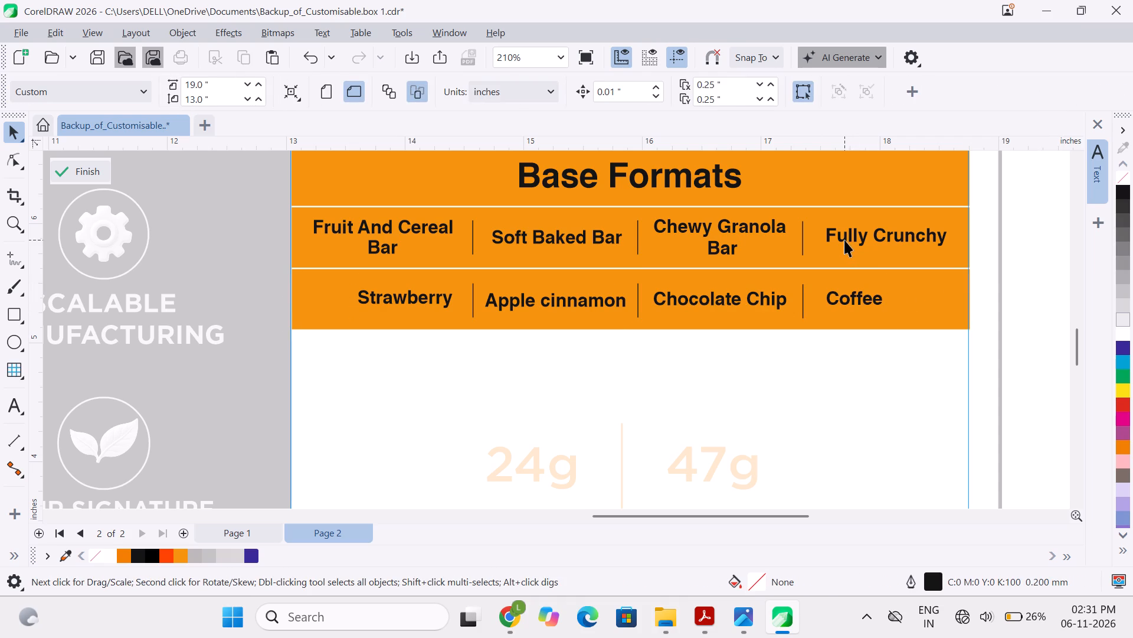
Nudge the Fully Crunchy and Coffee labels together 0.03 inches left towards their divider lines, and finish editing the PowerClip contents.
{"action": "left_click", "coordinate": [844, 240]}
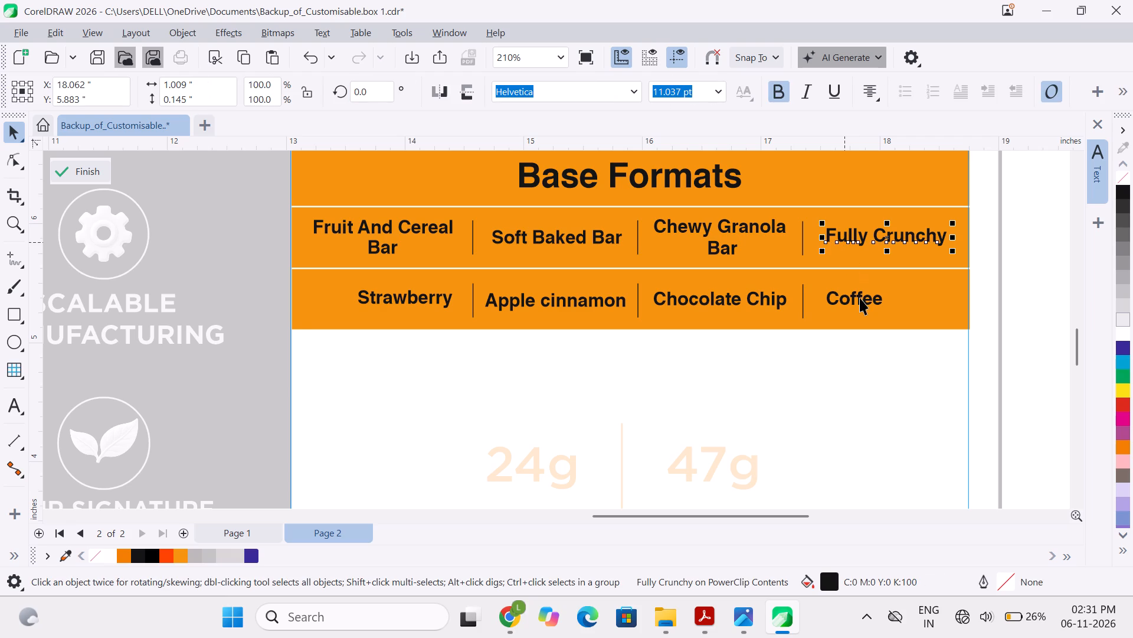
{"action": "left_click", "coordinate": [846, 302], "text": "shift"}
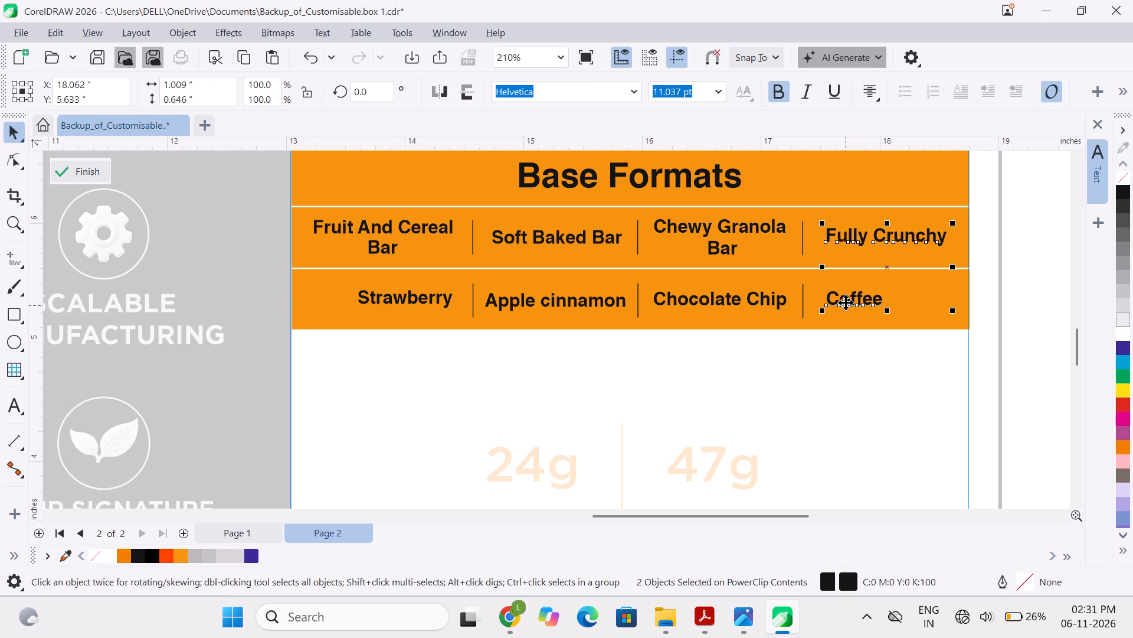
{"action": "key", "text": "Left"}
{"action": "key", "text": "Left"}
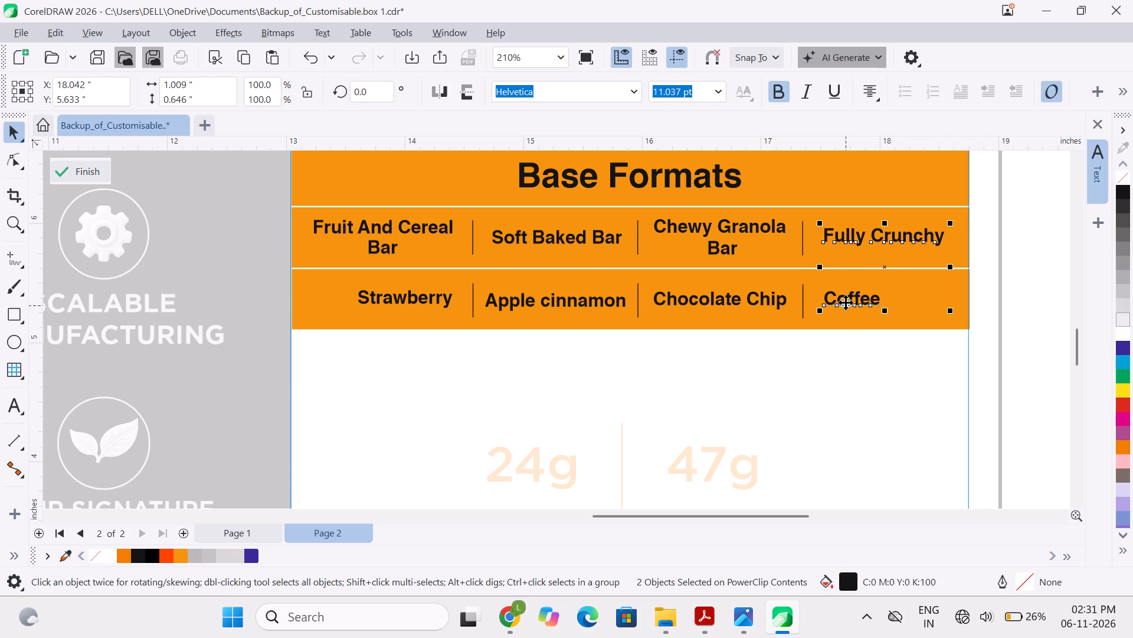
{"action": "key", "text": "Left"}
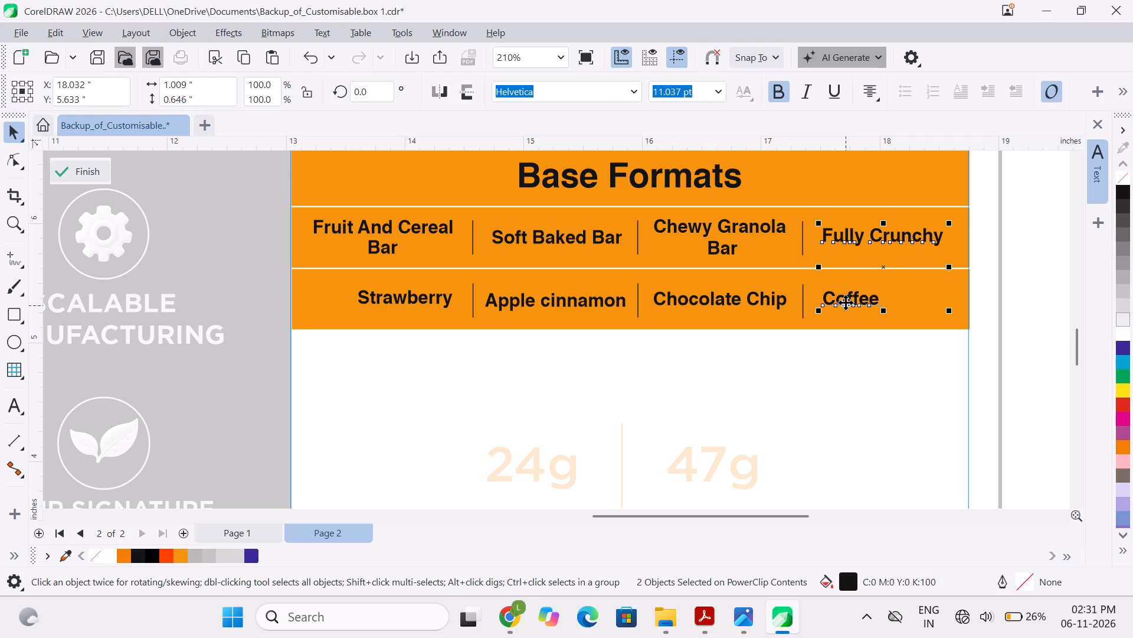
{"action": "left_click", "coordinate": [1017, 240]}
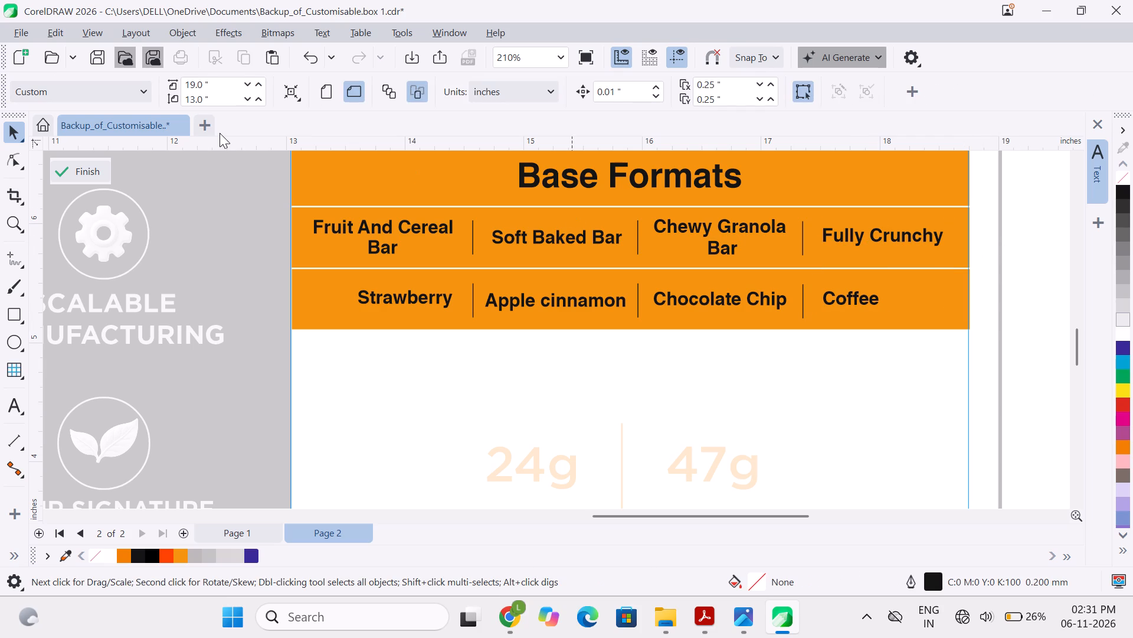
{"action": "left_click", "coordinate": [79, 167]}
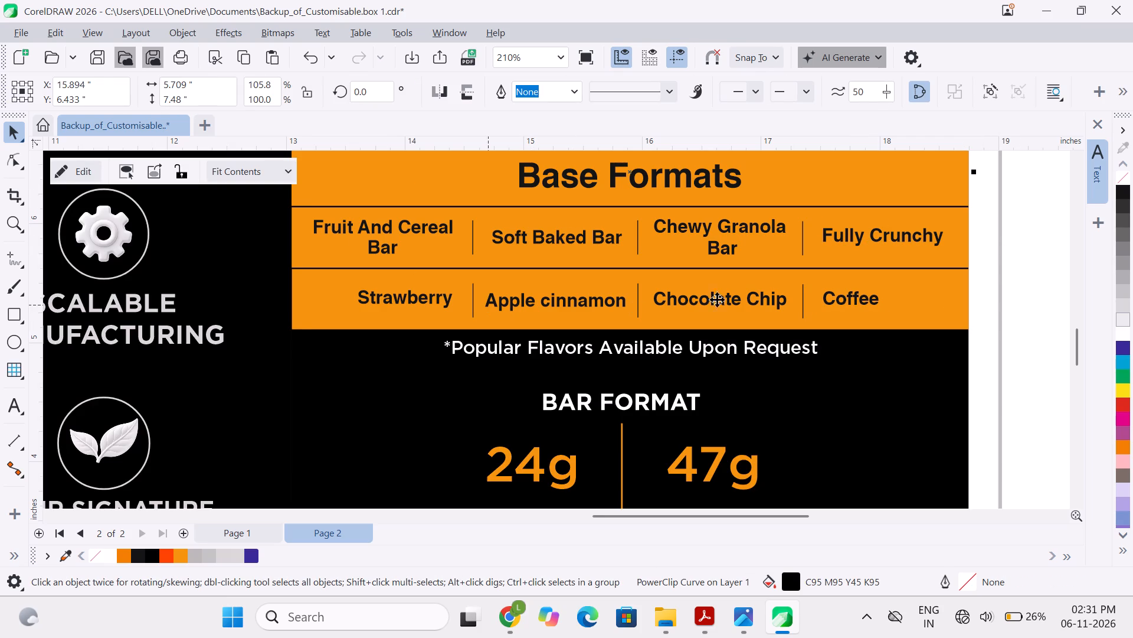
{"action": "left_click", "coordinate": [1008, 292]}
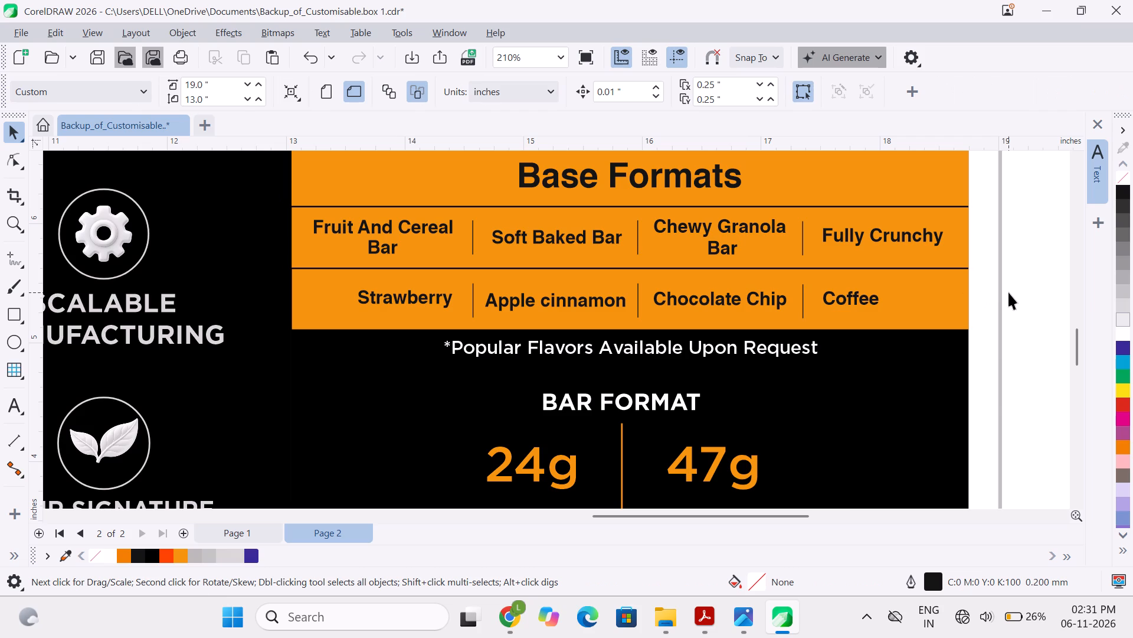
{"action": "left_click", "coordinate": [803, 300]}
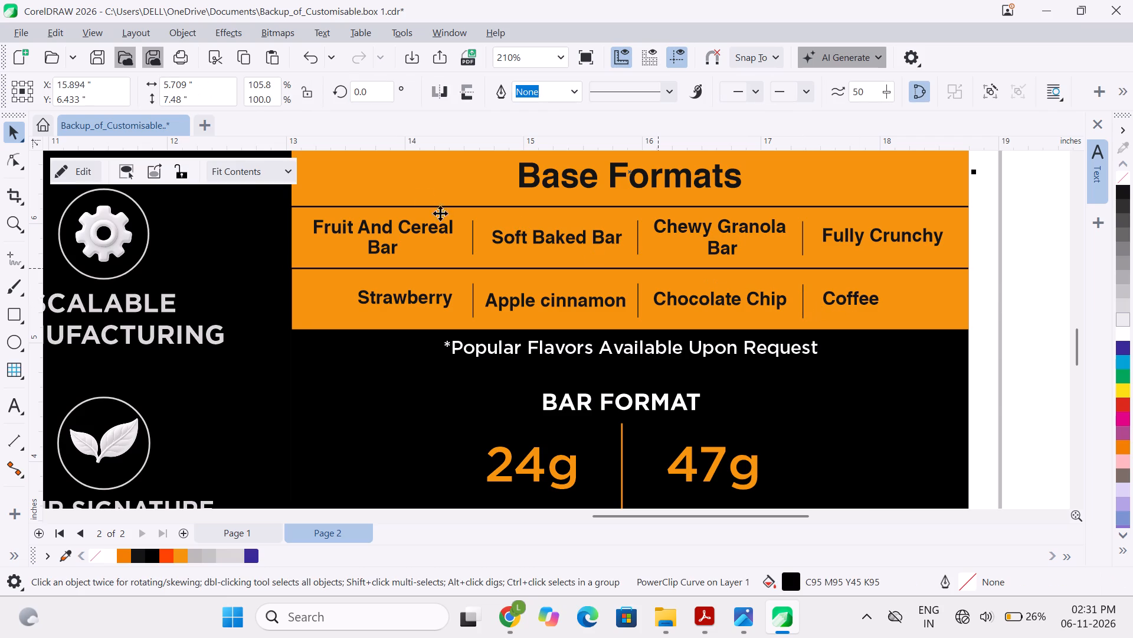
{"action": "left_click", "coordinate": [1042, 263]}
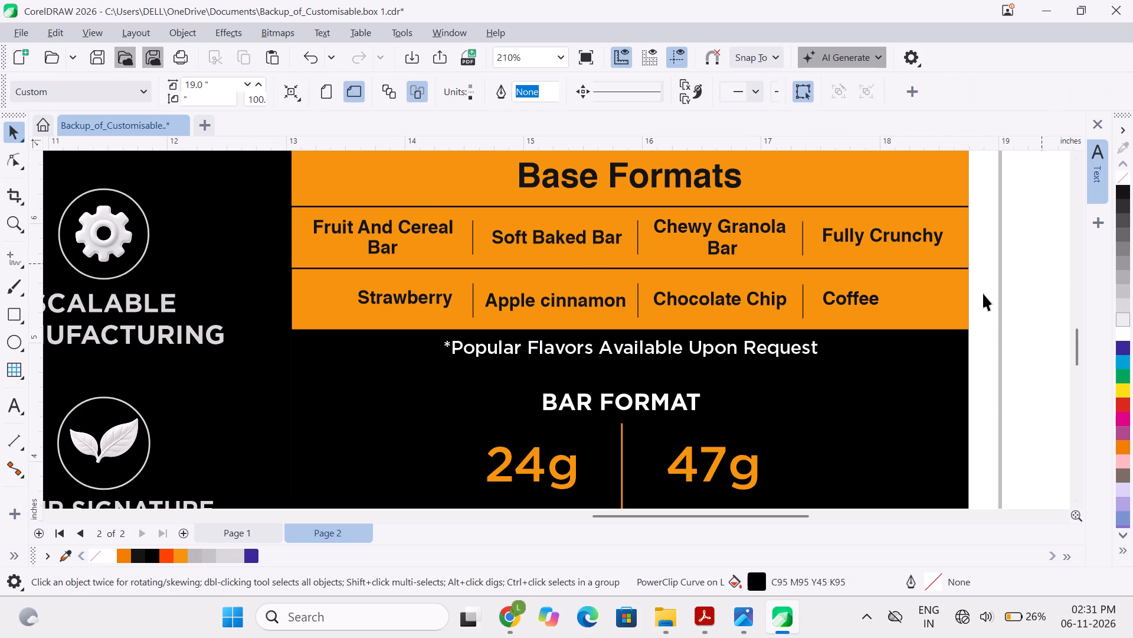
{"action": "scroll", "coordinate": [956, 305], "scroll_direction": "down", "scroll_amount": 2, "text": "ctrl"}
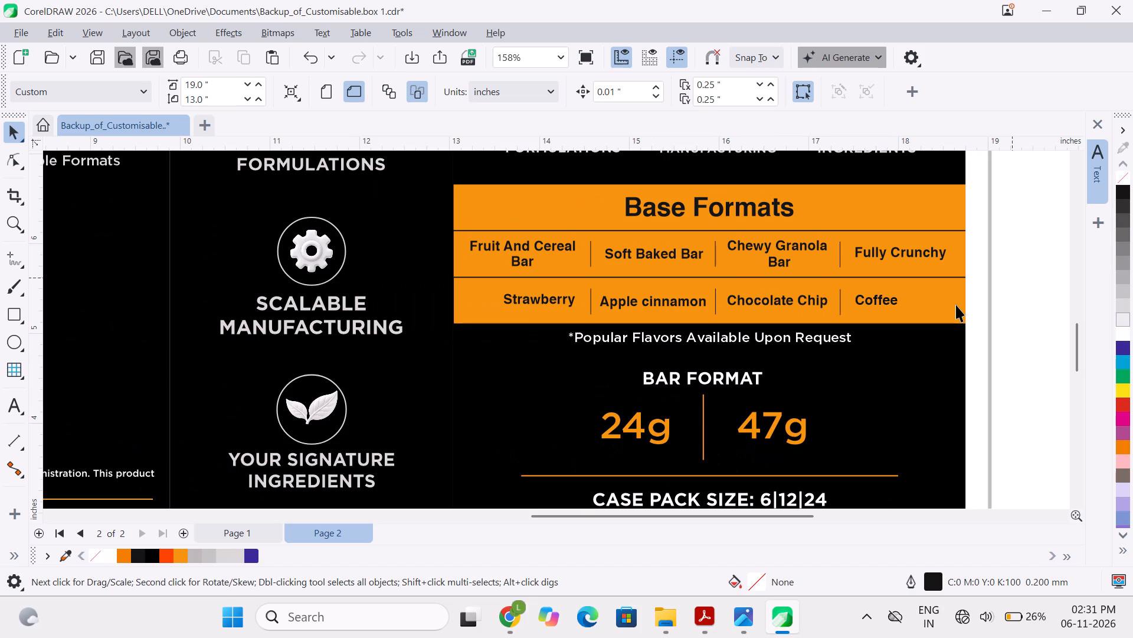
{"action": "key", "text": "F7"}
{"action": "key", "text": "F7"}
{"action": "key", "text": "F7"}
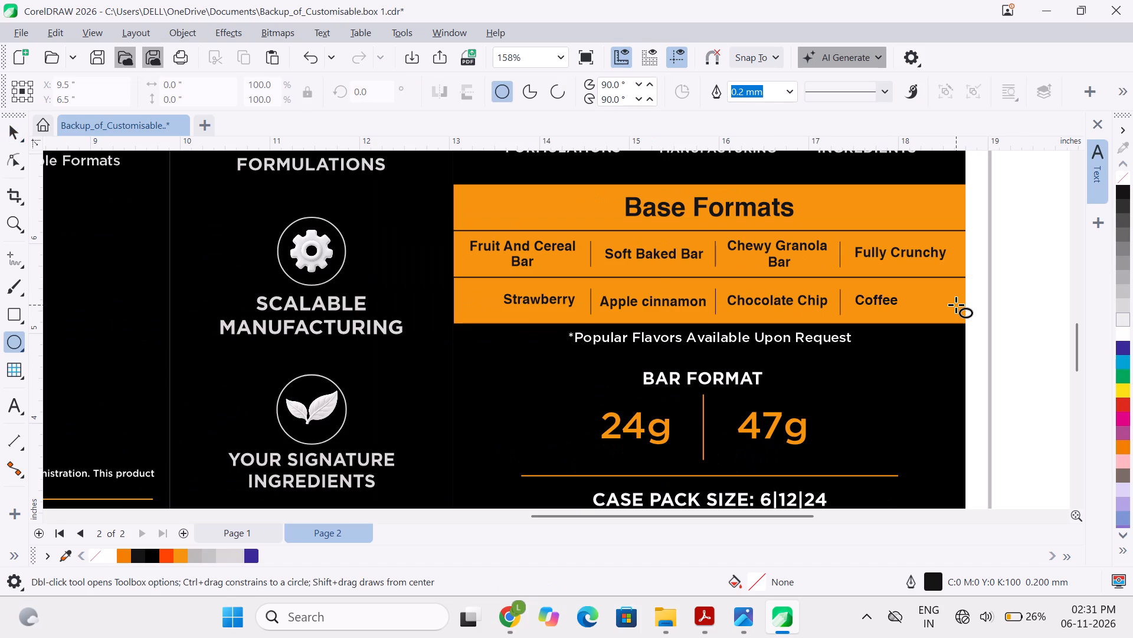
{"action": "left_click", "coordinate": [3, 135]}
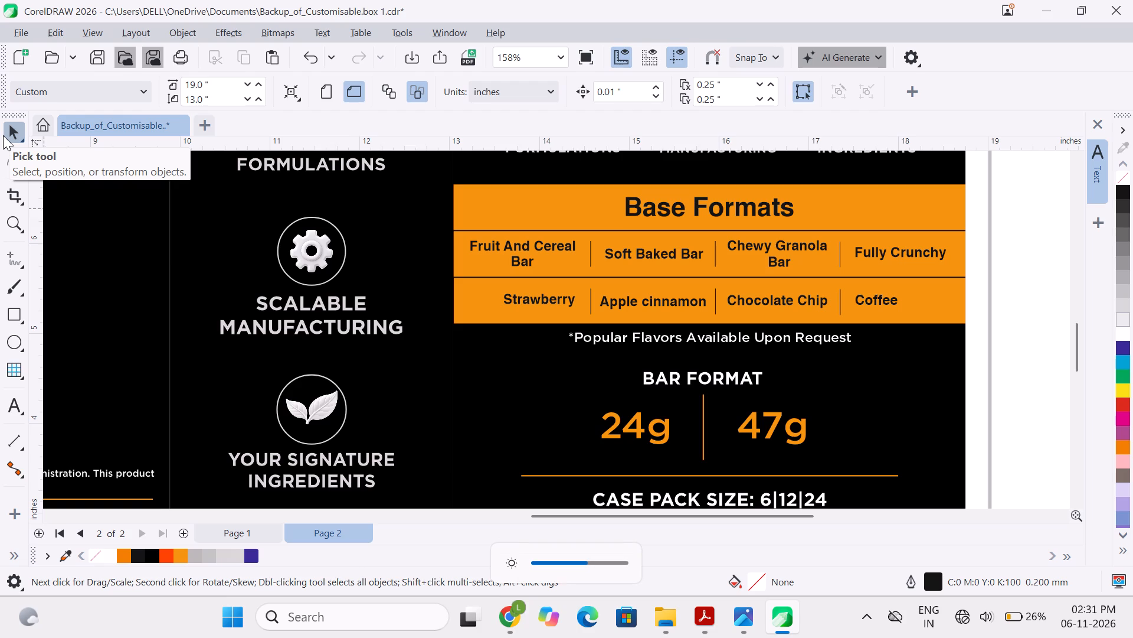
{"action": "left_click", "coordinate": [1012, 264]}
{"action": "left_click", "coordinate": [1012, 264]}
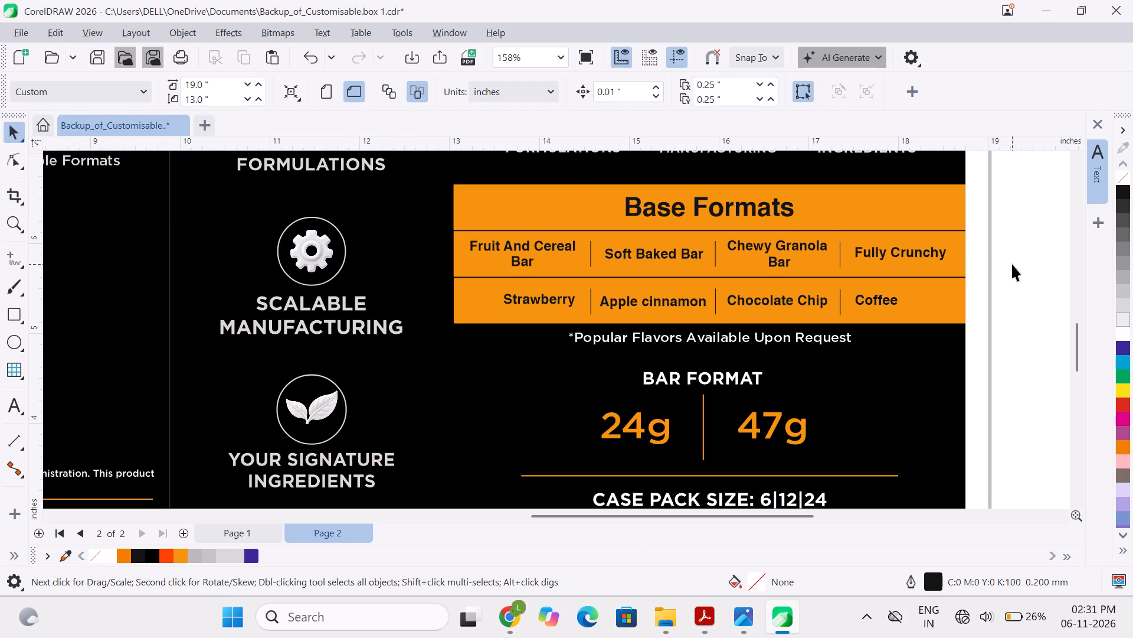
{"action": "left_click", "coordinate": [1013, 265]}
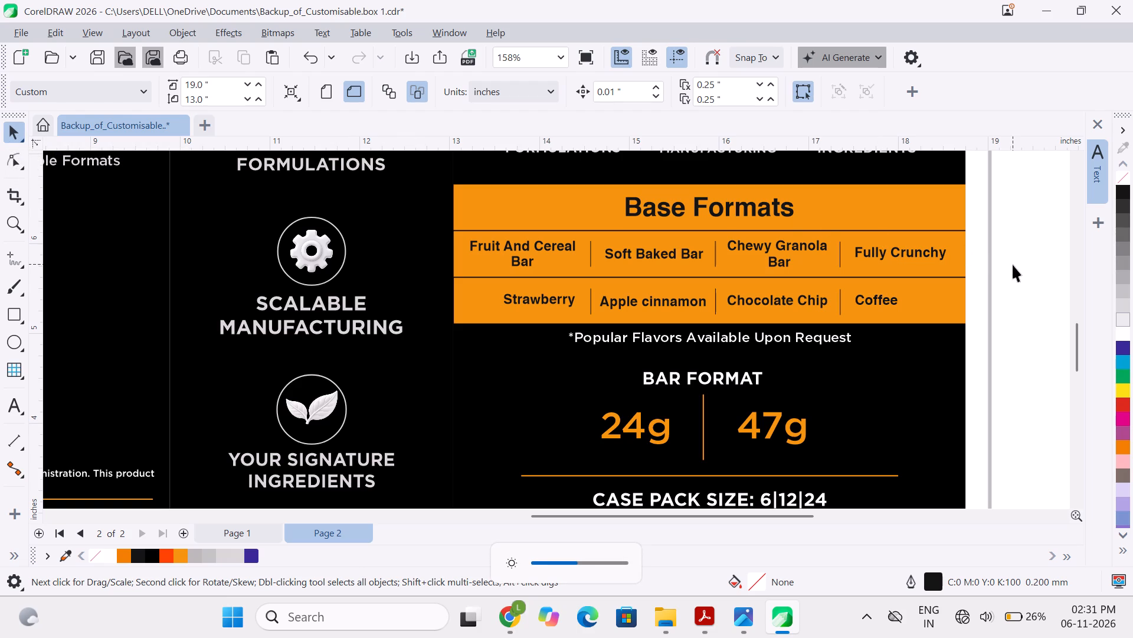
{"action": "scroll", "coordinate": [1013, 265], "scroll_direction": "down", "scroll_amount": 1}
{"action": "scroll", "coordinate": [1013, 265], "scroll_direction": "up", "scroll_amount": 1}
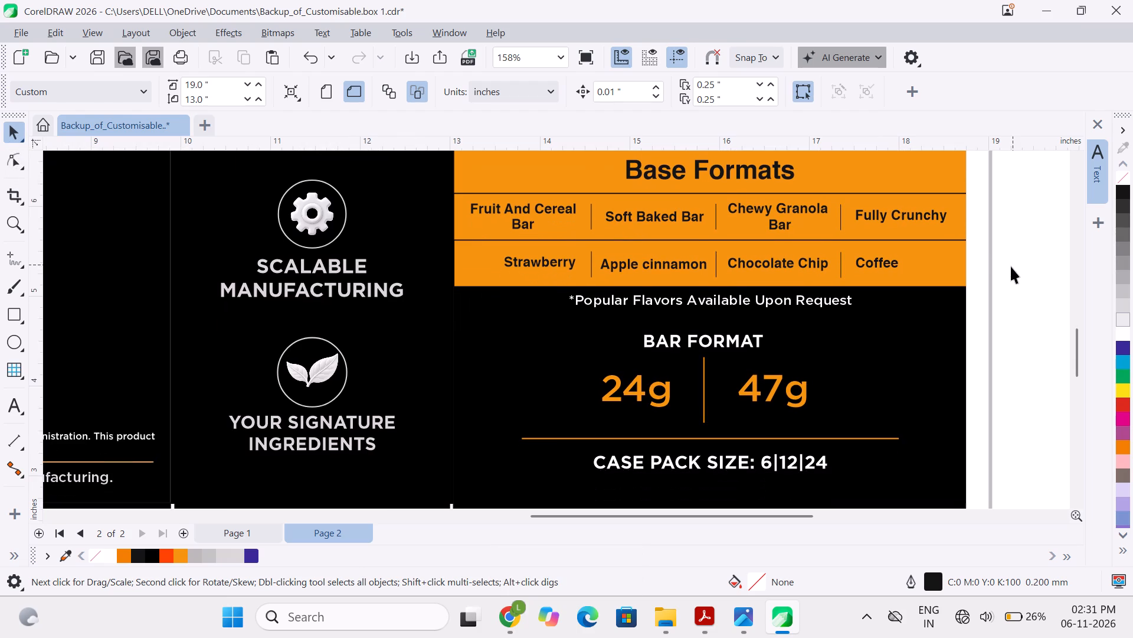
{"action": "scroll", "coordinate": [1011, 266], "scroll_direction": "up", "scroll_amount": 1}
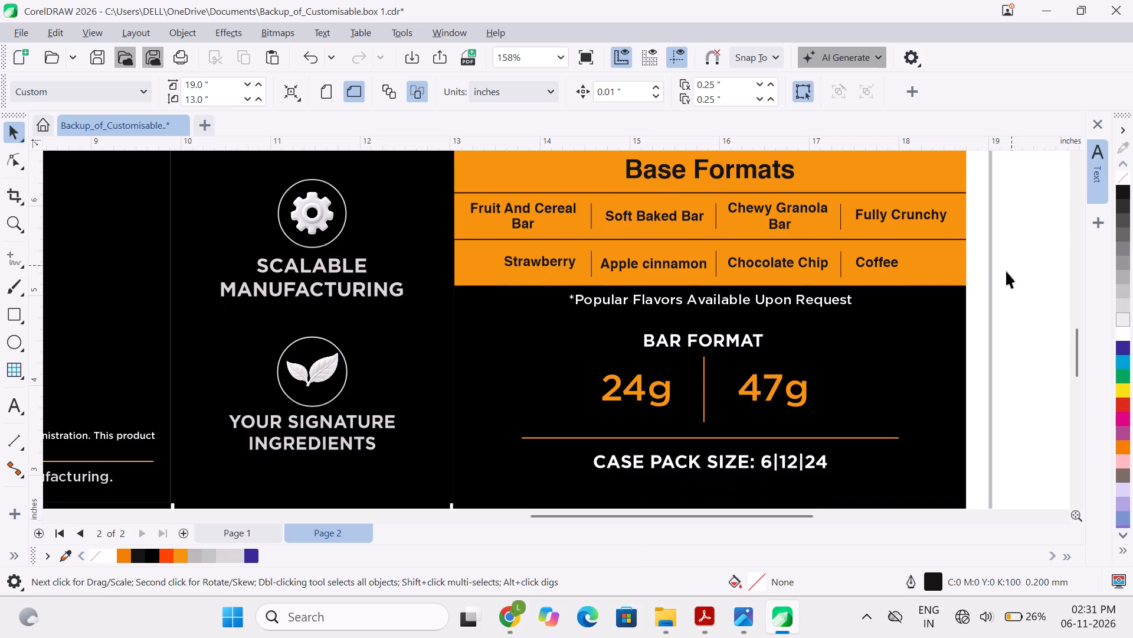
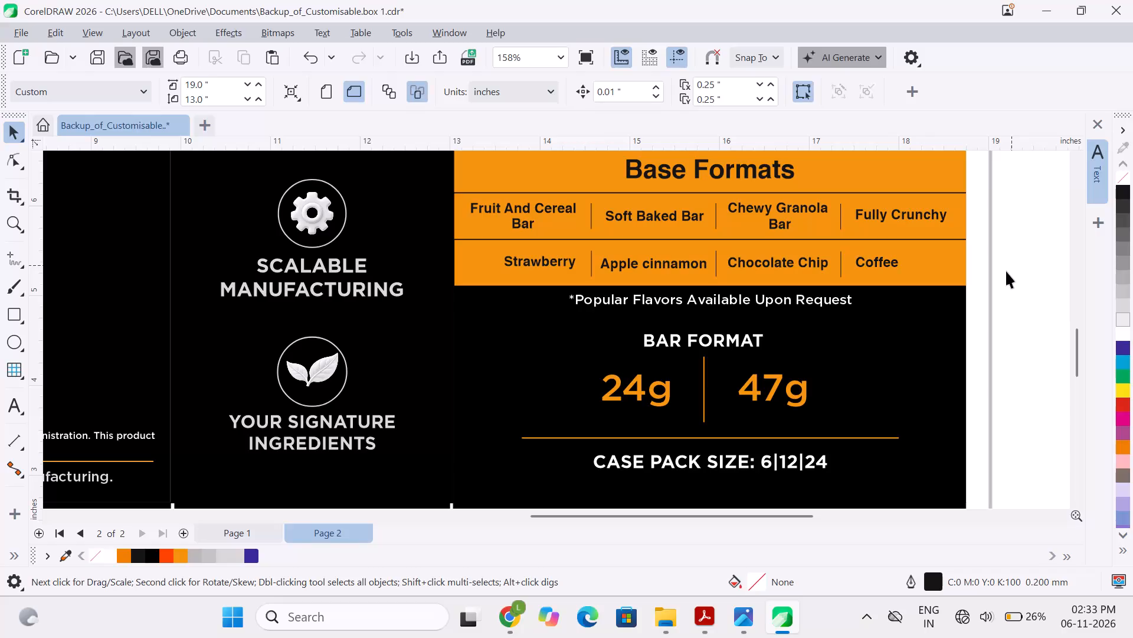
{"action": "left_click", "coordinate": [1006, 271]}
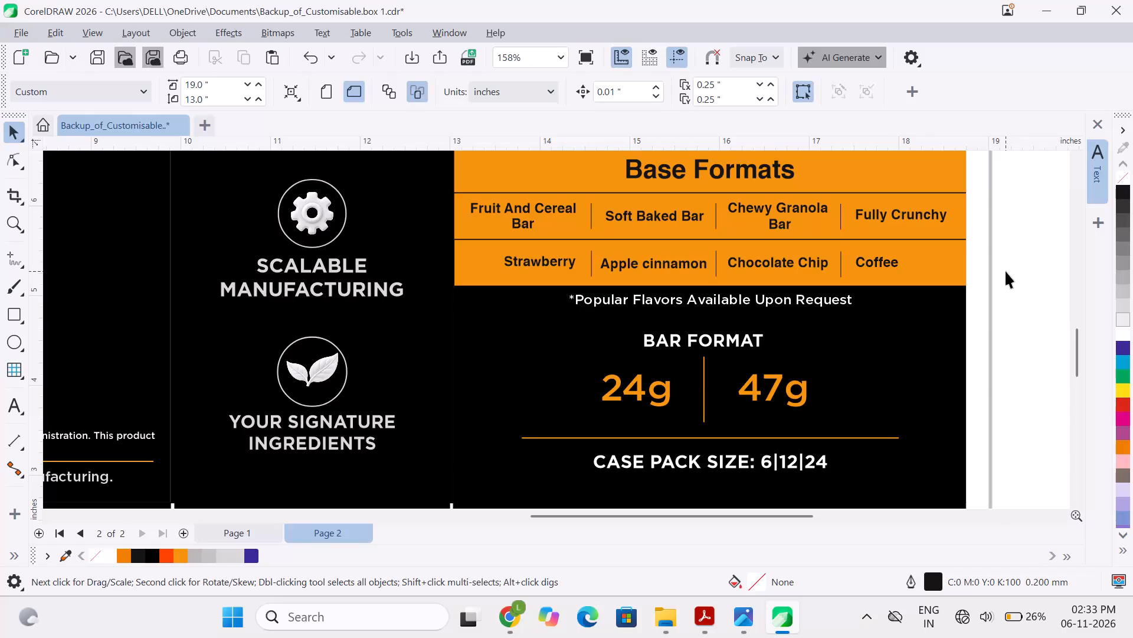
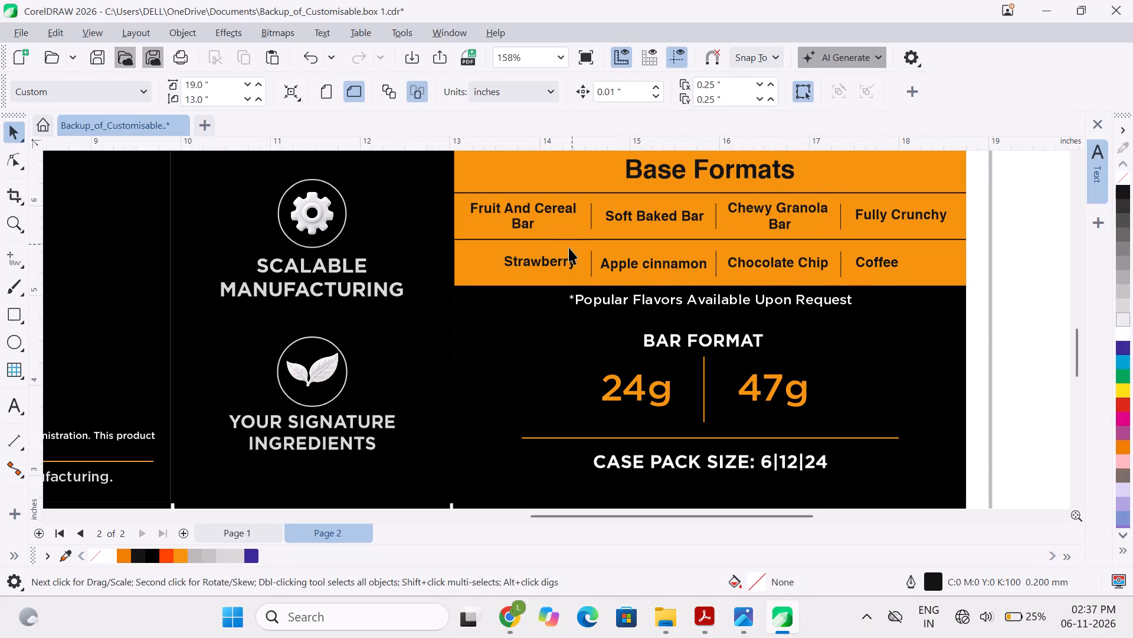
Open the PowerClip contents of the panel with the Base Formats table for editing.
{"action": "left_click", "coordinate": [560, 261]}
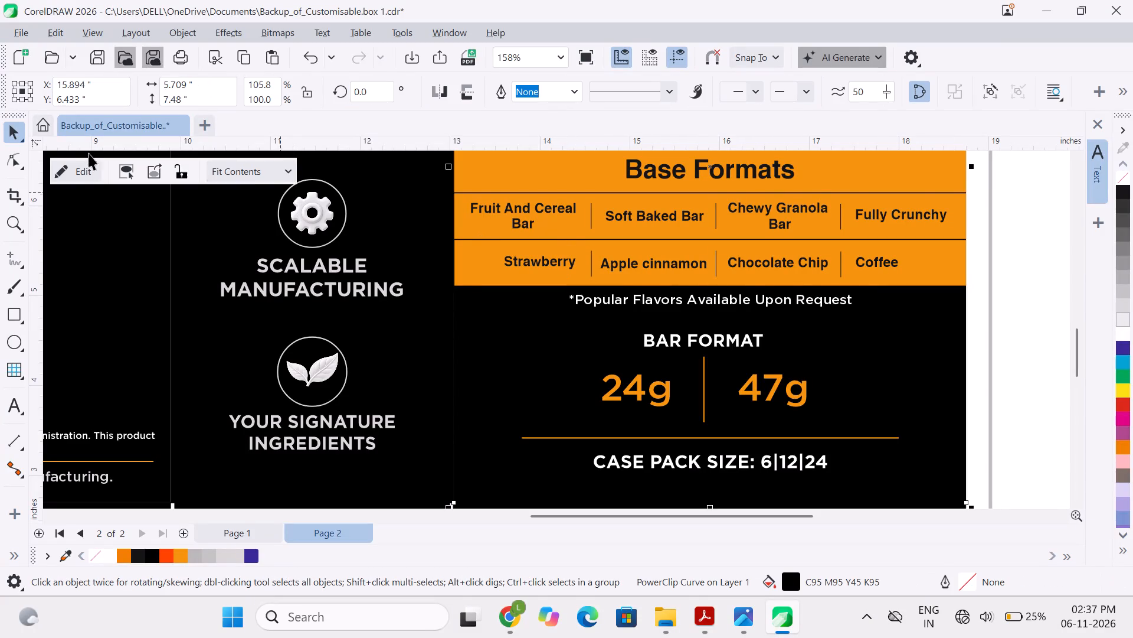
{"action": "left_click", "coordinate": [73, 172]}
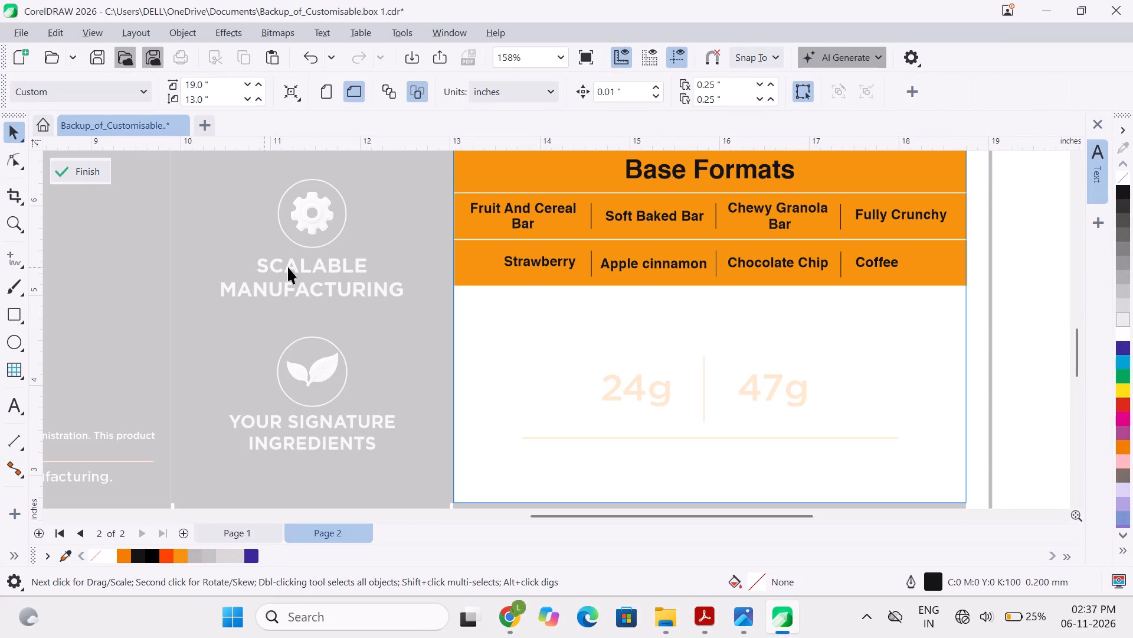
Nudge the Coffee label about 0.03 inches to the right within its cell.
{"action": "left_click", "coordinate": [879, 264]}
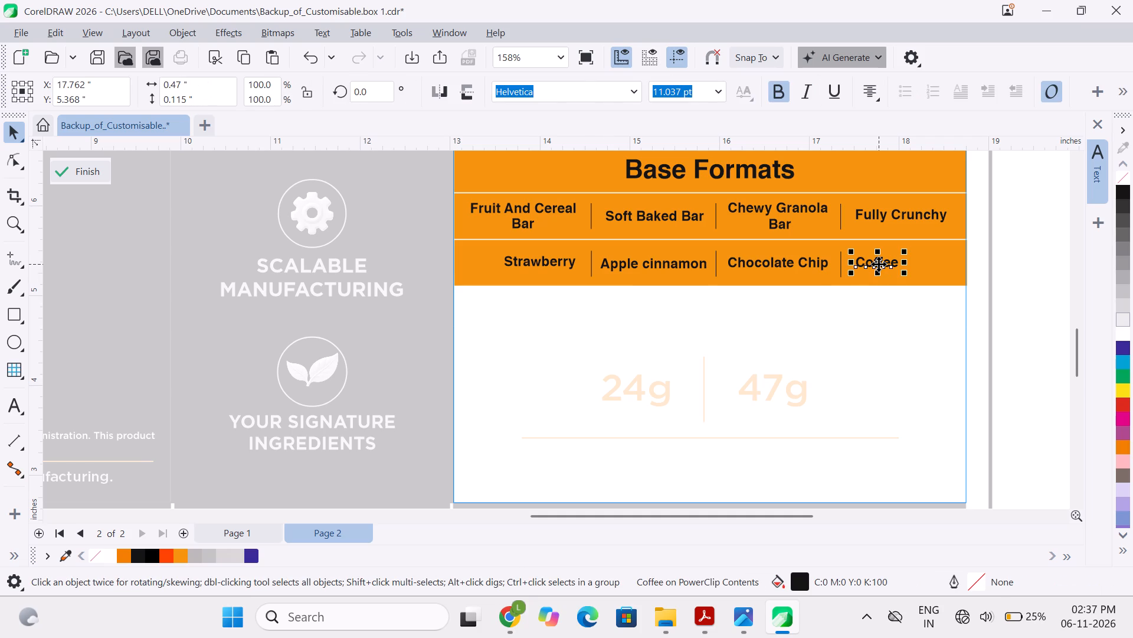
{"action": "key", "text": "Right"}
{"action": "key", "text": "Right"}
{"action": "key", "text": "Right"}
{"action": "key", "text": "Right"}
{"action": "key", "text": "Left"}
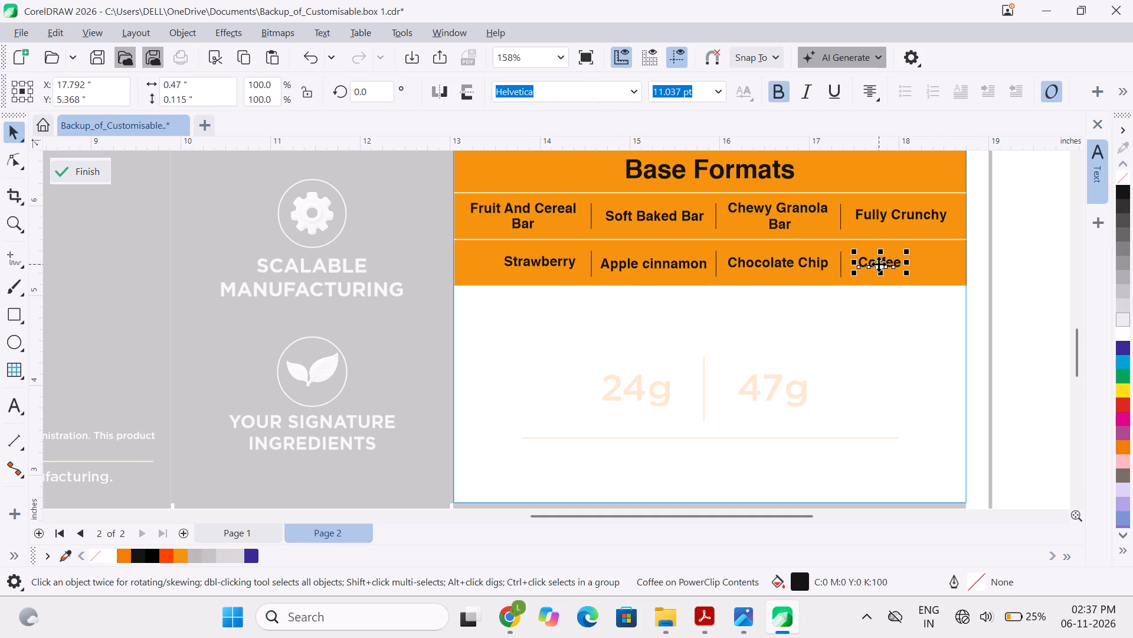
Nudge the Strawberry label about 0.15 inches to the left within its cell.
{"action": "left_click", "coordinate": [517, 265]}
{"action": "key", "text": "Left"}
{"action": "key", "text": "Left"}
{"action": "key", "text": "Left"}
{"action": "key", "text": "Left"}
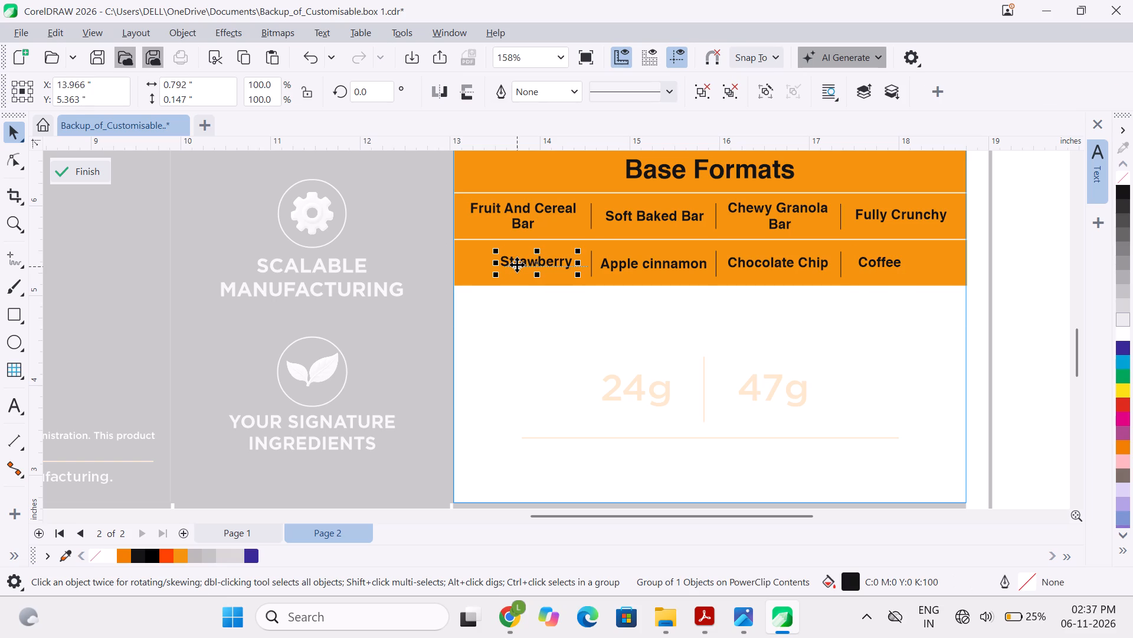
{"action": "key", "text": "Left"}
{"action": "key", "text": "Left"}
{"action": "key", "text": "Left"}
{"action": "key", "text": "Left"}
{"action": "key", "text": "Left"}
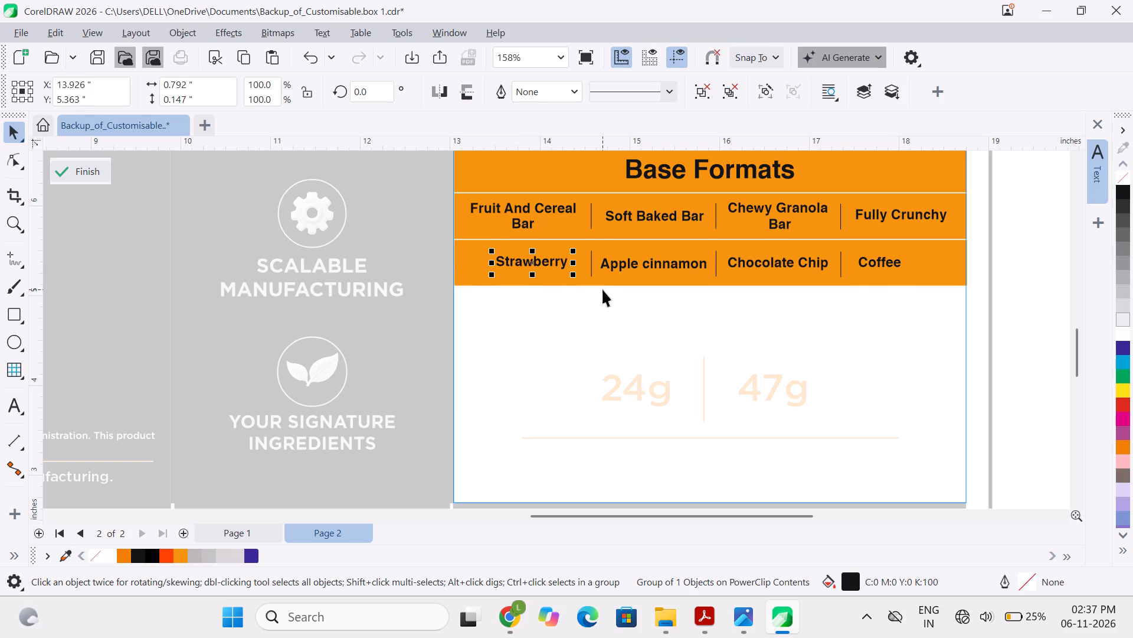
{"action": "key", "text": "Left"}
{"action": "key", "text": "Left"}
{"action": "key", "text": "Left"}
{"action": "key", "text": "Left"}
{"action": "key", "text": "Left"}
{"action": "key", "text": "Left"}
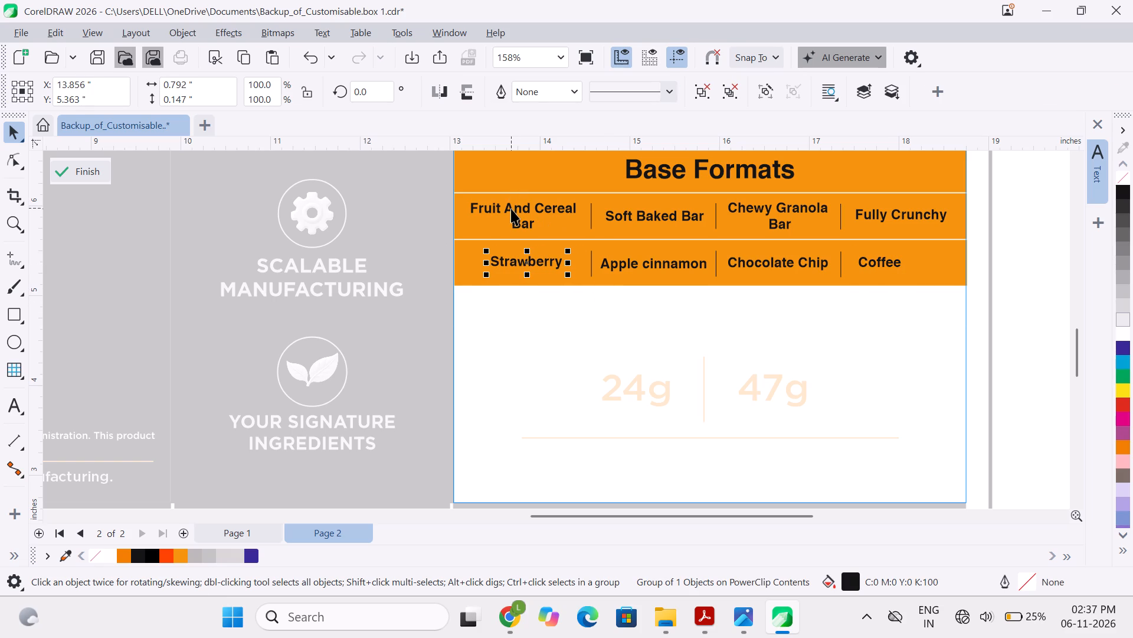
Align the Strawberry label's horizontal center with Fruit And Cereal Bar above it.
{"action": "left_click", "coordinate": [511, 209]}
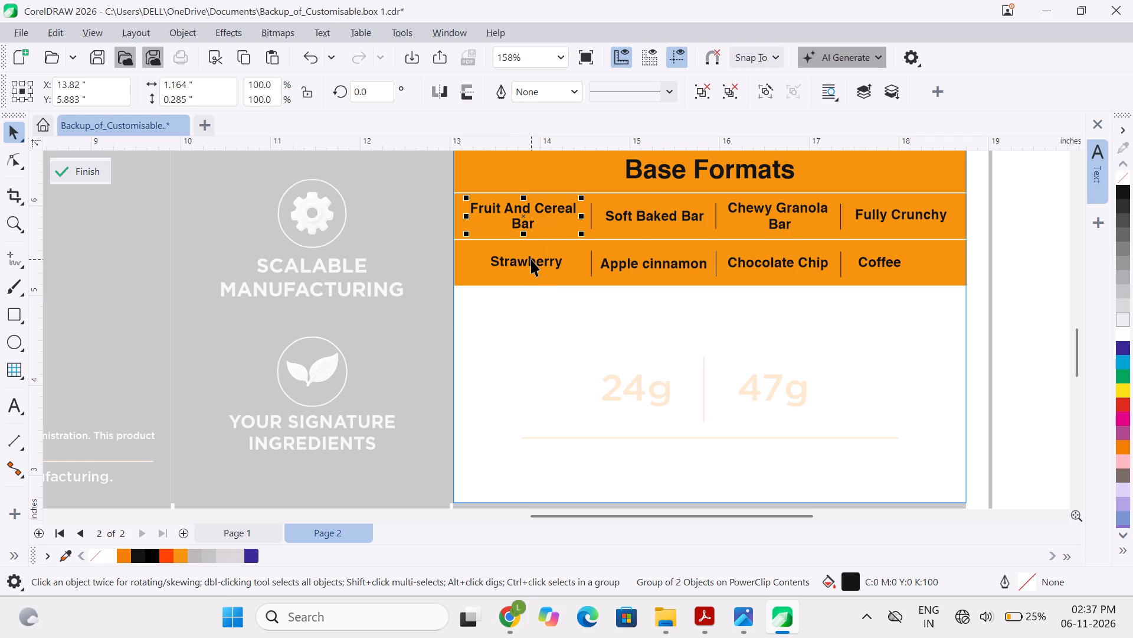
{"action": "left_click", "coordinate": [531, 259]}
{"action": "left_click", "coordinate": [527, 225], "text": "shift"}
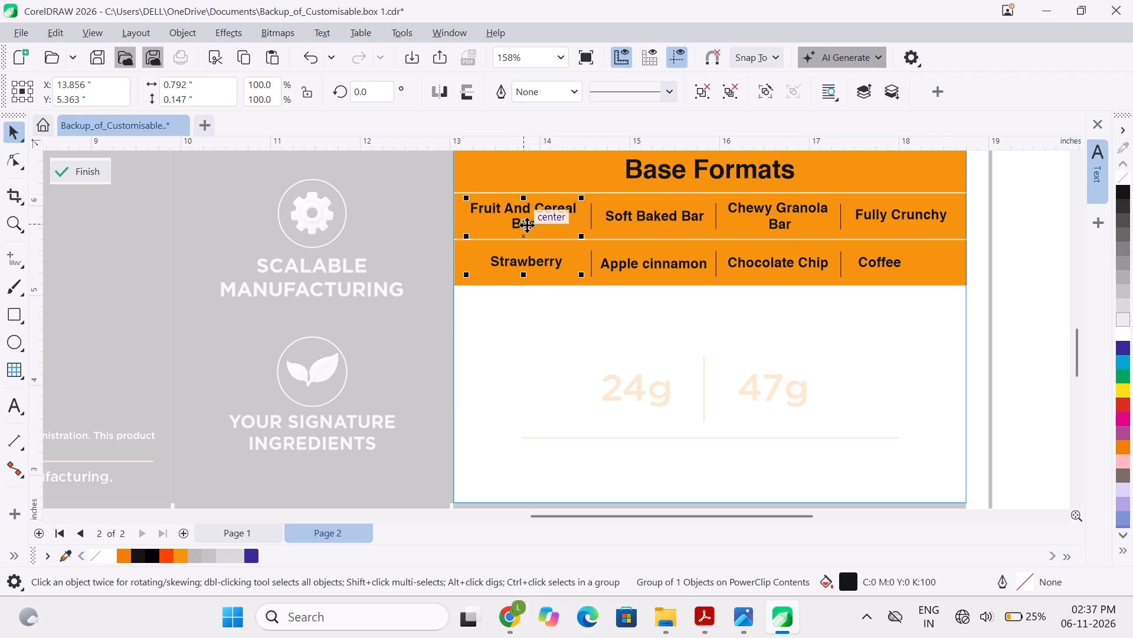
{"action": "key", "text": "c"}
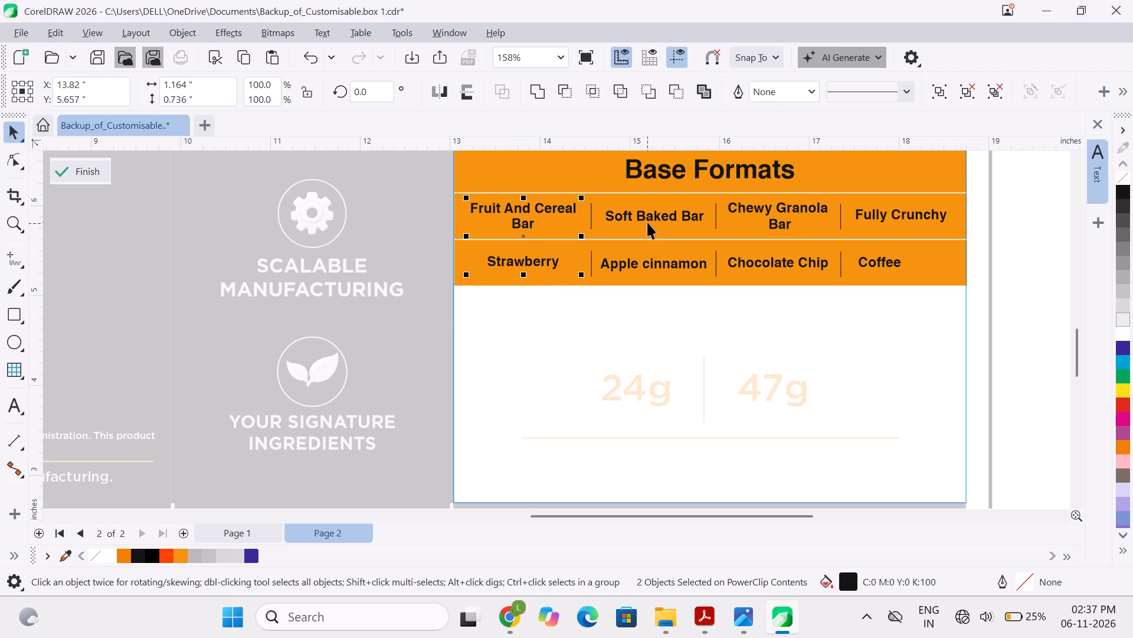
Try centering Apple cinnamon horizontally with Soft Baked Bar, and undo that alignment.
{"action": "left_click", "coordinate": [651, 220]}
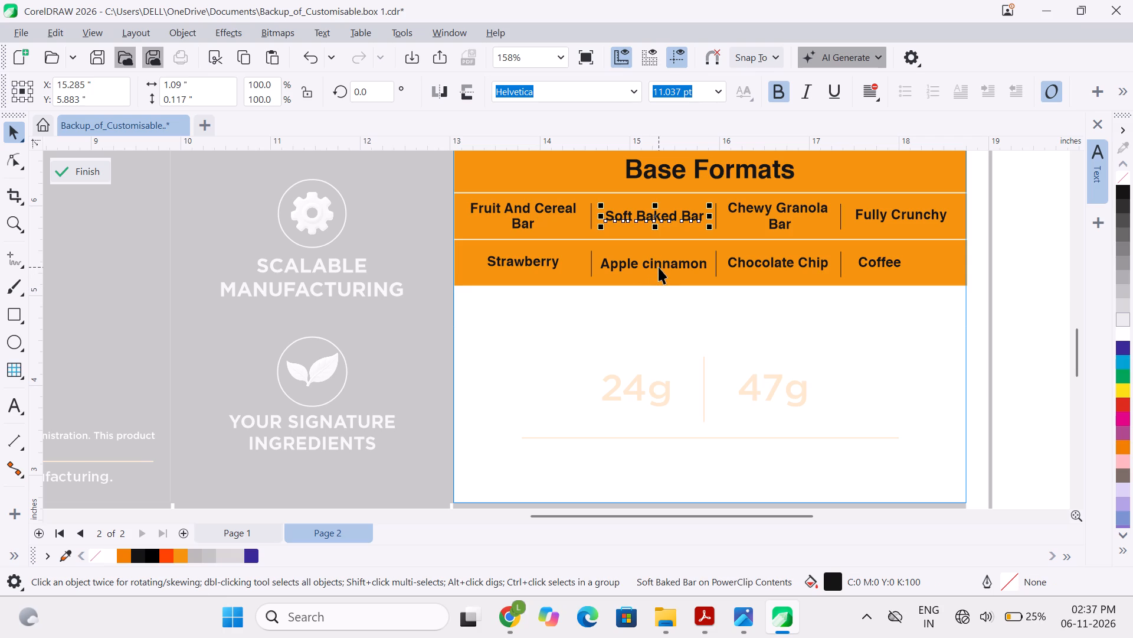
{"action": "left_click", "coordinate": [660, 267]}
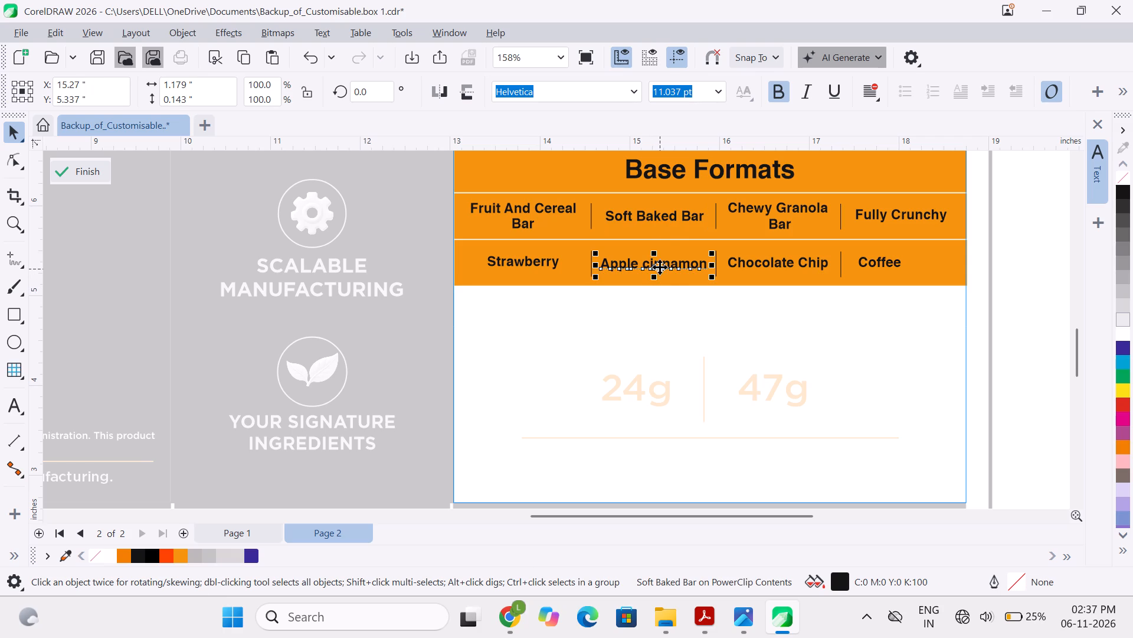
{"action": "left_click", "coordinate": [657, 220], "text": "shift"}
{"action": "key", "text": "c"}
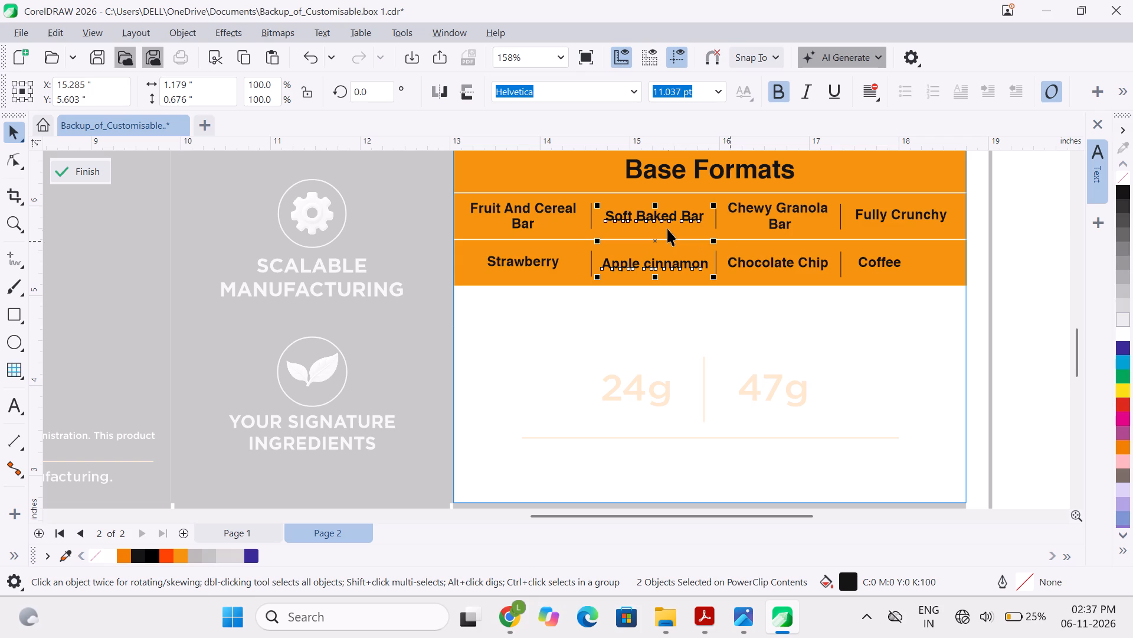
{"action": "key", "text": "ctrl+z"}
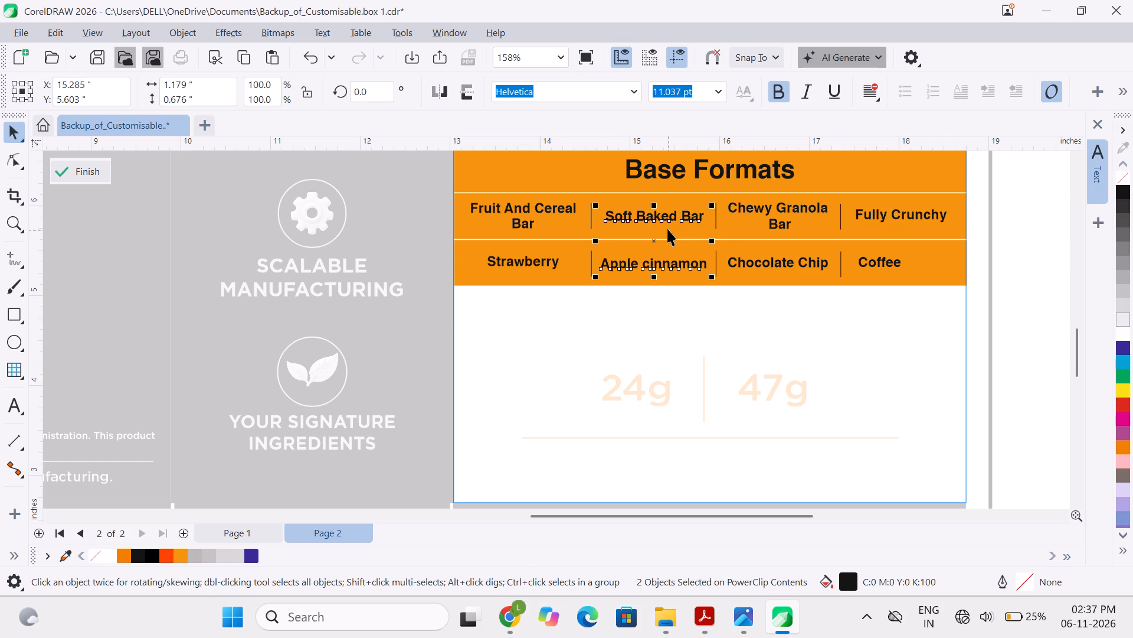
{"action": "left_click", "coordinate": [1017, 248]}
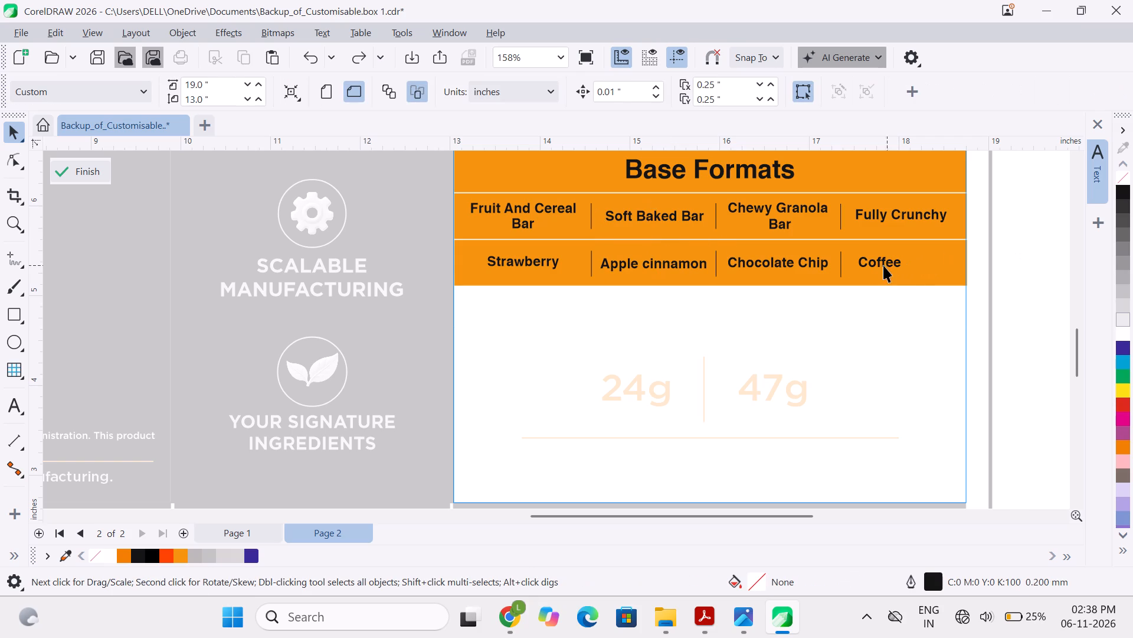
Center the Coffee label horizontally under Fully Crunchy and finish editing the PowerClip contents.
{"action": "left_click", "coordinate": [862, 262]}
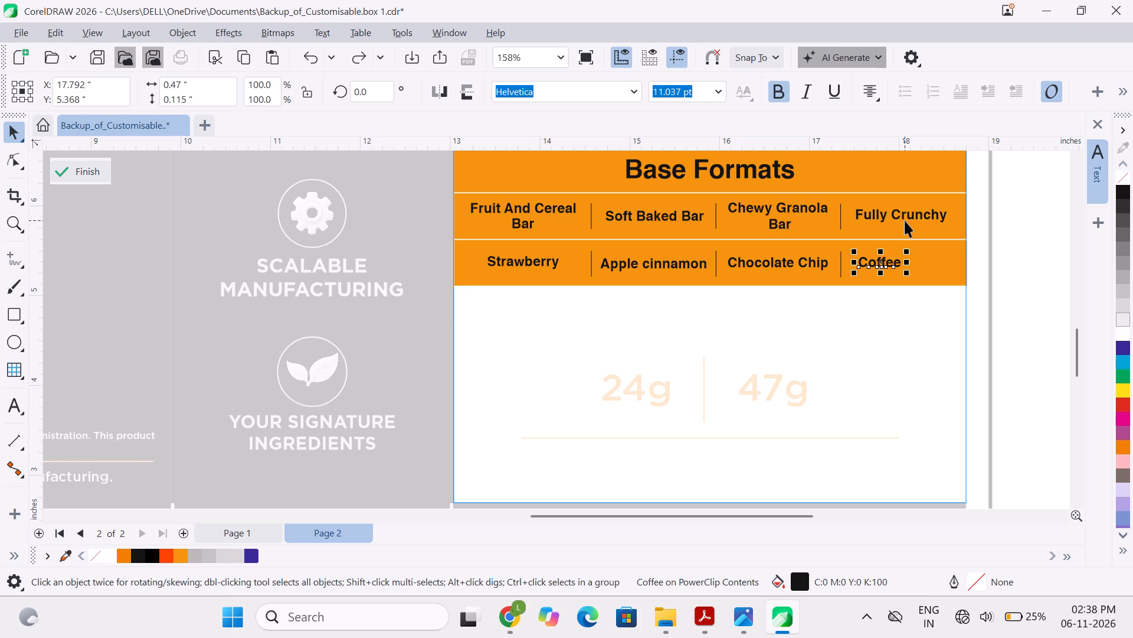
{"action": "left_click", "coordinate": [904, 219], "text": "shift"}
{"action": "key", "text": "c"}
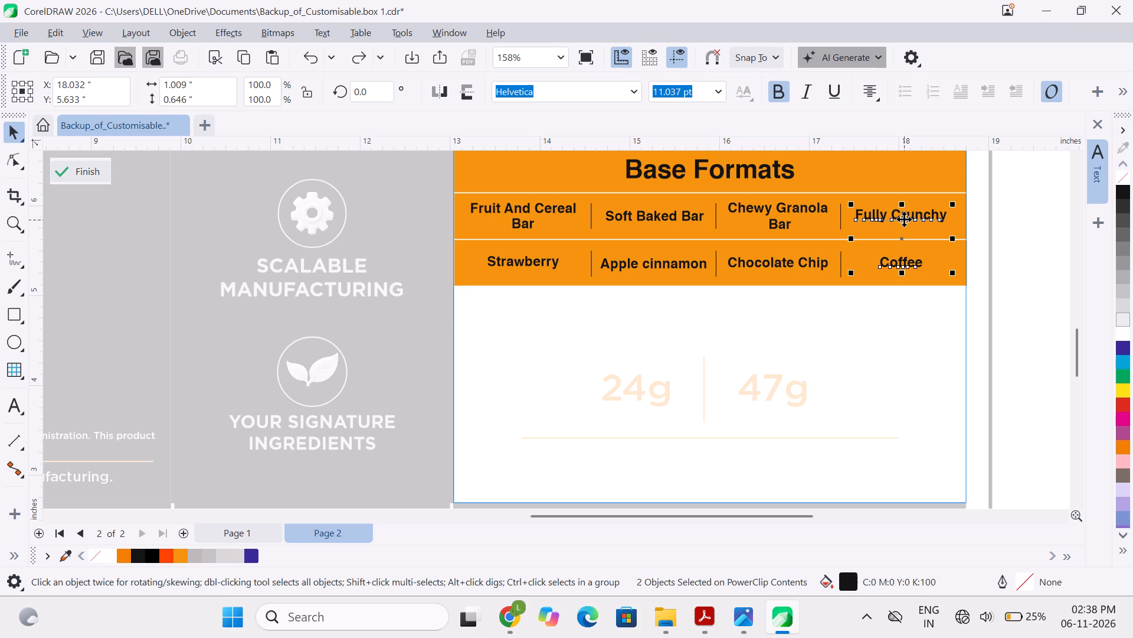
{"action": "left_click", "coordinate": [1026, 237]}
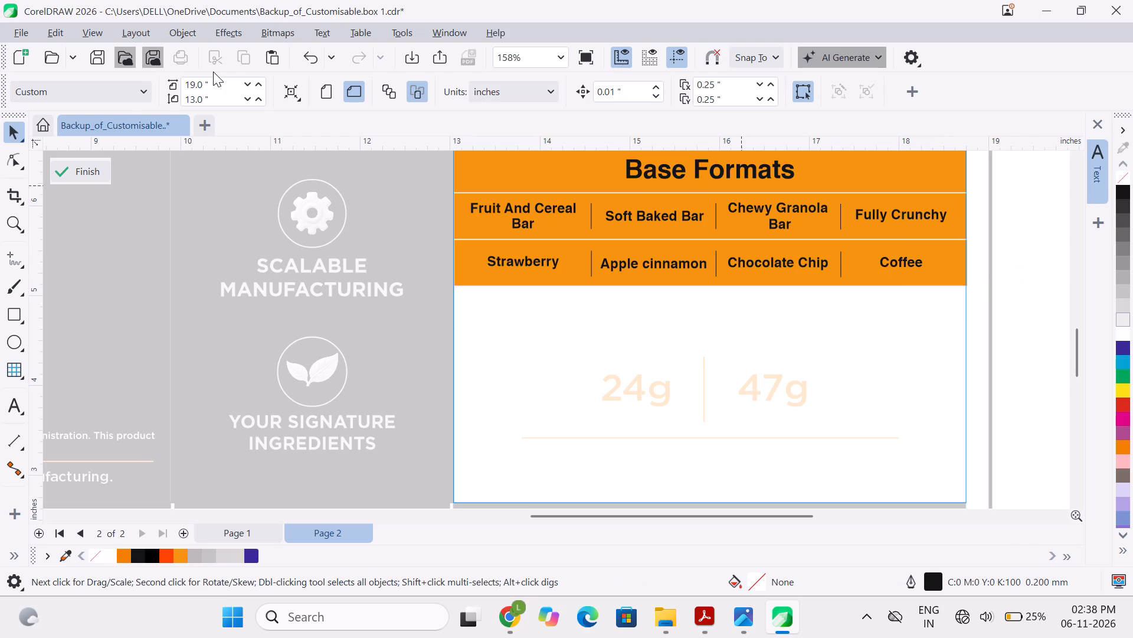
{"action": "left_click", "coordinate": [77, 177]}
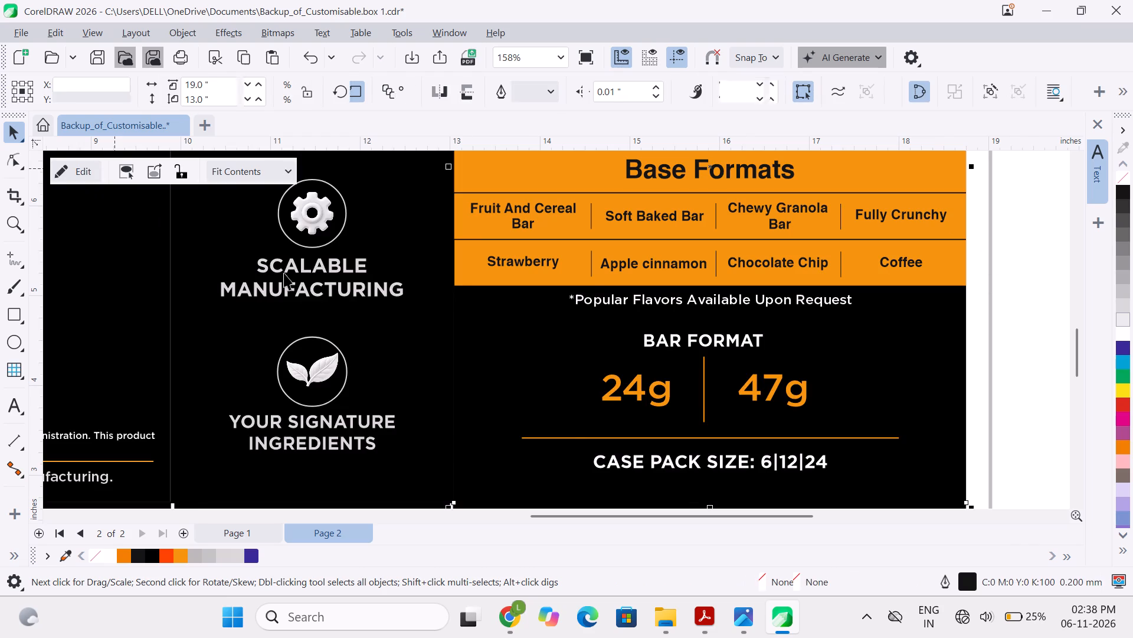
Review the Base Formats table and the surrounding box panels across the whole dieline on Page 2.
{"action": "scroll", "coordinate": [284, 273], "scroll_direction": "down", "scroll_amount": 2, "text": "ctrl"}
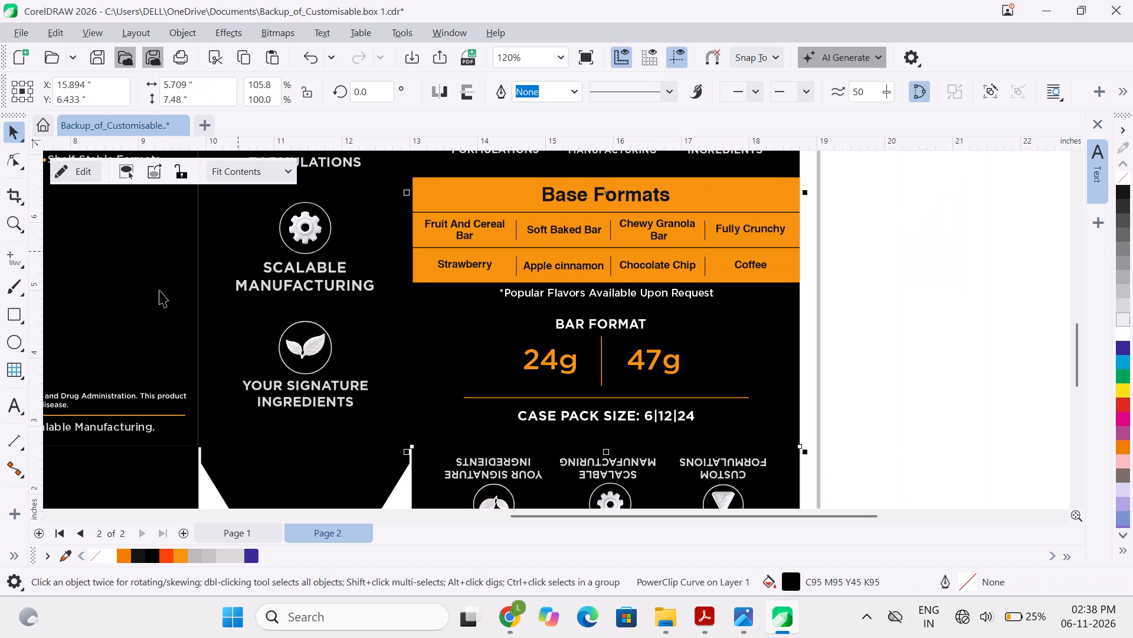
{"action": "scroll", "coordinate": [430, 330], "scroll_direction": "down", "scroll_amount": 2, "text": "ctrl"}
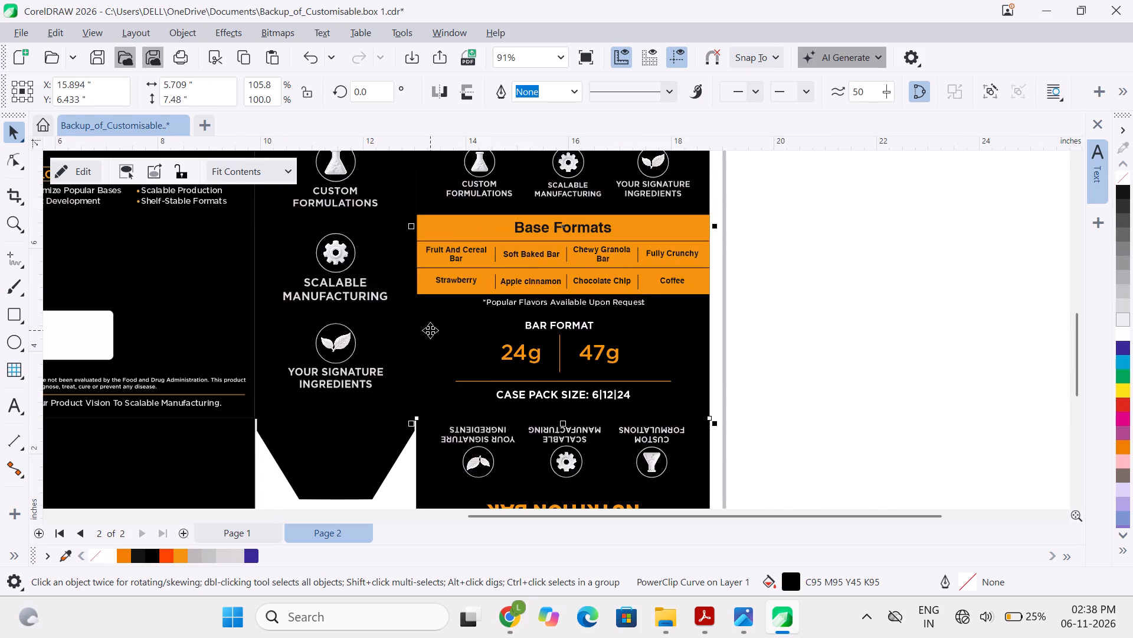
{"action": "scroll", "coordinate": [430, 330], "scroll_direction": "down", "scroll_amount": 2, "text": "ctrl"}
{"action": "scroll", "coordinate": [430, 330], "scroll_direction": "right", "scroll_amount": 1}
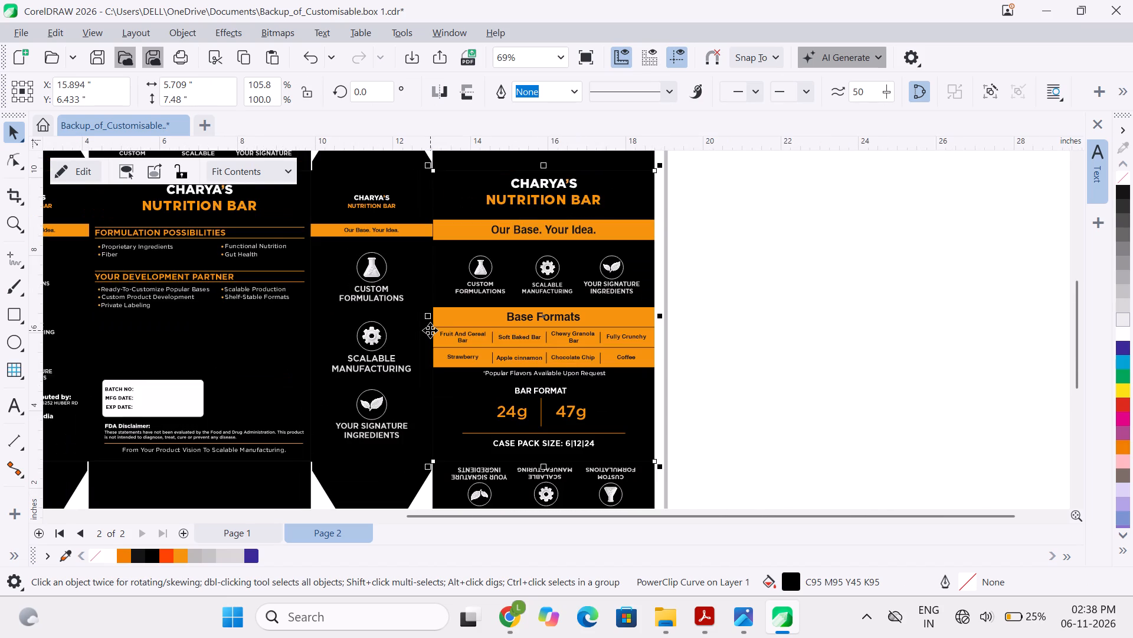
{"action": "scroll", "coordinate": [430, 330], "scroll_direction": "right", "scroll_amount": 1}
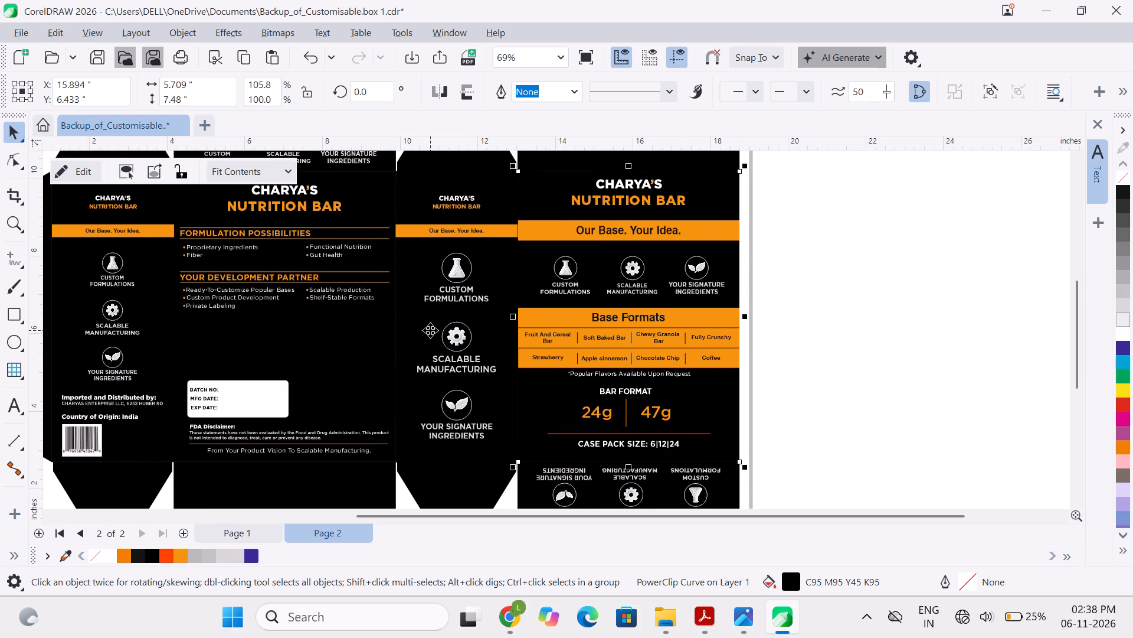
{"action": "scroll", "coordinate": [430, 330], "scroll_direction": "down", "scroll_amount": 1, "text": "ctrl"}
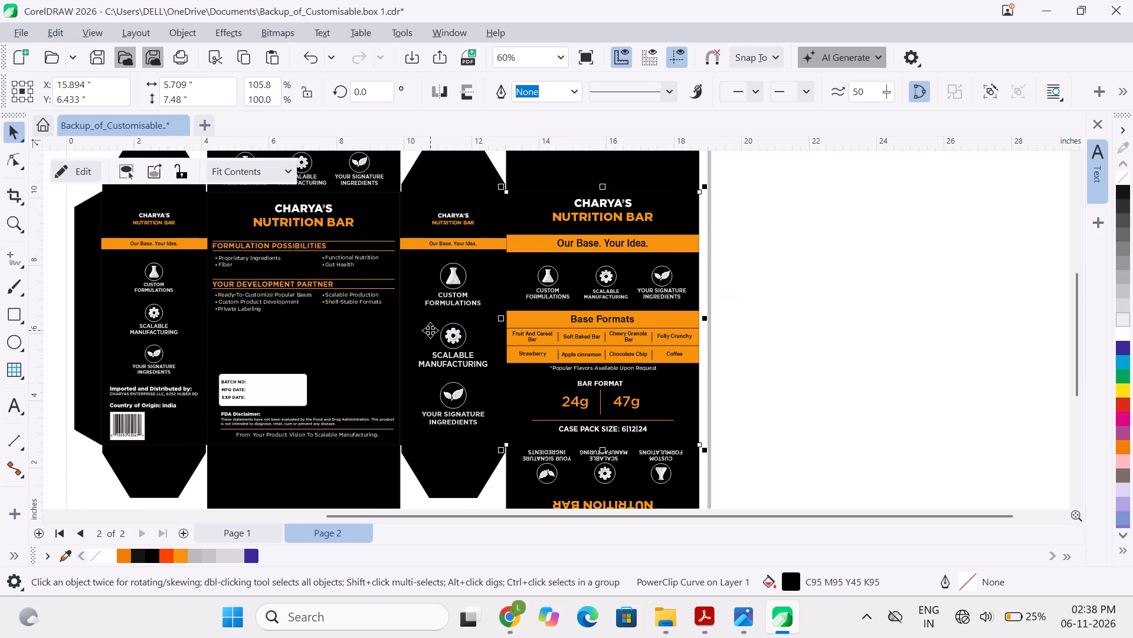
{"action": "scroll", "coordinate": [430, 330], "scroll_direction": "up", "scroll_amount": 2, "text": "ctrl"}
{"action": "scroll", "coordinate": [430, 330], "scroll_direction": "up", "scroll_amount": 2}
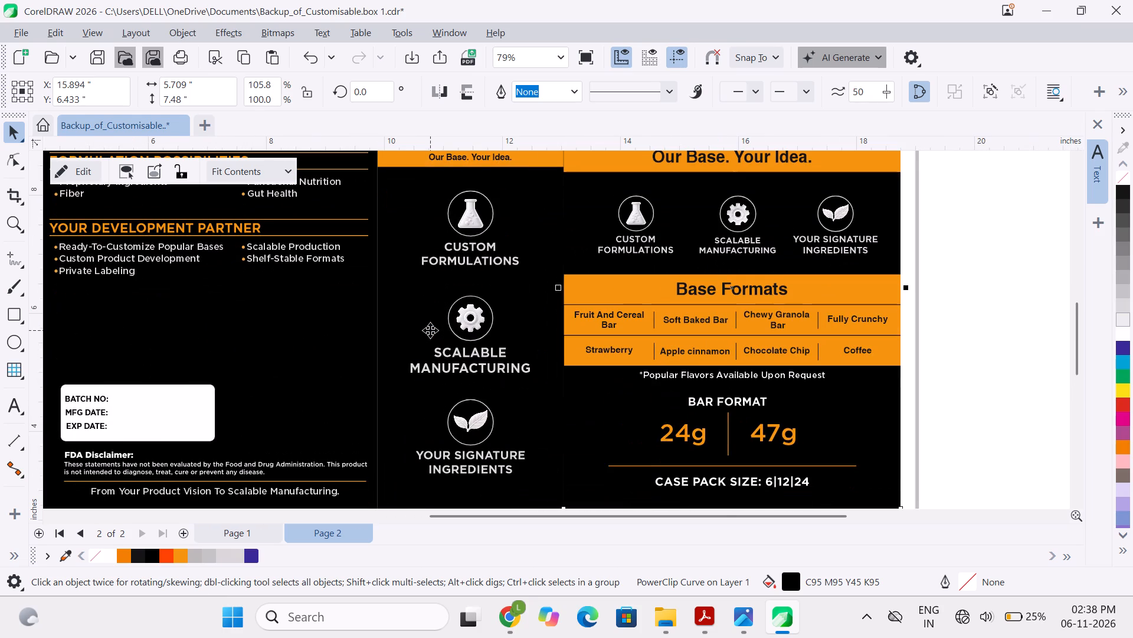
{"action": "scroll", "coordinate": [773, 322], "scroll_direction": "down", "scroll_amount": 2, "text": "ctrl"}
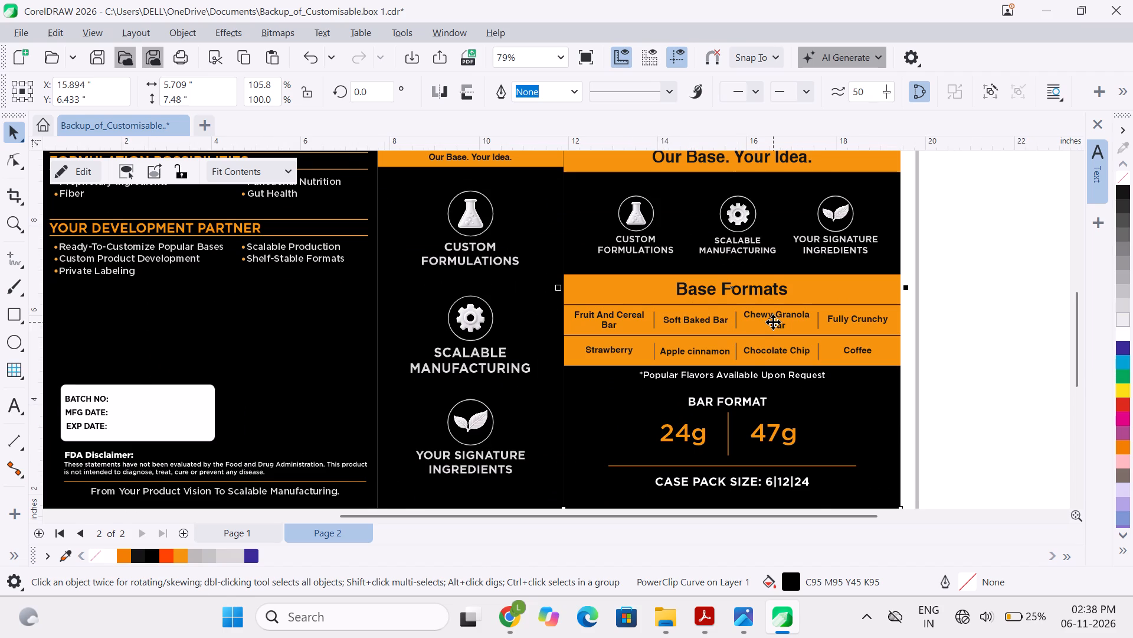
{"action": "scroll", "coordinate": [773, 322], "scroll_direction": "down", "scroll_amount": 2, "text": "ctrl"}
{"action": "scroll", "coordinate": [773, 322], "scroll_direction": "up", "scroll_amount": 1}
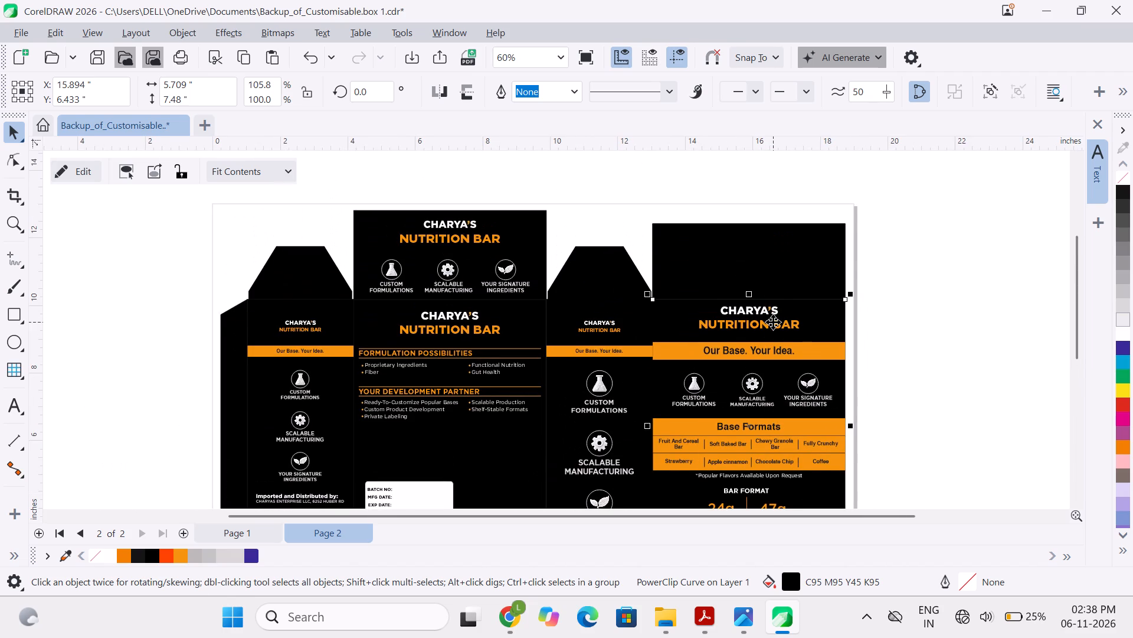
{"action": "left_click", "coordinate": [915, 304]}
{"action": "scroll", "coordinate": [915, 304], "scroll_direction": "down", "scroll_amount": 1}
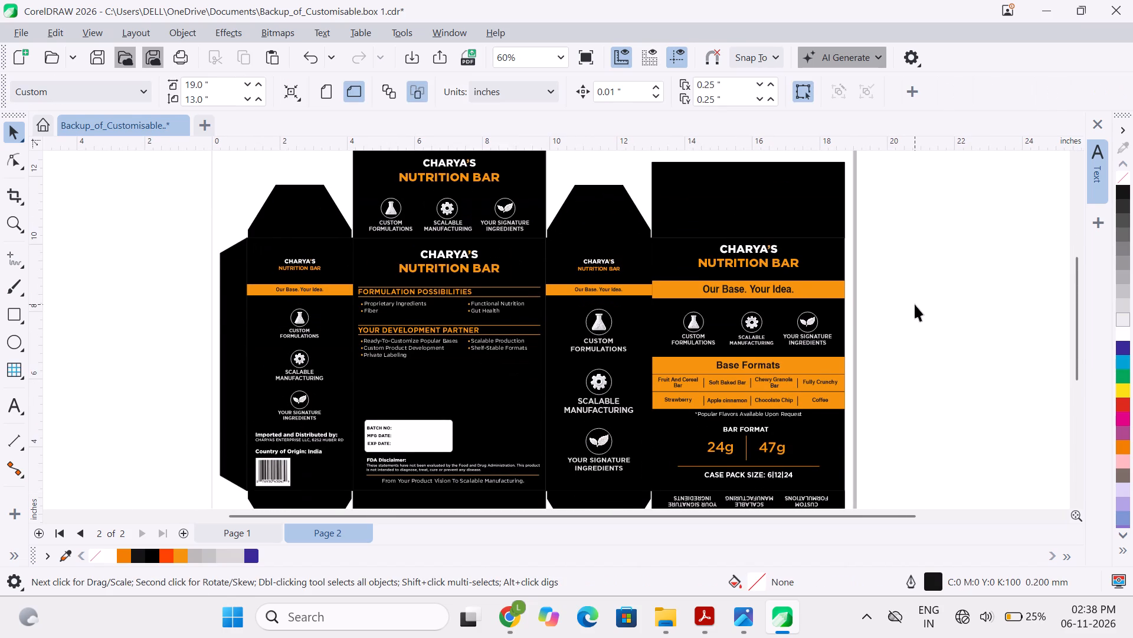
Save the box drawing under its existing file name.
{"action": "key", "text": "ctrl+s"}
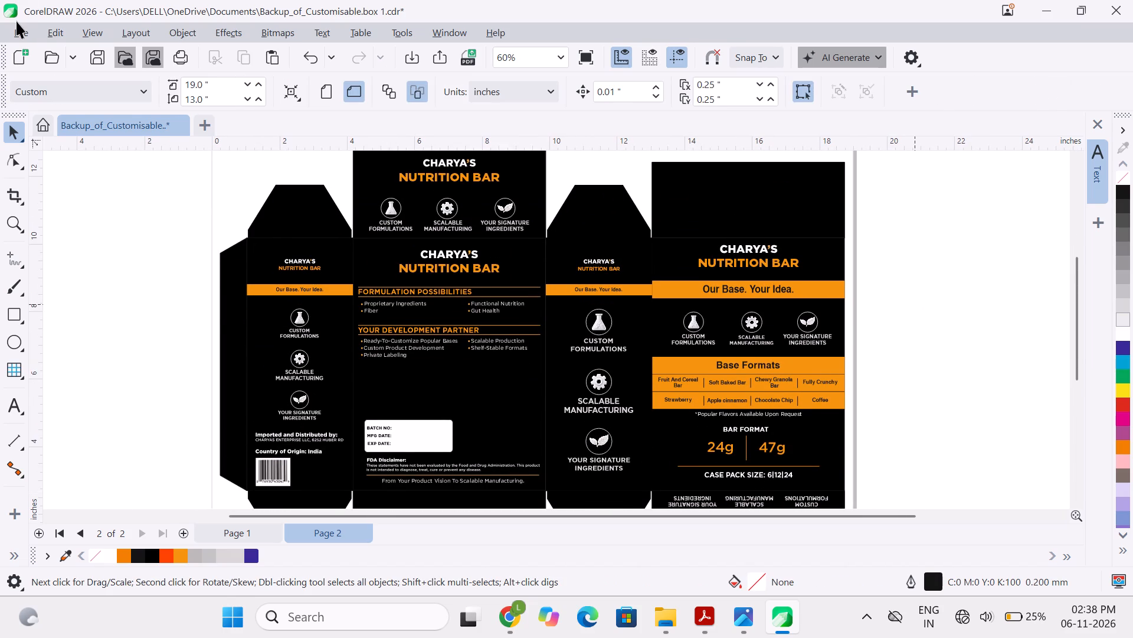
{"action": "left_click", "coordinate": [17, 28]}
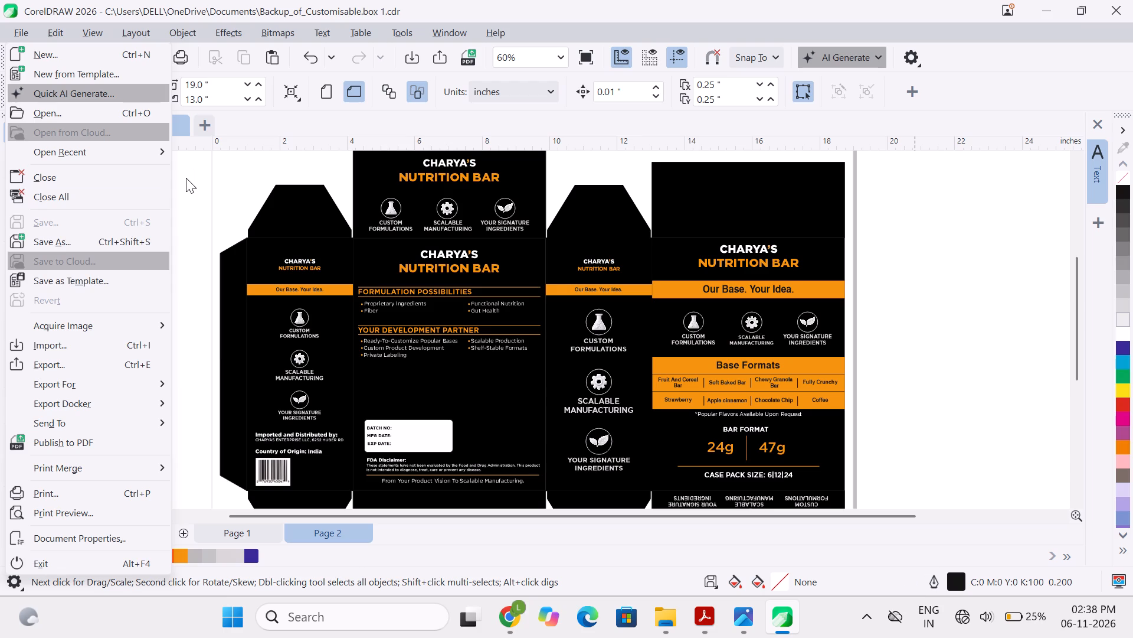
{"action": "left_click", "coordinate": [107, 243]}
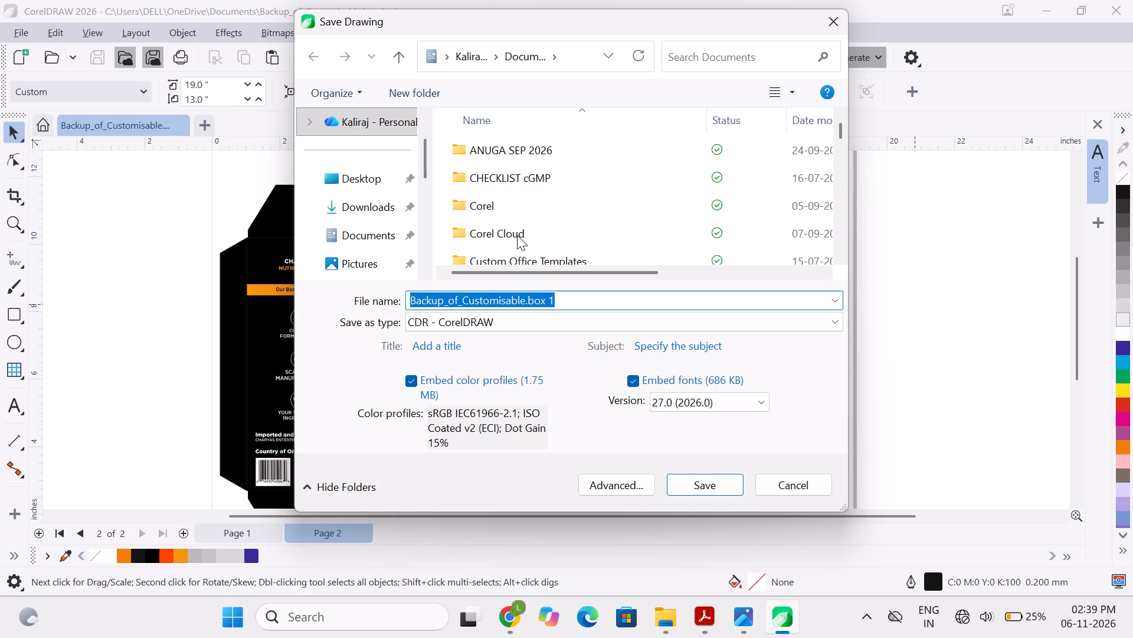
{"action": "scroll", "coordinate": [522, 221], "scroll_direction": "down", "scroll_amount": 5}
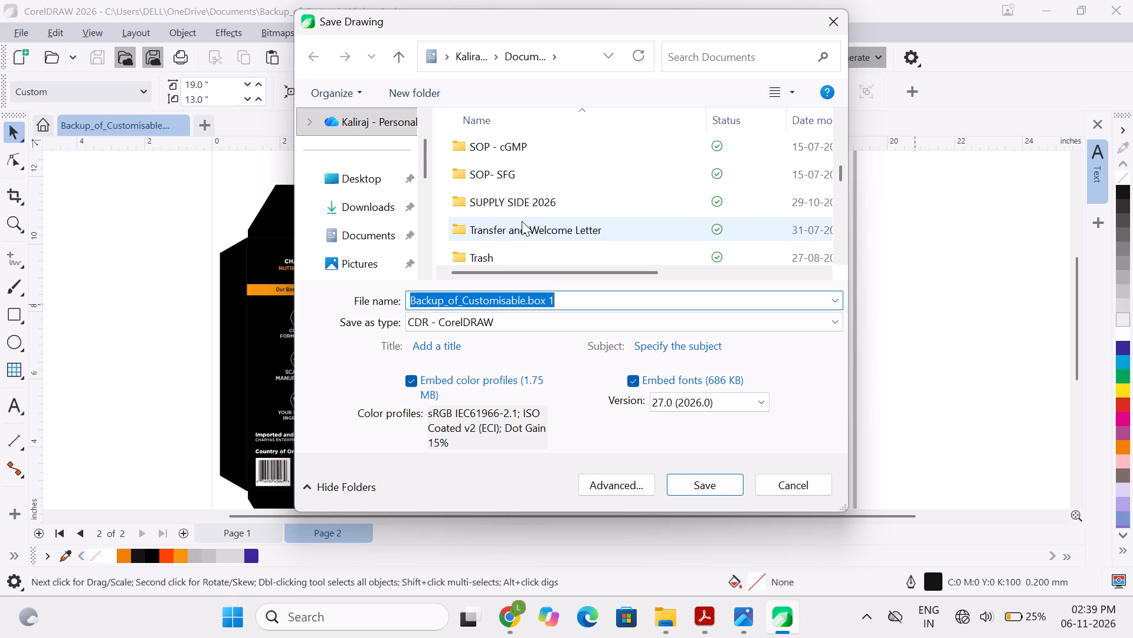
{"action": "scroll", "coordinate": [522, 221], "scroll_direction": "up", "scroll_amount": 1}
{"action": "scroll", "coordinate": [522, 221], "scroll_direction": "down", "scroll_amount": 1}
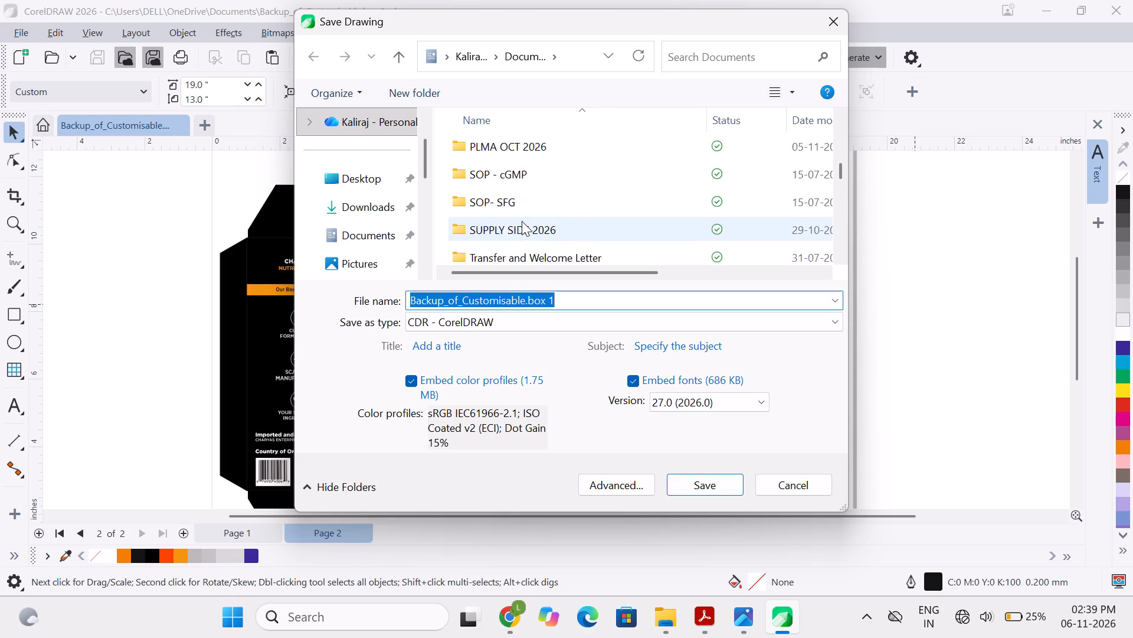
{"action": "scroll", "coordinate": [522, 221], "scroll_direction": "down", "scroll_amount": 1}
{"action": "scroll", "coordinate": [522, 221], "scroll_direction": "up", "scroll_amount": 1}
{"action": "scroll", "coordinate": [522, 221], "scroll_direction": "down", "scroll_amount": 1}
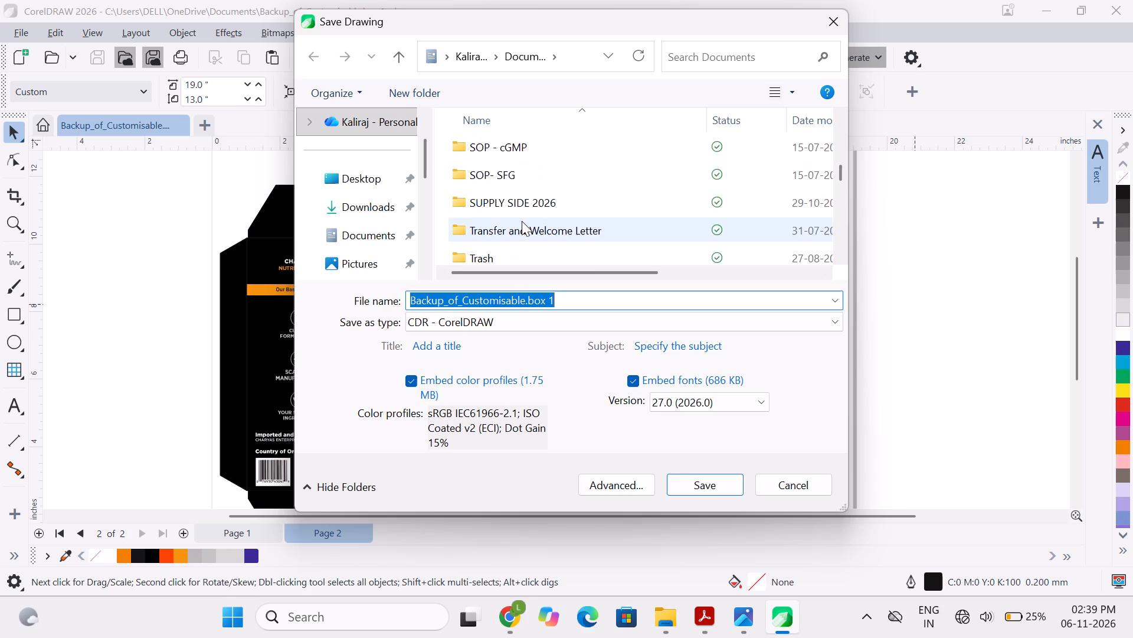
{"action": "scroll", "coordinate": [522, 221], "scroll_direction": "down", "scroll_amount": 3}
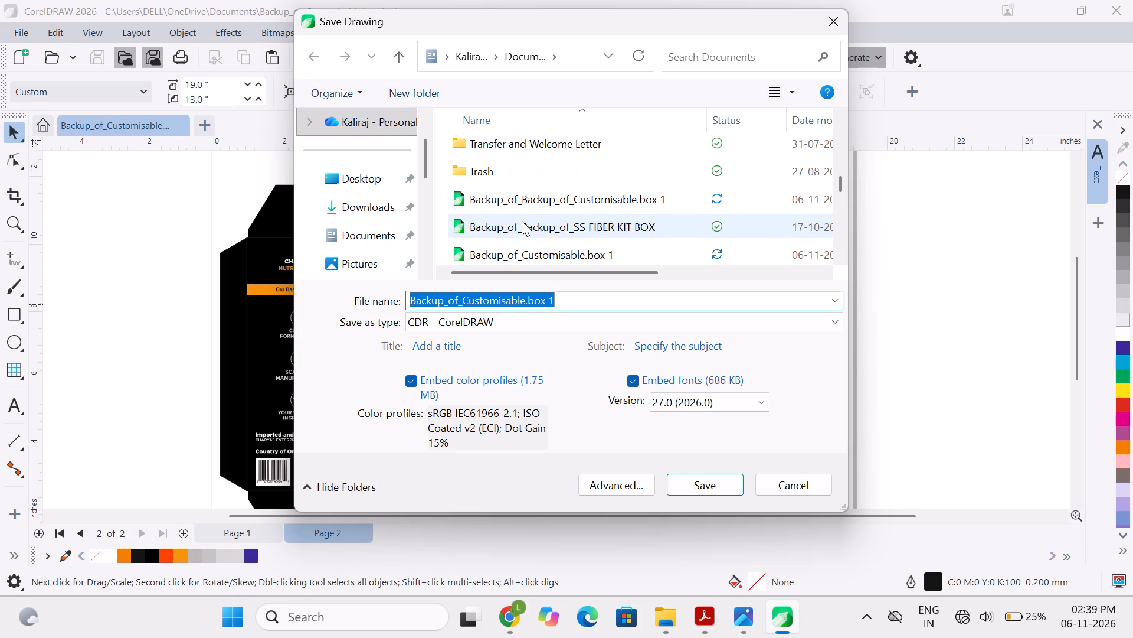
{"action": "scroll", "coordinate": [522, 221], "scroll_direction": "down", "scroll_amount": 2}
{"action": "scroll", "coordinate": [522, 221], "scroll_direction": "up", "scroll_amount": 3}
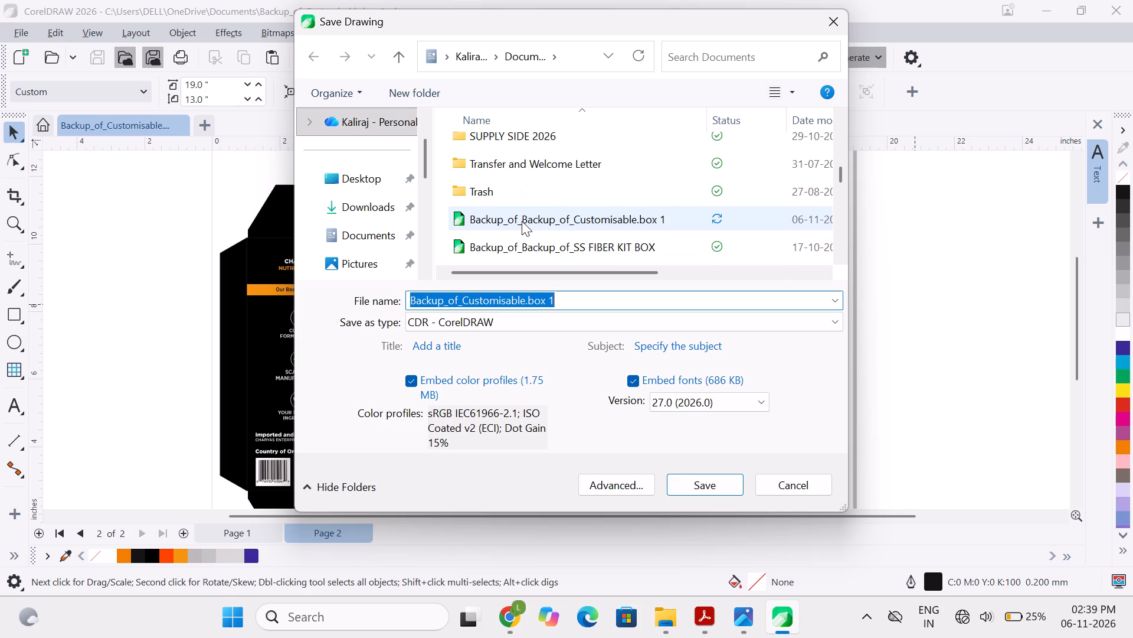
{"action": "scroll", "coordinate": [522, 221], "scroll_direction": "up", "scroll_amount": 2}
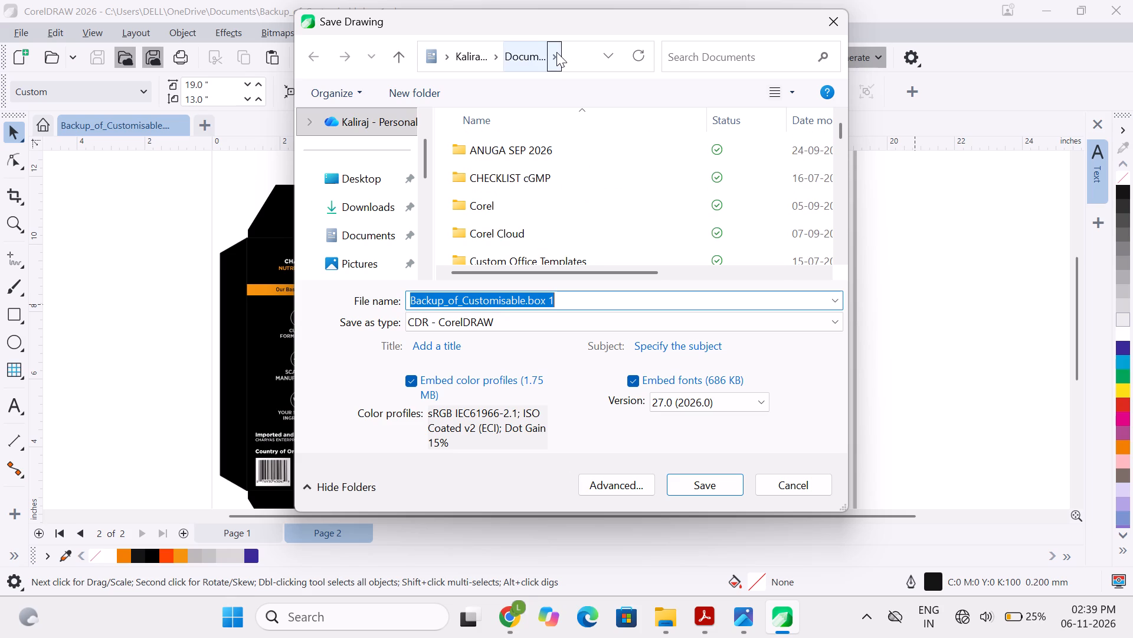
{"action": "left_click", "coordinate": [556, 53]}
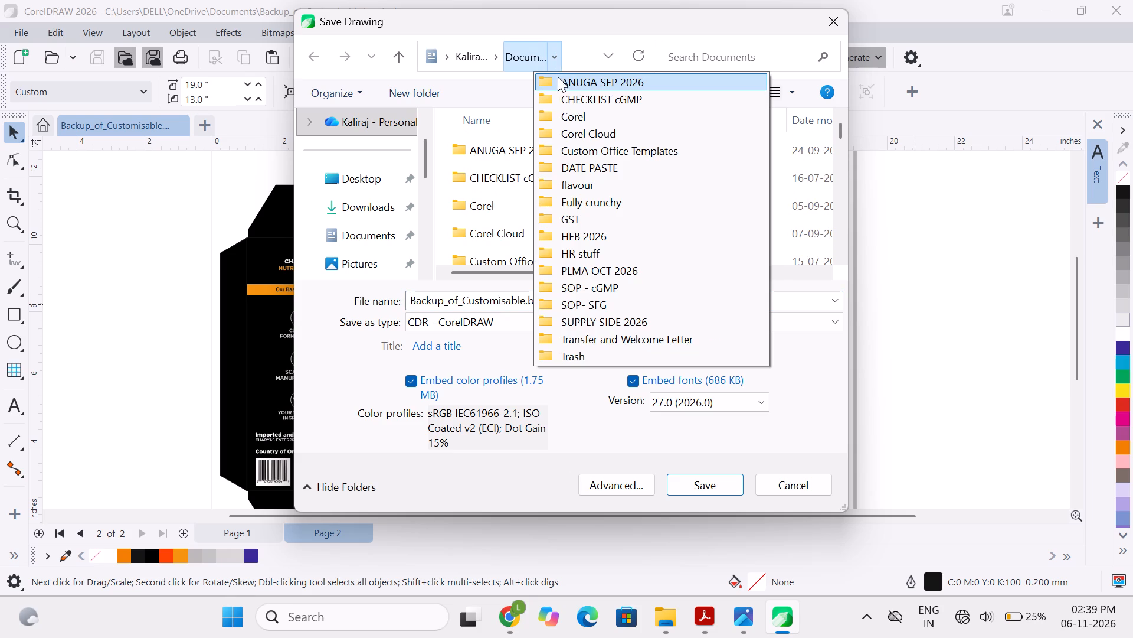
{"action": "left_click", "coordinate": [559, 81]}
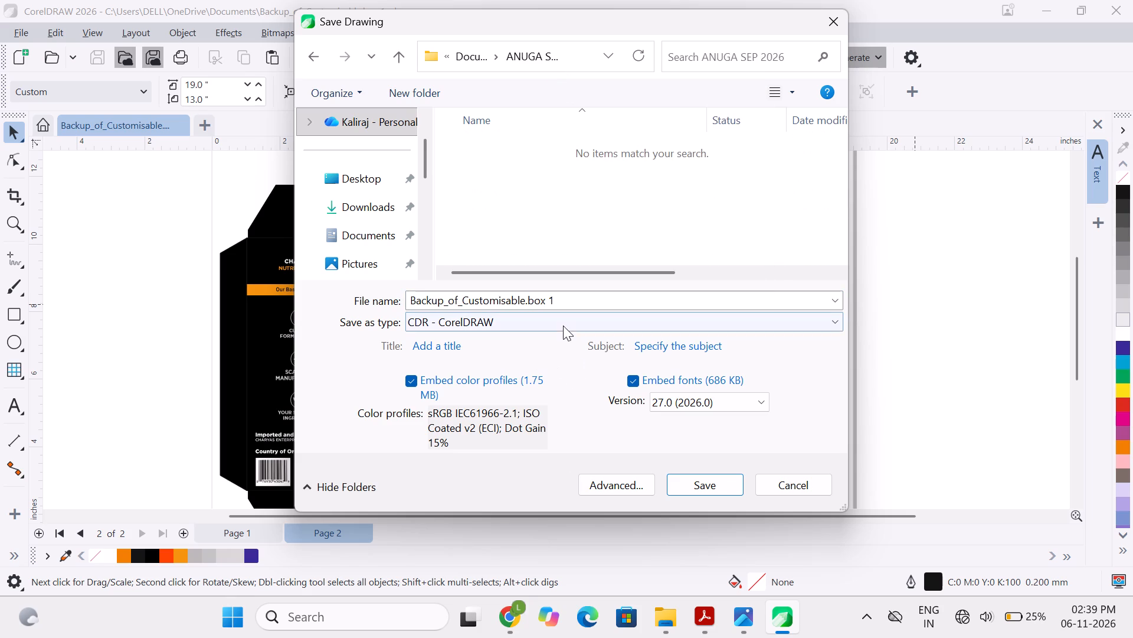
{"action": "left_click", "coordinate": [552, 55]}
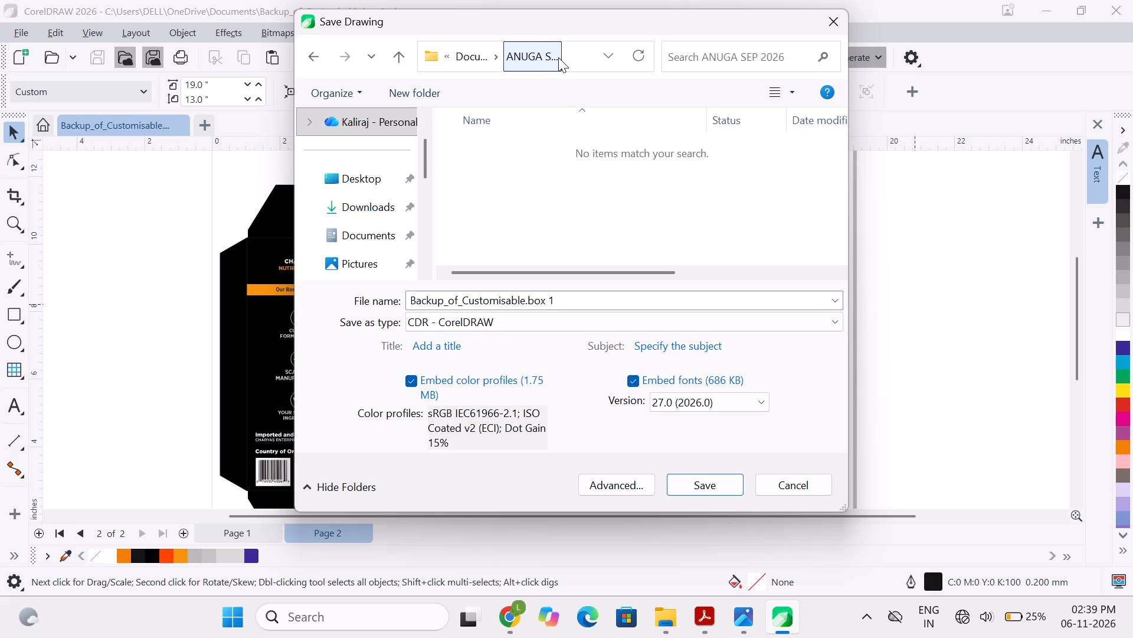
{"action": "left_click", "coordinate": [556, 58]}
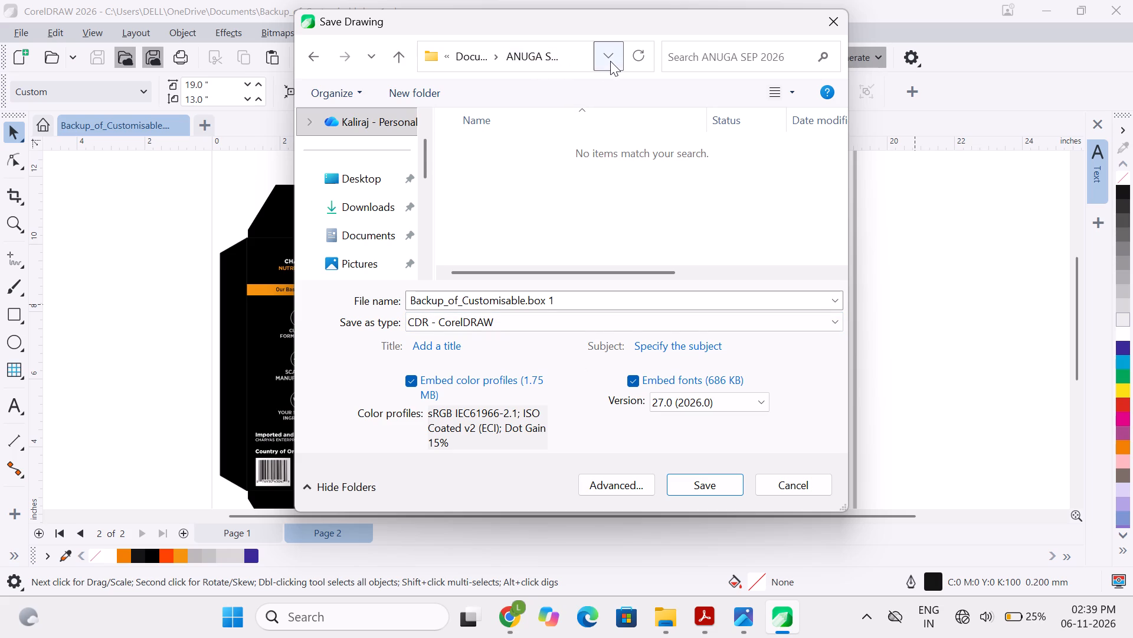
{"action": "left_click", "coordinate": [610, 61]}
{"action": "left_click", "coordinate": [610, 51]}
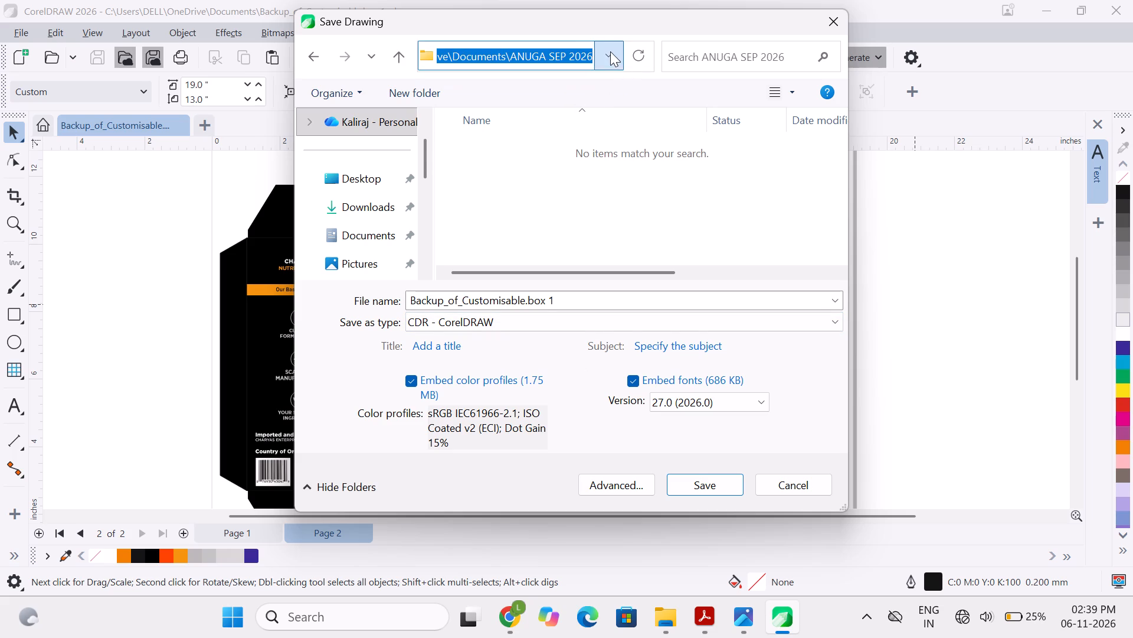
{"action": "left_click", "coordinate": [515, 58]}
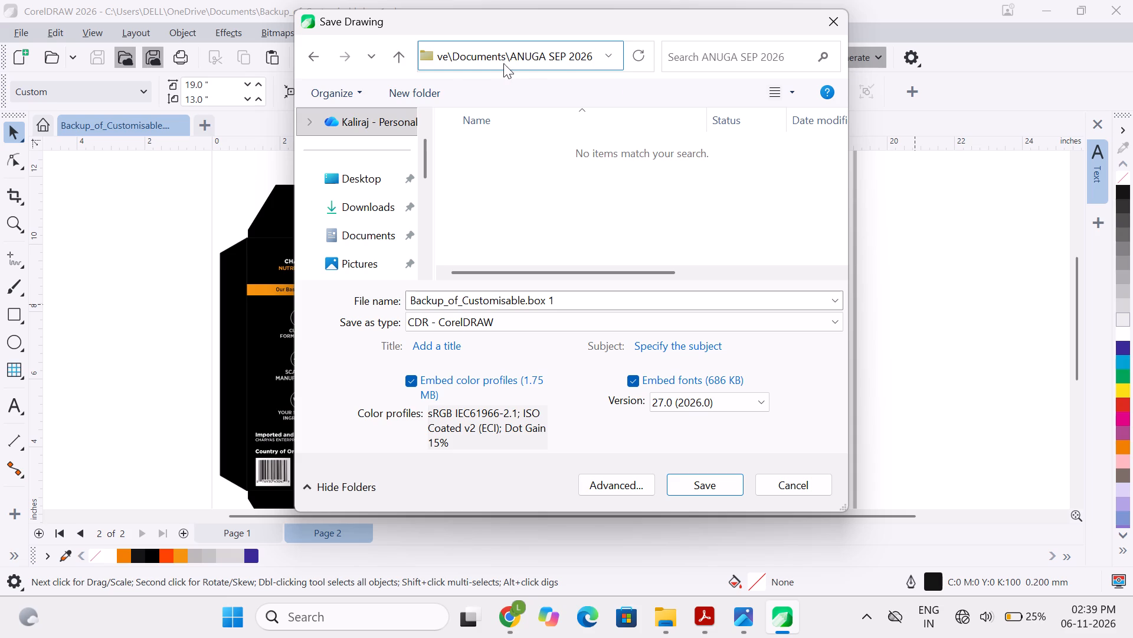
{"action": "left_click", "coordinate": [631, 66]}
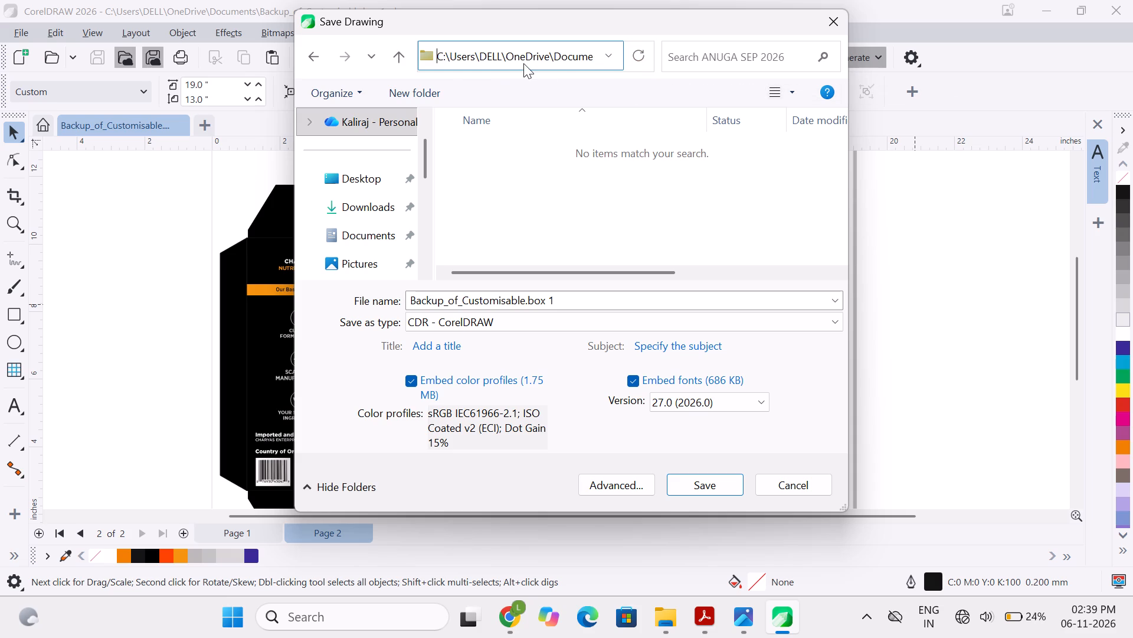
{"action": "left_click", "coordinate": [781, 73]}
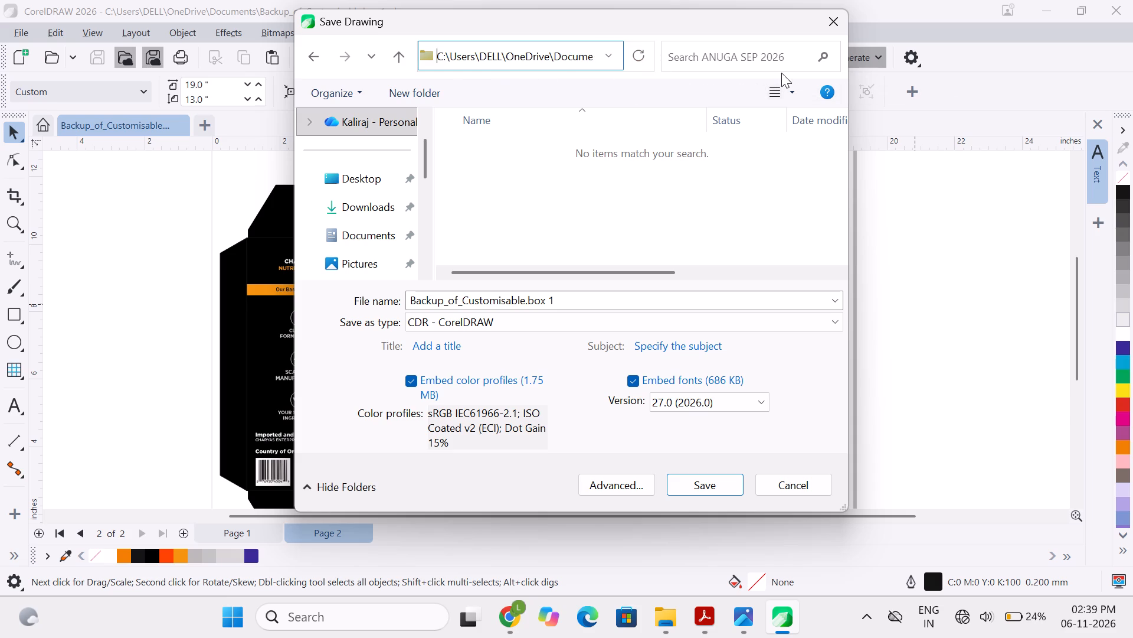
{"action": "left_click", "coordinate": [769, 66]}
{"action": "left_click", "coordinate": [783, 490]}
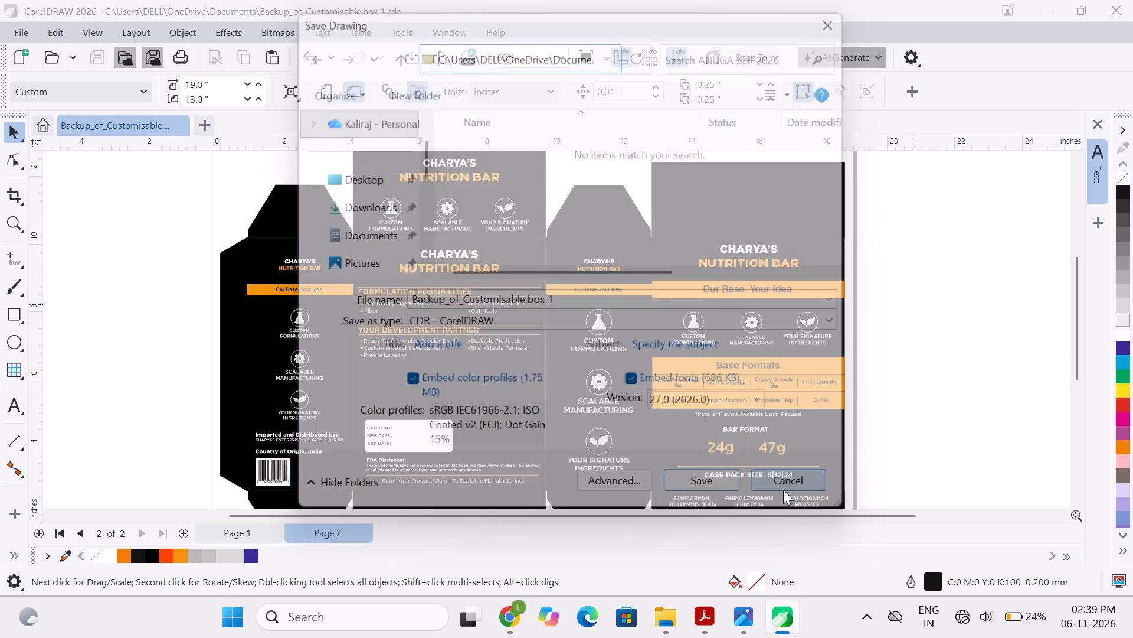
Save a copy of the box drawing in the Downloads folder as a CorelDRAW CDR file named "danielle box".
{"action": "left_click", "coordinate": [18, 34]}
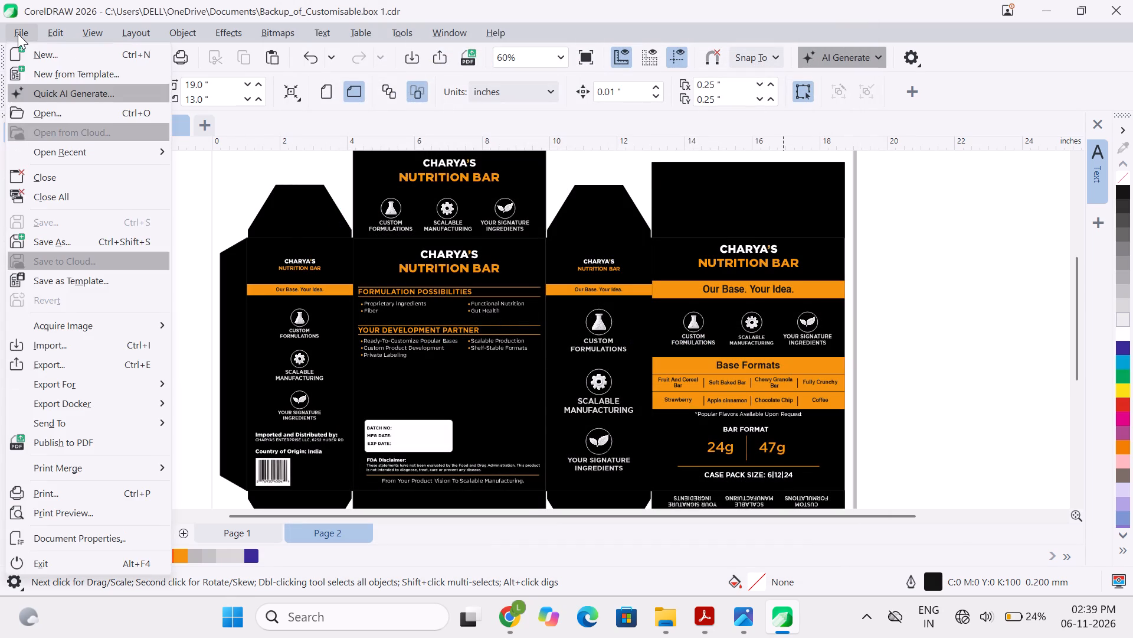
{"action": "left_click", "coordinate": [41, 243]}
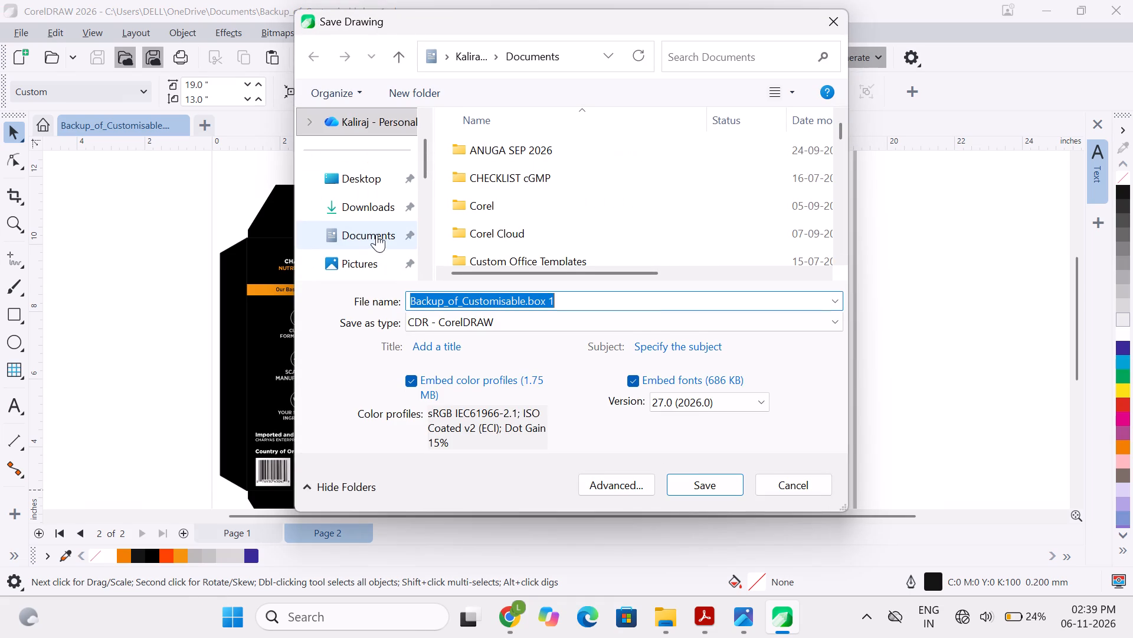
{"action": "left_click", "coordinate": [345, 206]}
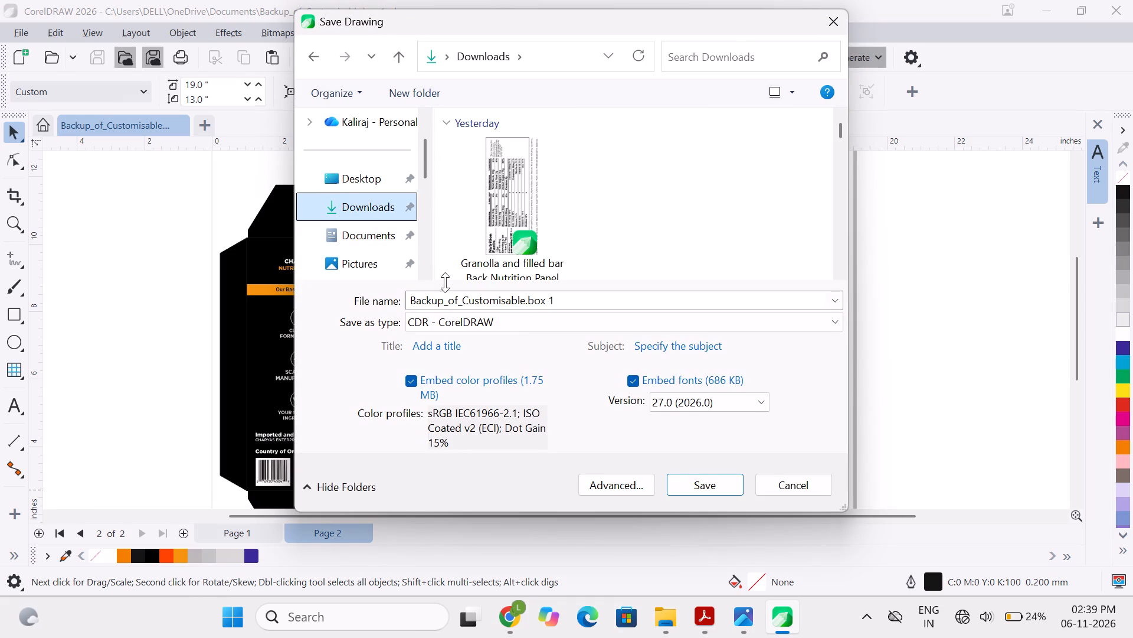
{"action": "scroll", "coordinate": [516, 240], "scroll_direction": "down", "scroll_amount": 6}
{"action": "scroll", "coordinate": [516, 240], "scroll_direction": "up", "scroll_amount": 3}
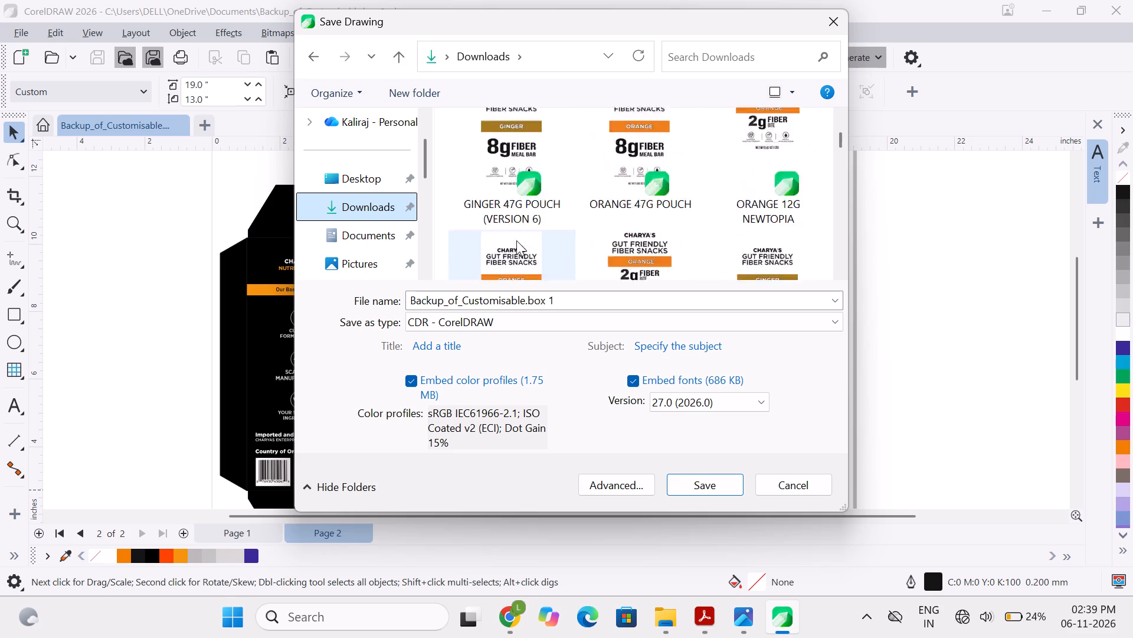
{"action": "scroll", "coordinate": [516, 240], "scroll_direction": "up", "scroll_amount": 3}
{"action": "double_click", "coordinate": [489, 303]}
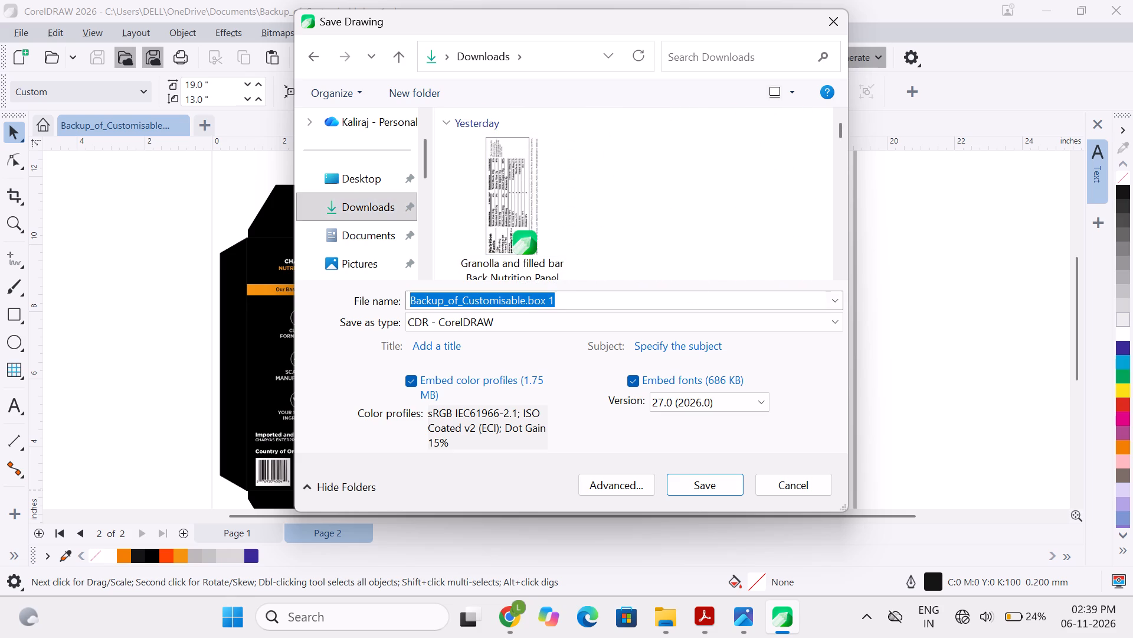
{"action": "key", "text": "BackSpace"}
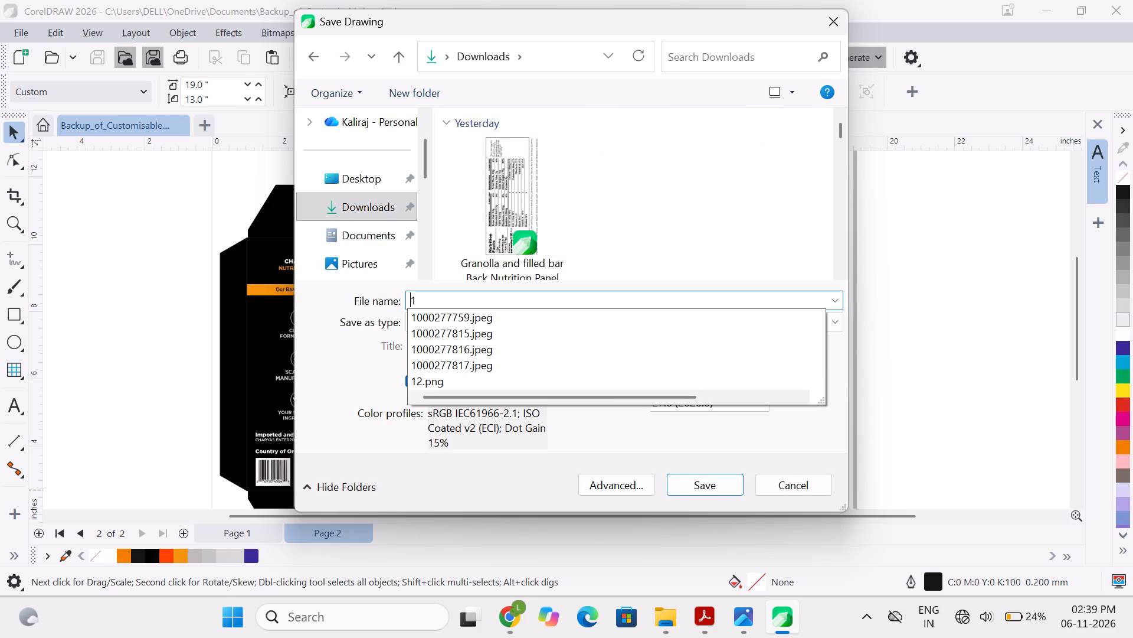
{"action": "left_click", "coordinate": [436, 292]}
{"action": "left_click", "coordinate": [435, 300]}
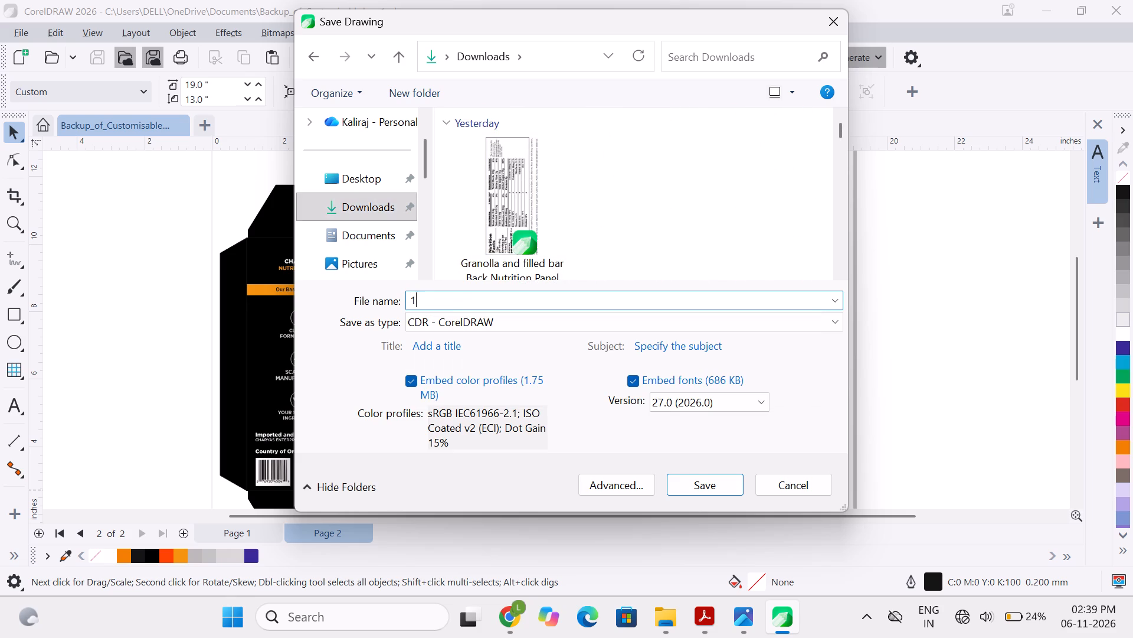
{"action": "key", "text": "BackSpace"}
{"action": "type", "text": "danial"}
{"action": "key", "text": "BackSpace"}
{"action": "key", "text": "BackSpace"}
{"action": "type", "text": "elle box"}
{"action": "left_click", "coordinate": [687, 484]}
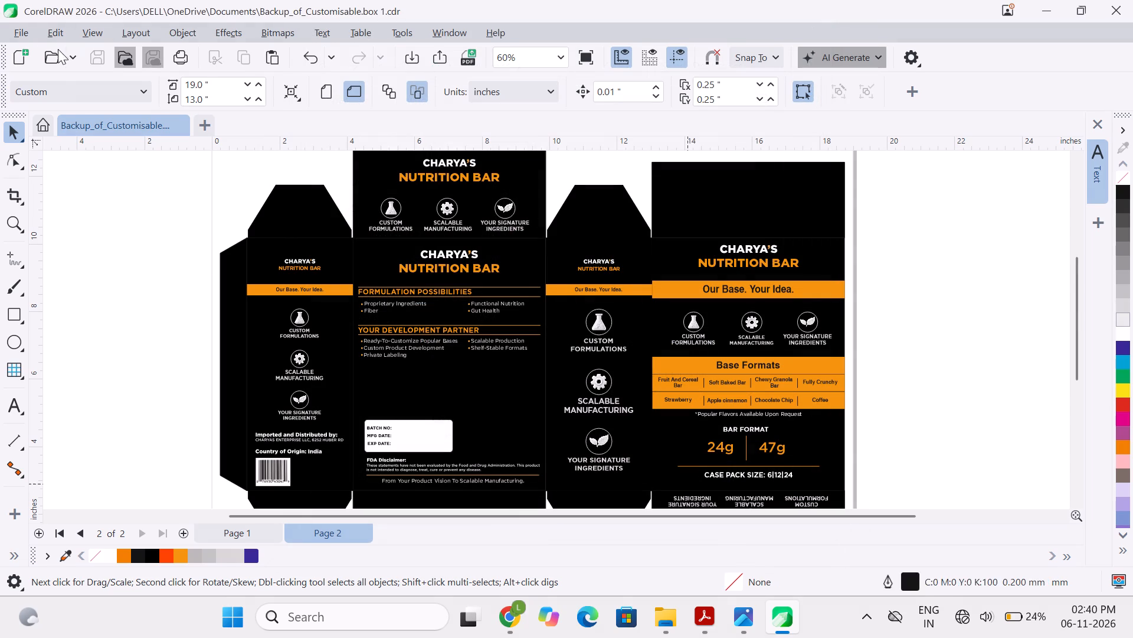
Save a PDF copy of the box drawing named "danielle box" in the Downloads folder, covering the current document.
{"action": "left_click", "coordinate": [32, 37]}
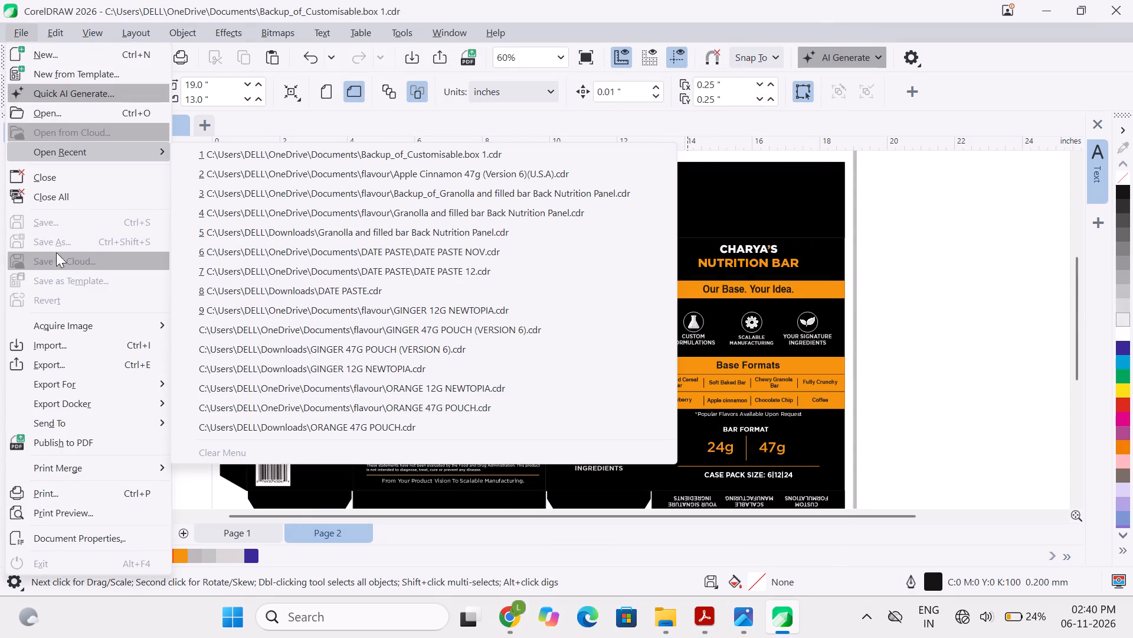
{"action": "left_click", "coordinate": [879, 281]}
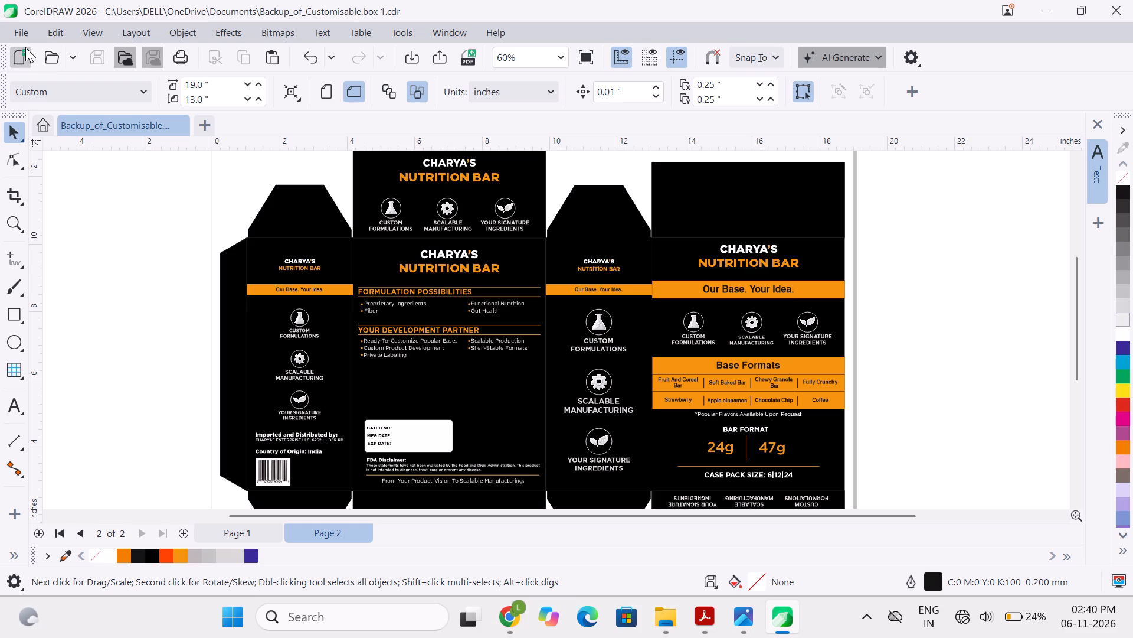
{"action": "left_click", "coordinate": [25, 26]}
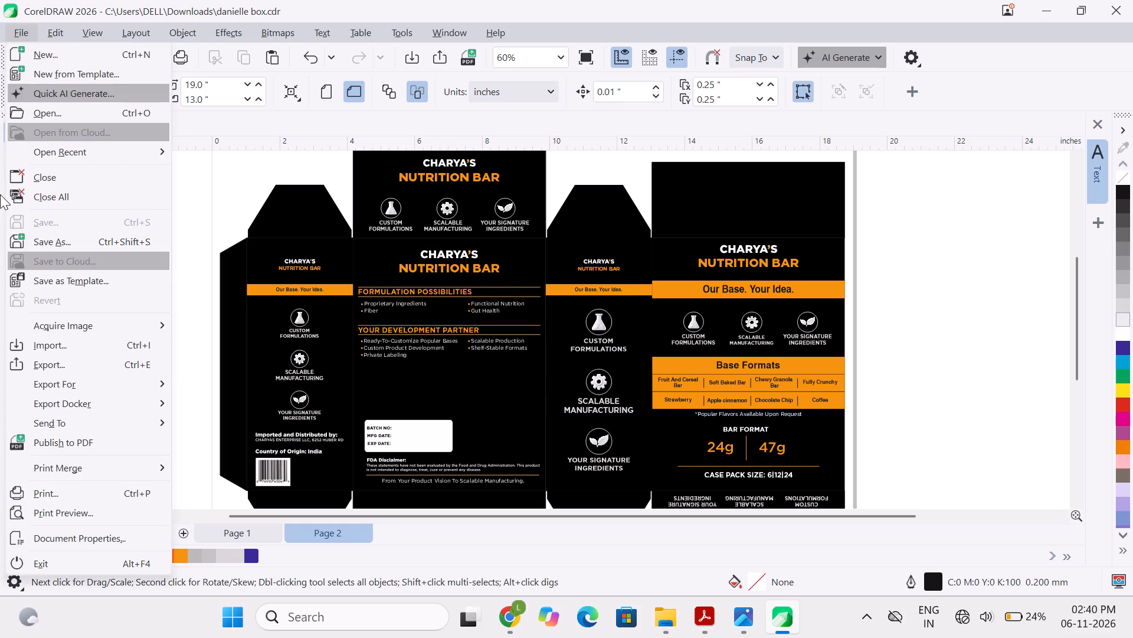
{"action": "left_click", "coordinate": [45, 243]}
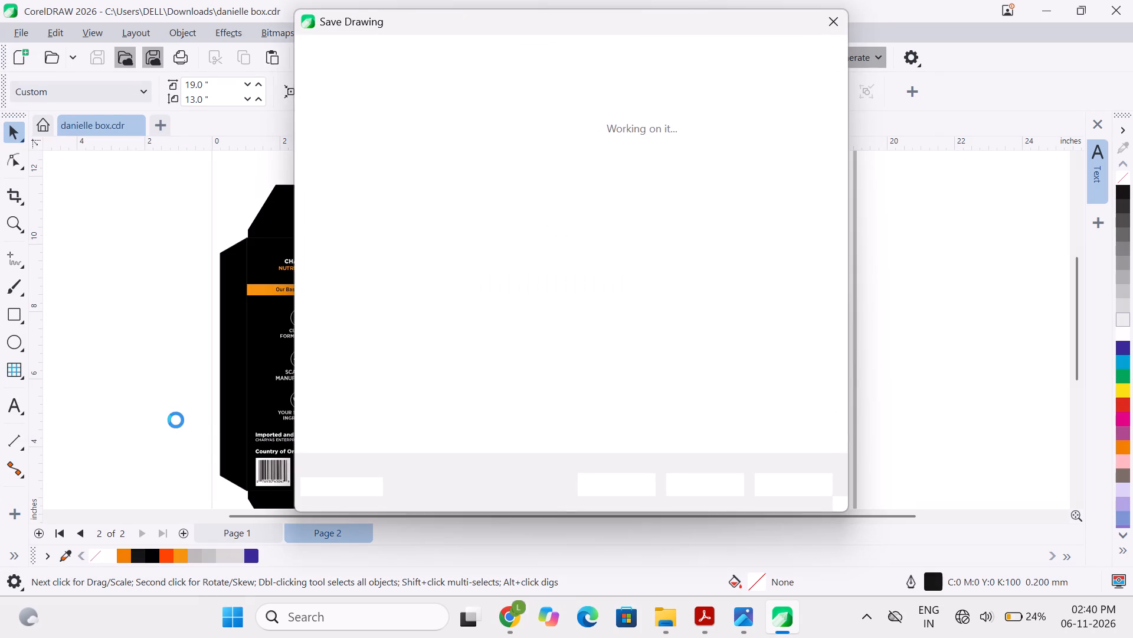
{"action": "left_click", "coordinate": [453, 326]}
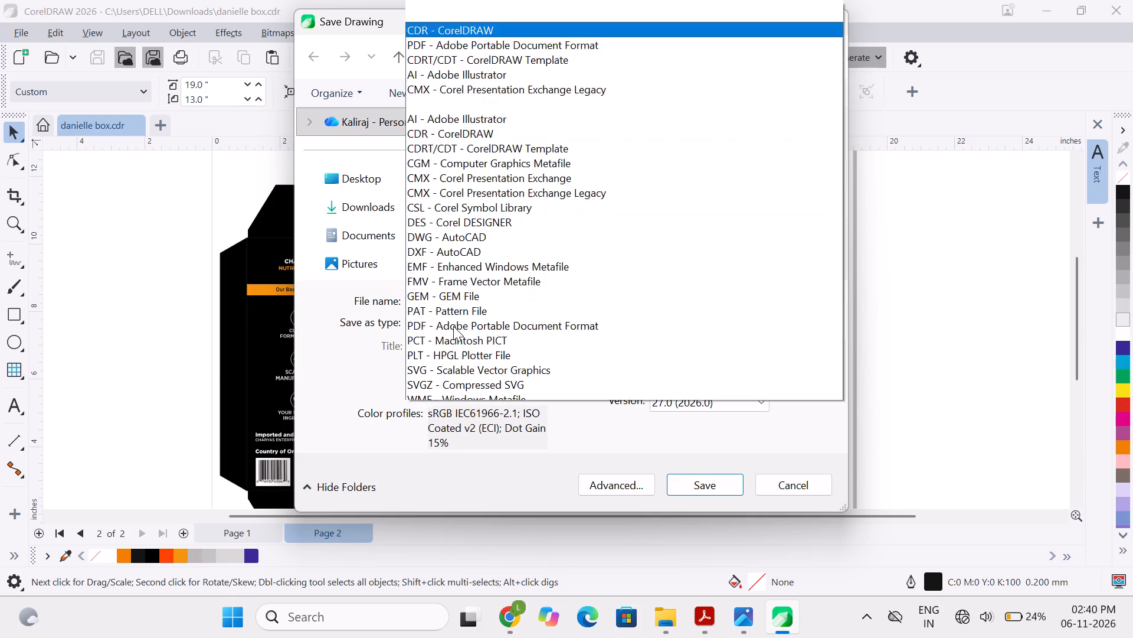
{"action": "left_click", "coordinate": [474, 23]}
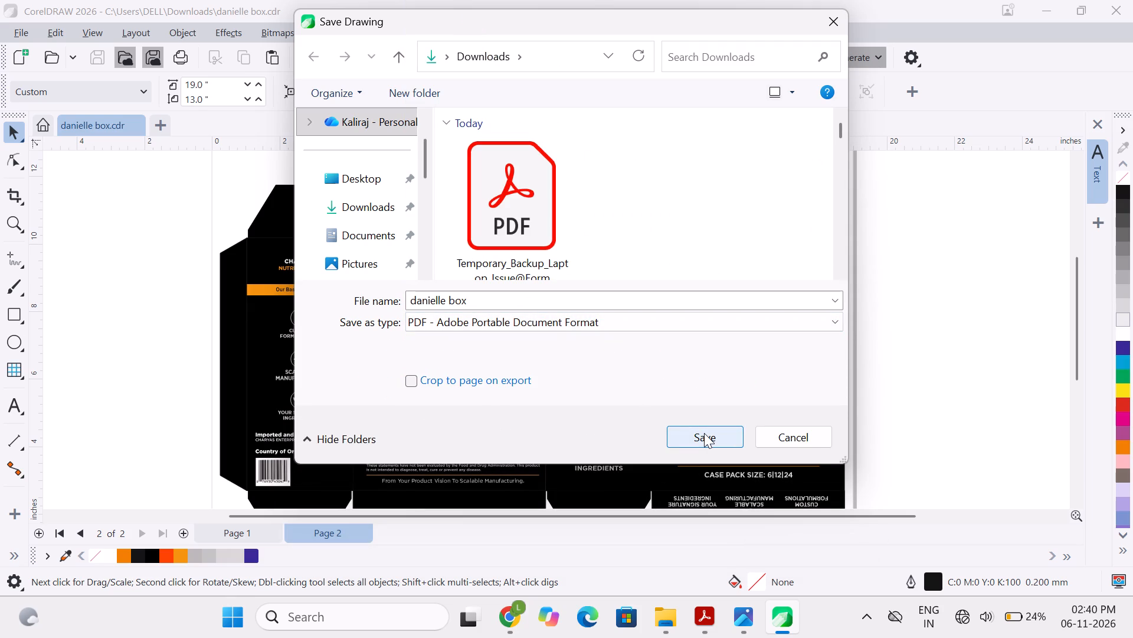
{"action": "left_click", "coordinate": [704, 433]}
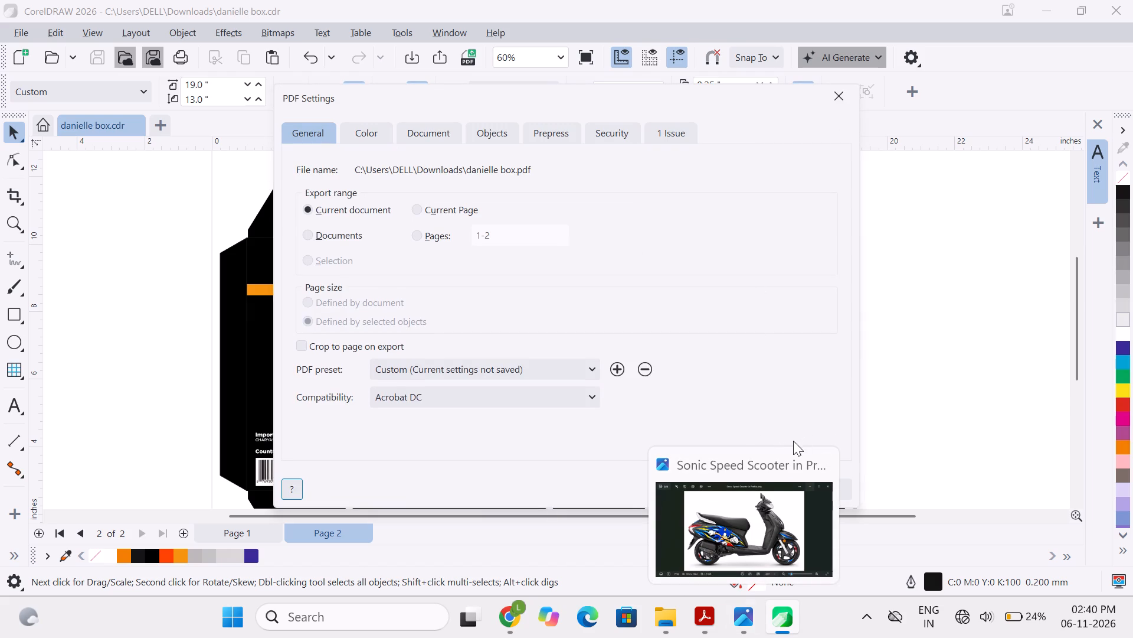
{"action": "left_click", "coordinate": [749, 484]}
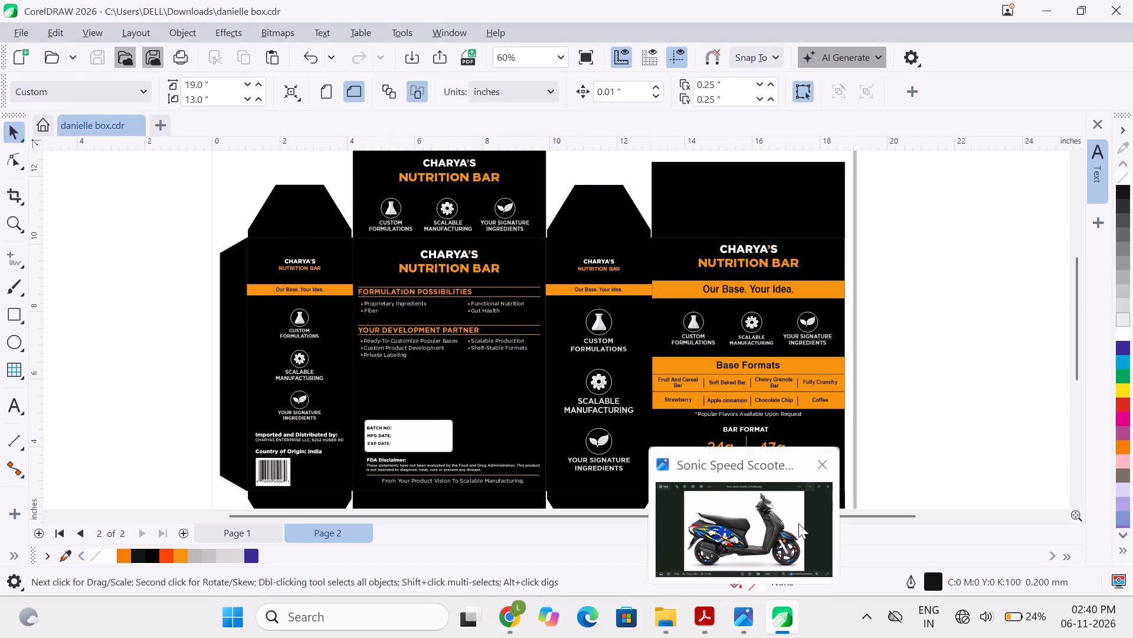
Close the Sonic Speed Scooter in Profile image.
{"action": "left_click", "coordinate": [812, 463]}
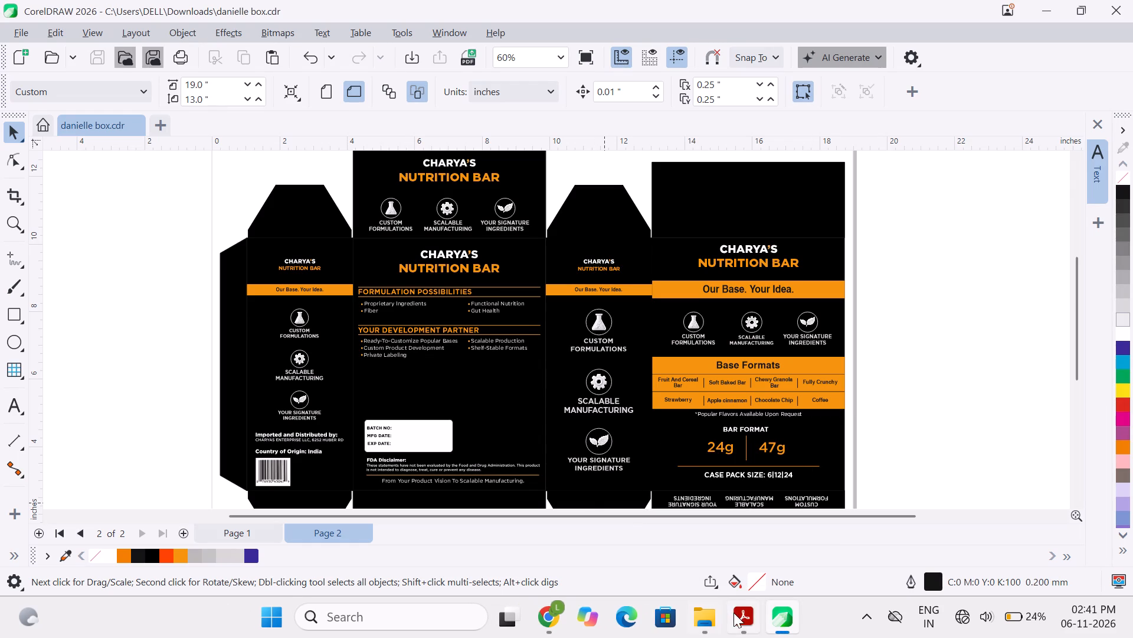
Switch to Acrobat, close the earlier Customisable.box 1 PDF and exit Acrobat.
{"action": "left_click", "coordinate": [733, 613]}
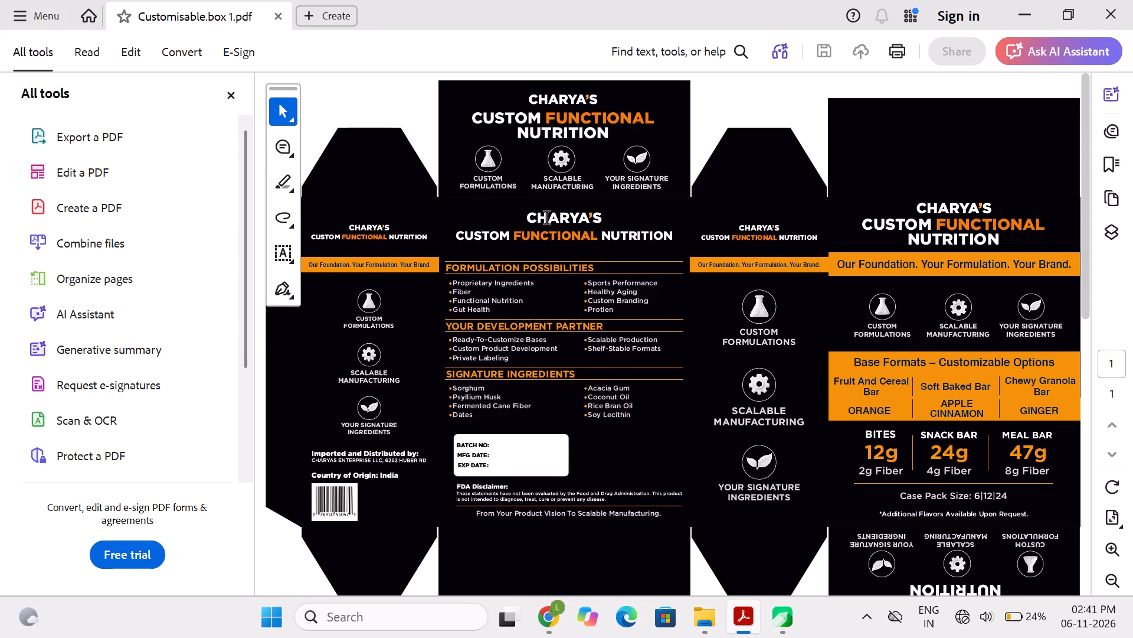
{"action": "scroll", "coordinate": [548, 219], "scroll_direction": "down", "scroll_amount": 2, "text": "ctrl"}
{"action": "scroll", "coordinate": [548, 219], "scroll_direction": "left", "scroll_amount": 3}
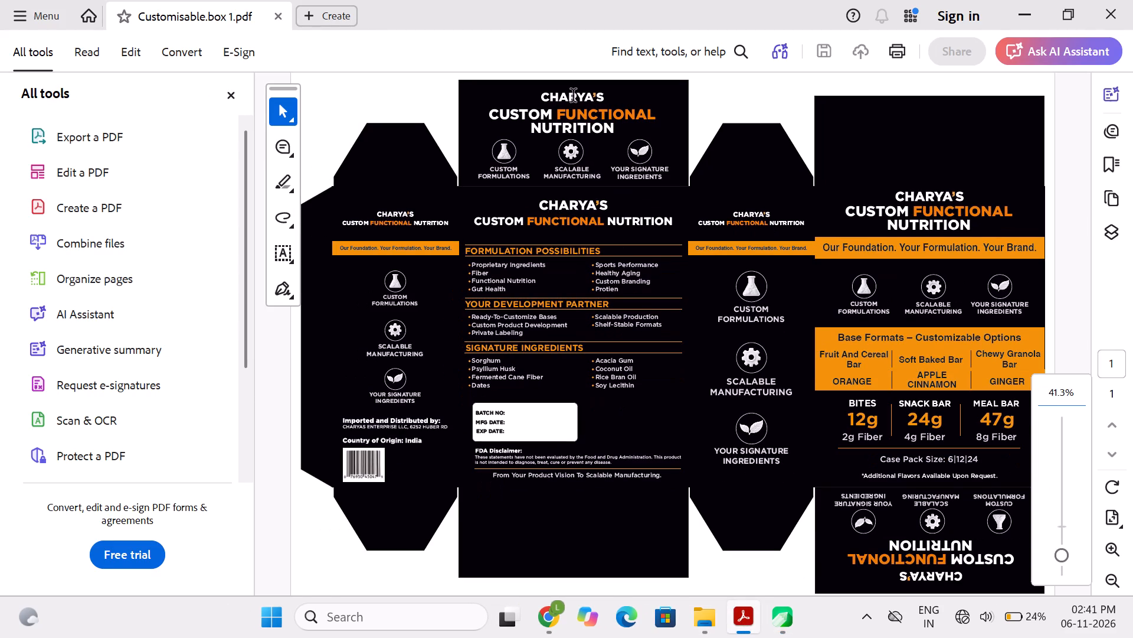
{"action": "left_click", "coordinate": [283, 23]}
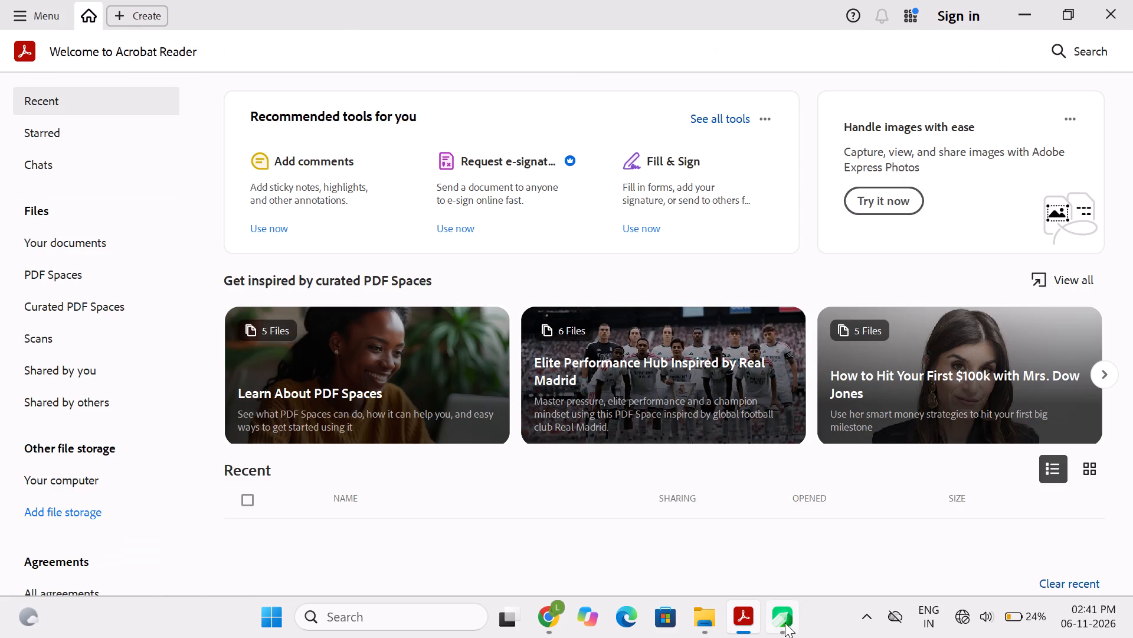
{"action": "left_click", "coordinate": [718, 620]}
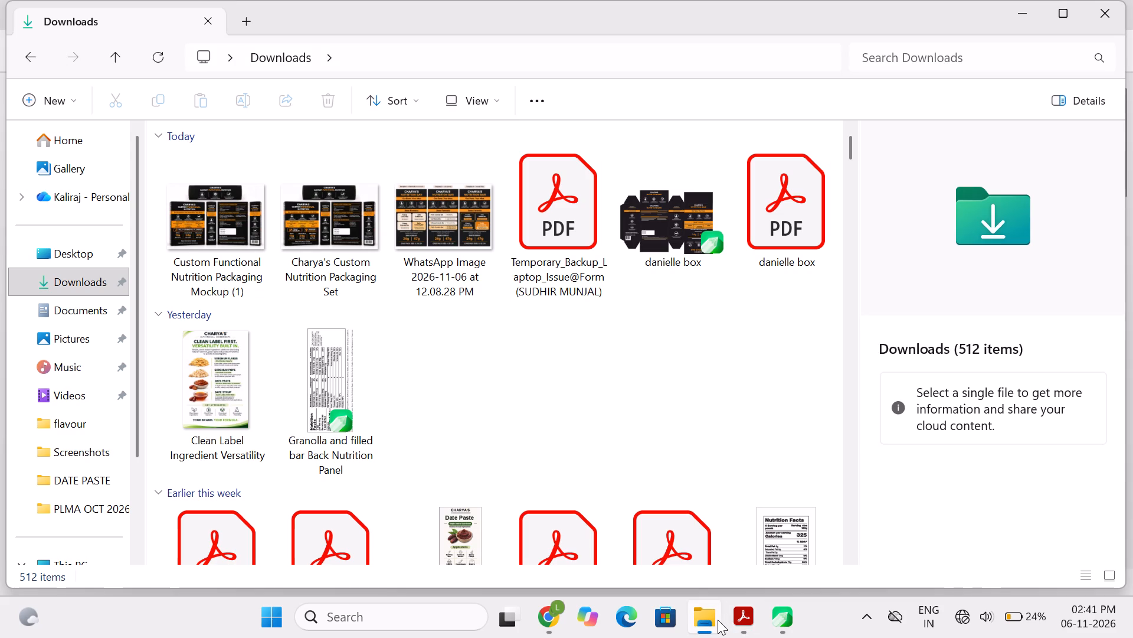
{"action": "left_click", "coordinate": [741, 624]}
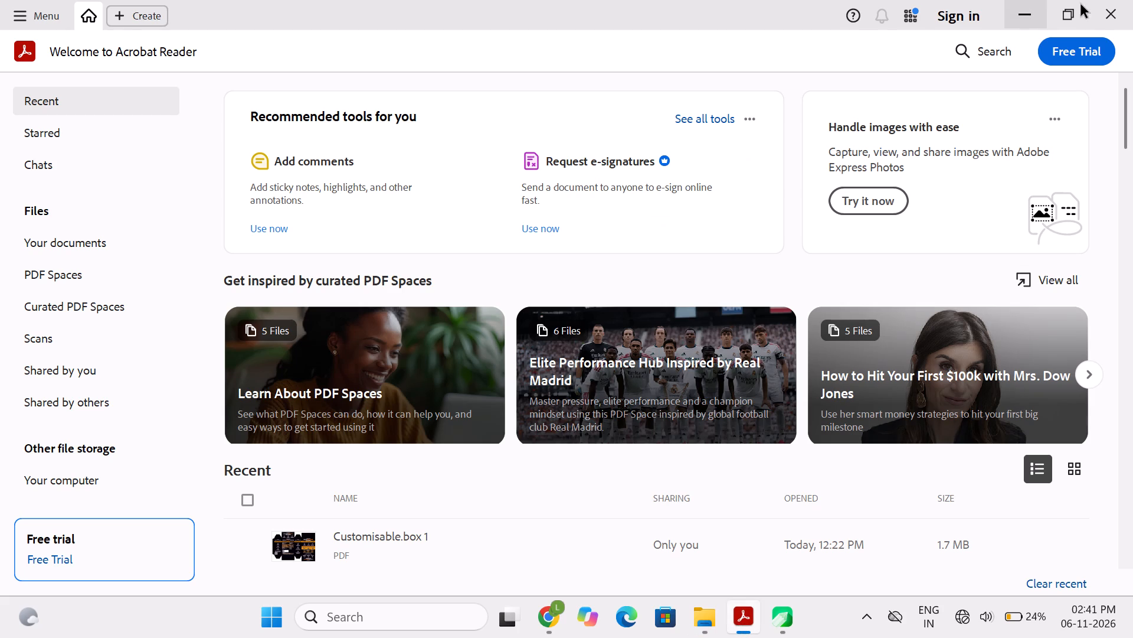
{"action": "left_click", "coordinate": [1098, 9]}
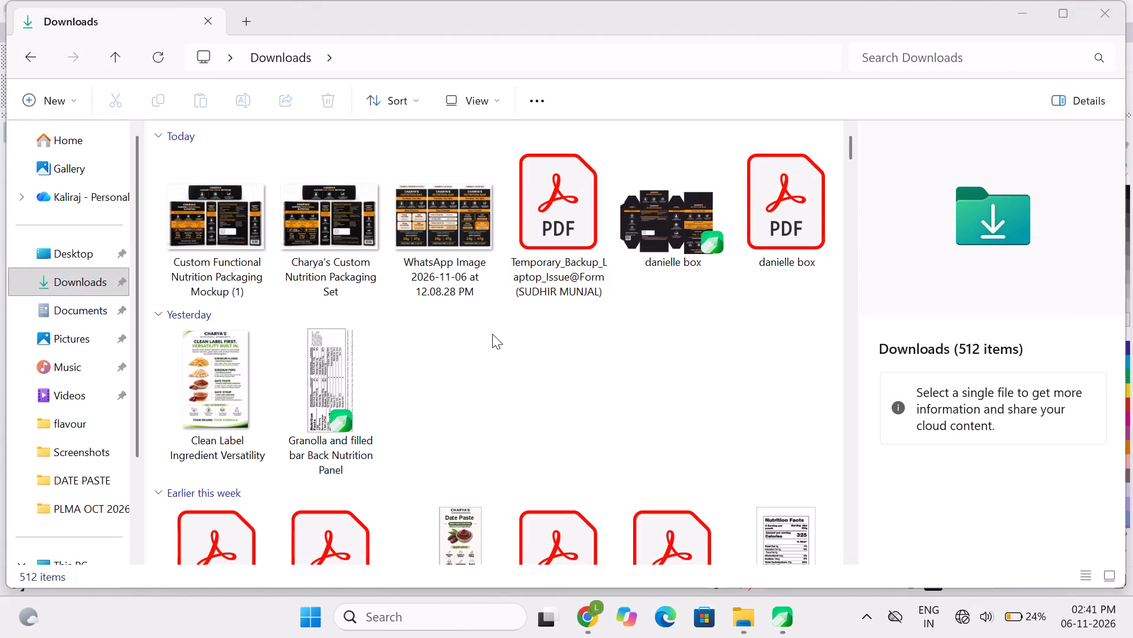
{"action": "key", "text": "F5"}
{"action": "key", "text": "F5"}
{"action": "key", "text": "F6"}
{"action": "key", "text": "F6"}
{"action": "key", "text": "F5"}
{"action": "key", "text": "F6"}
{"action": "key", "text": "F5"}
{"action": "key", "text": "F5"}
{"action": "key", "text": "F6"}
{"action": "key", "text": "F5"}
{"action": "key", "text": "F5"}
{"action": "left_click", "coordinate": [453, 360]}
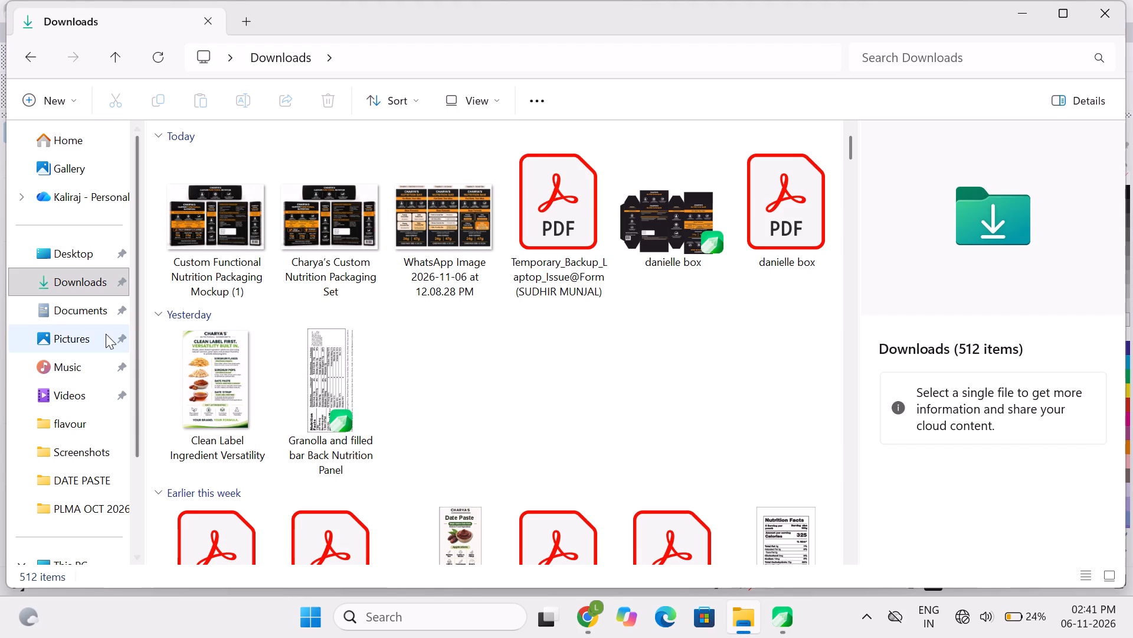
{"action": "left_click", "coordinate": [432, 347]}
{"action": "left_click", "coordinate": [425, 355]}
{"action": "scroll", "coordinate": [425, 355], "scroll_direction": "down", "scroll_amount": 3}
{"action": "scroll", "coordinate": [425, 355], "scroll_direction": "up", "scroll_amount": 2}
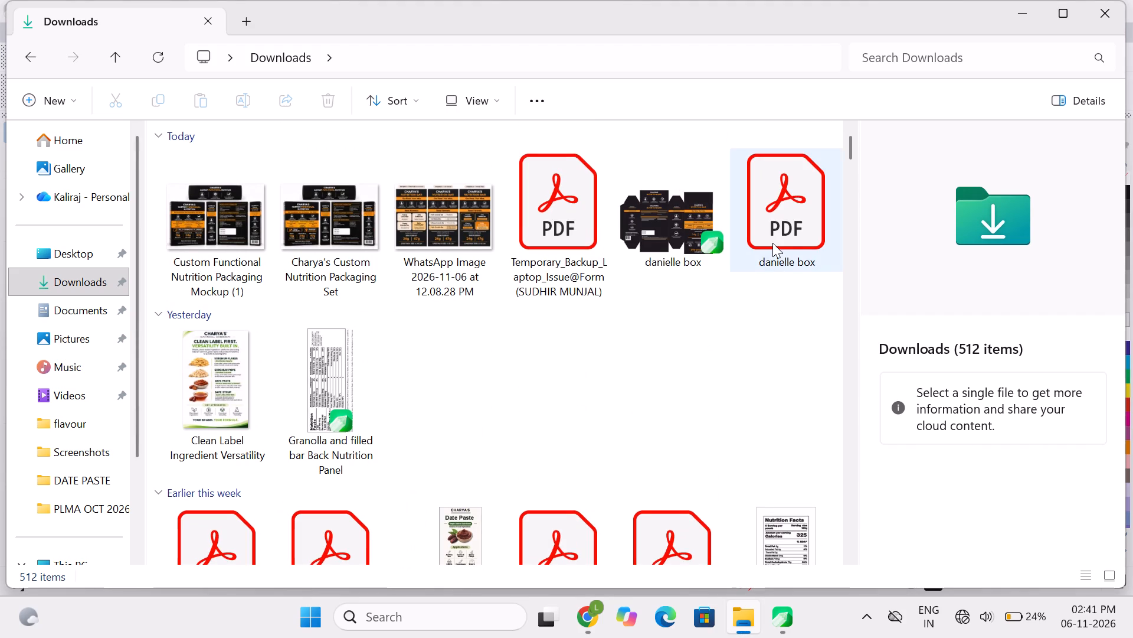
Open the danielle box PDF from the Downloads folder in Acrobat.
{"action": "left_click", "coordinate": [774, 240]}
{"action": "double_click", "coordinate": [774, 240]}
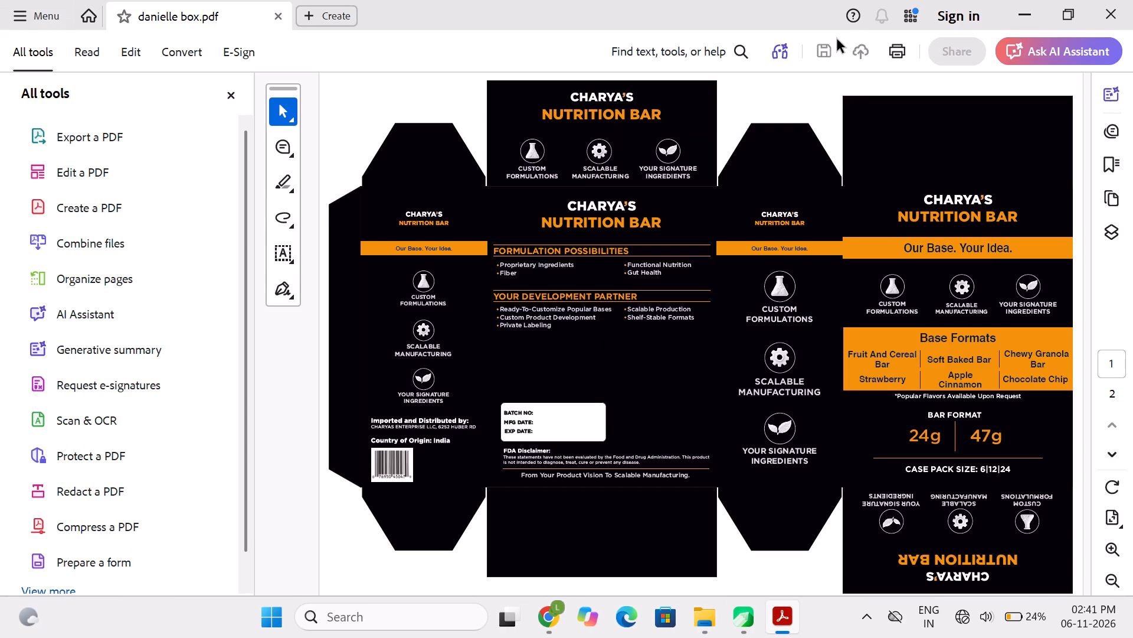
Compare the page scaling options and print all pages of the danielle box PDF on the Canon G3080, using Fit sizing.
{"action": "left_click", "coordinate": [893, 47]}
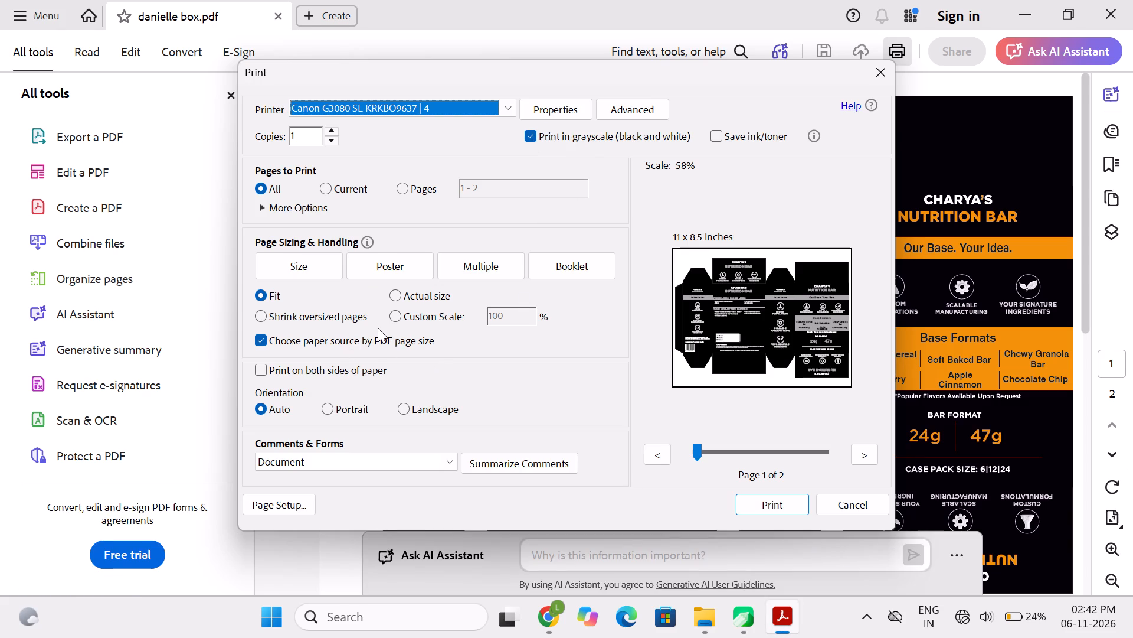
{"action": "left_click", "coordinate": [400, 315]}
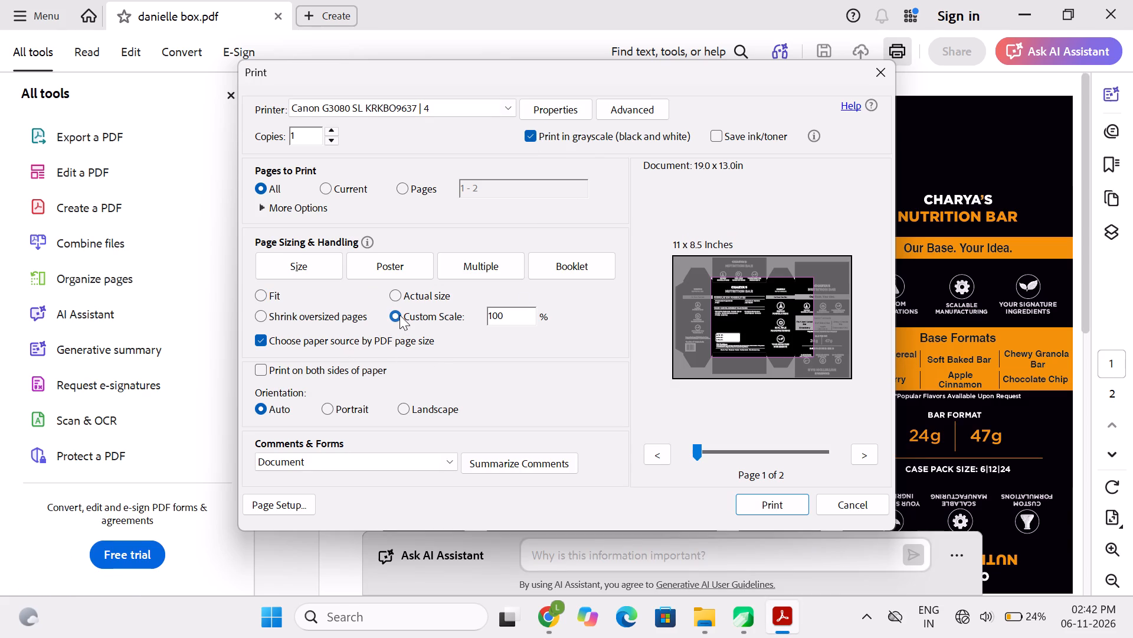
{"action": "left_click", "coordinate": [260, 313]}
{"action": "left_click", "coordinate": [260, 295]}
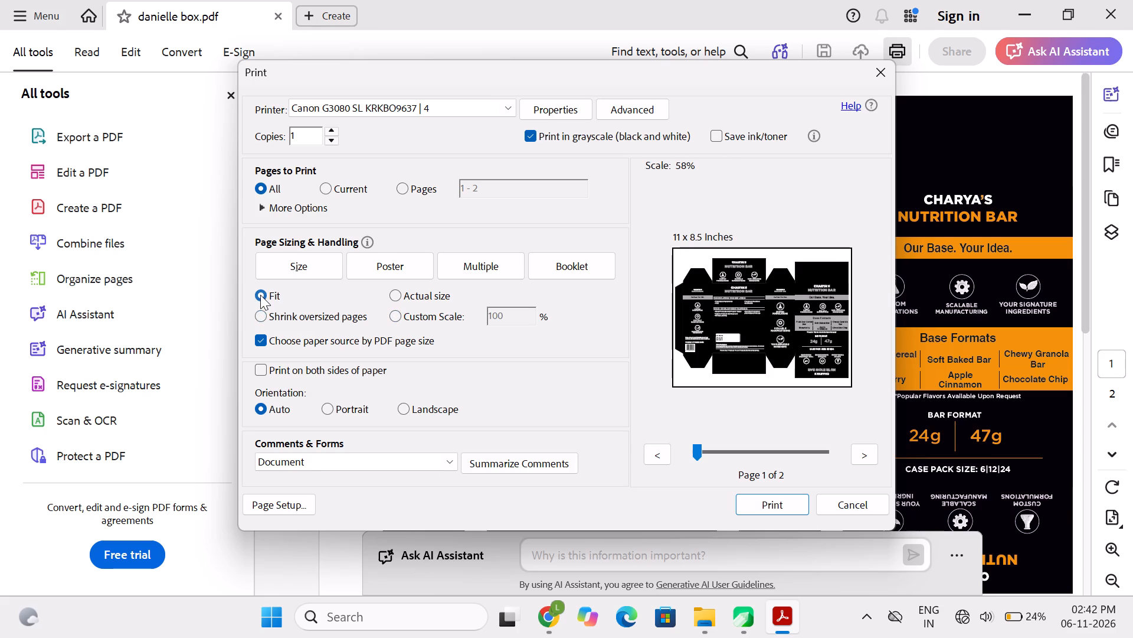
{"action": "left_click", "coordinate": [395, 292]}
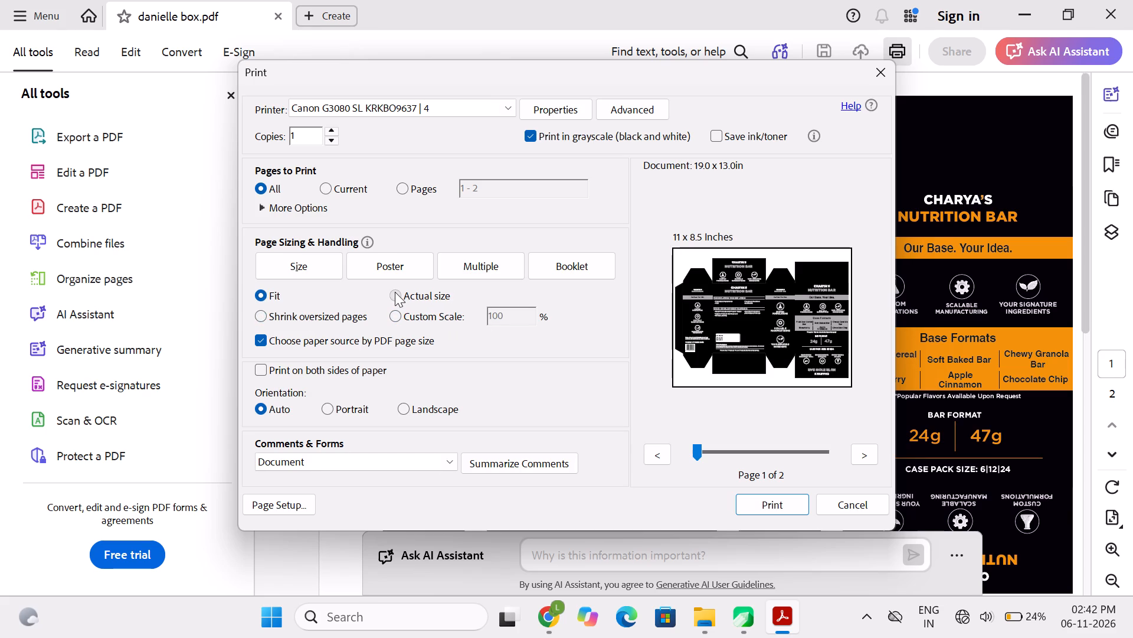
{"action": "left_click", "coordinate": [261, 294]}
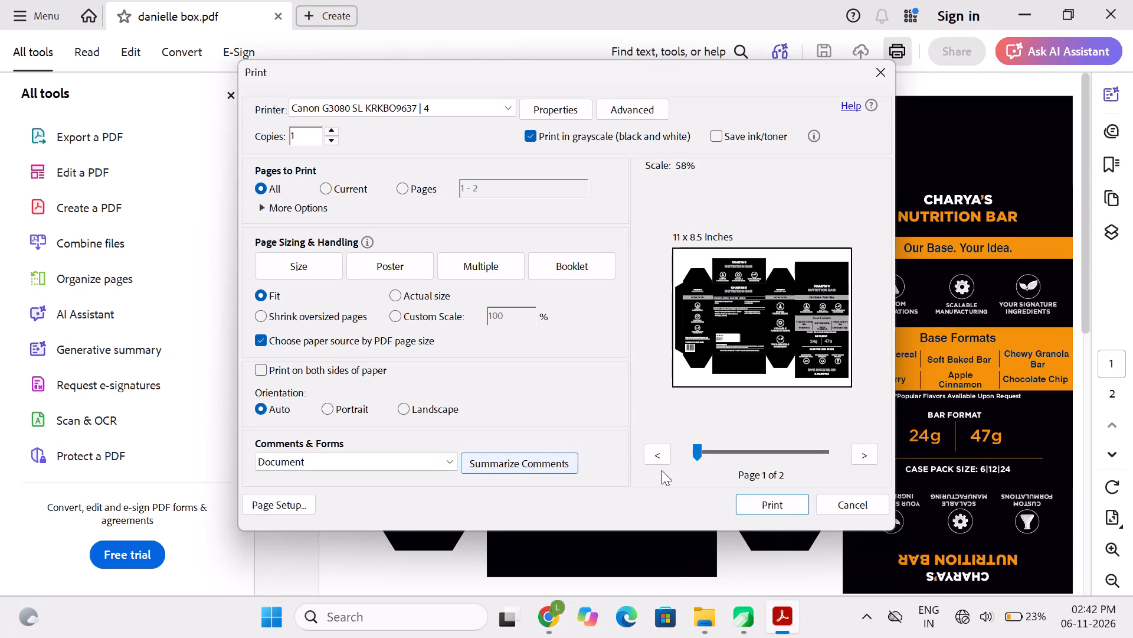
{"action": "left_click", "coordinate": [777, 511]}
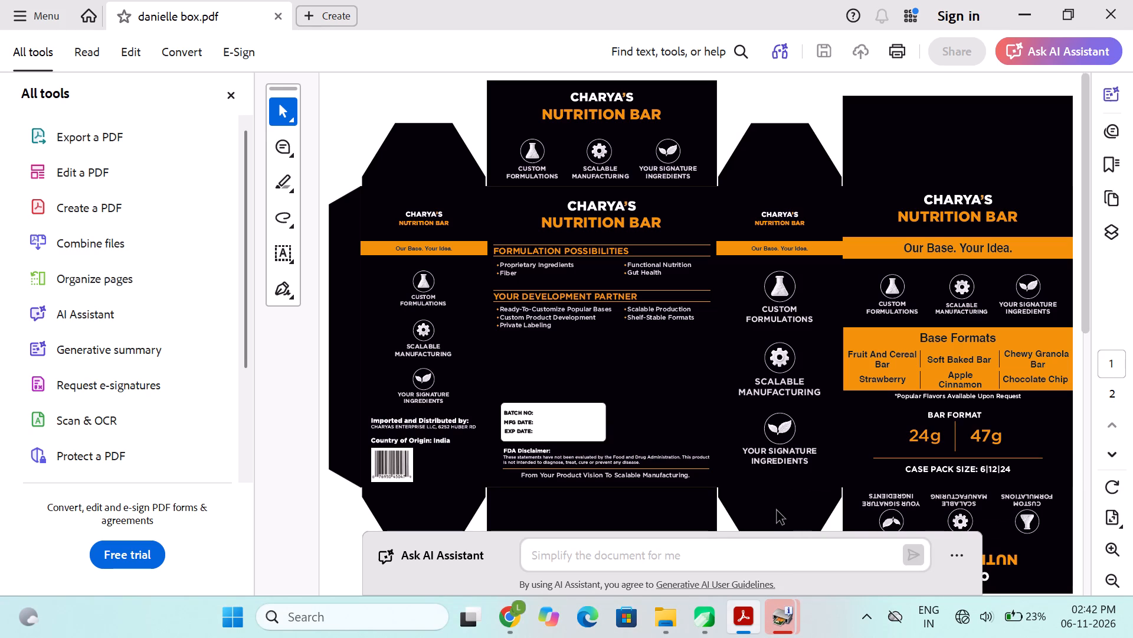
Turn on the computer's Wi-Fi and return to the danielle box PDF.
{"action": "left_click", "coordinate": [958, 606]}
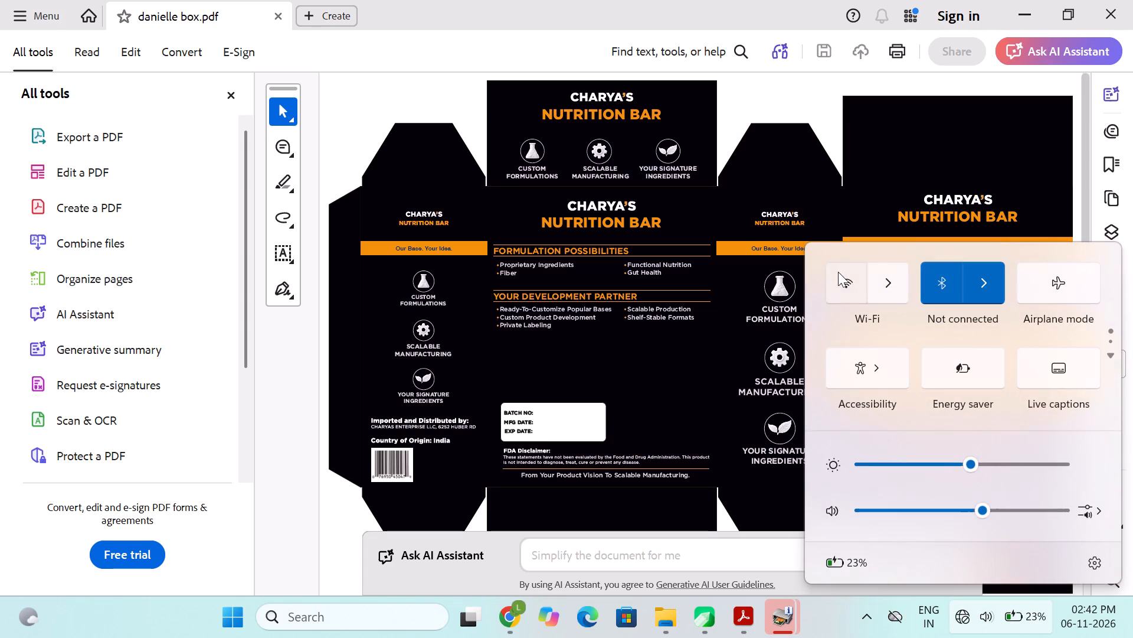
{"action": "left_click", "coordinate": [838, 272]}
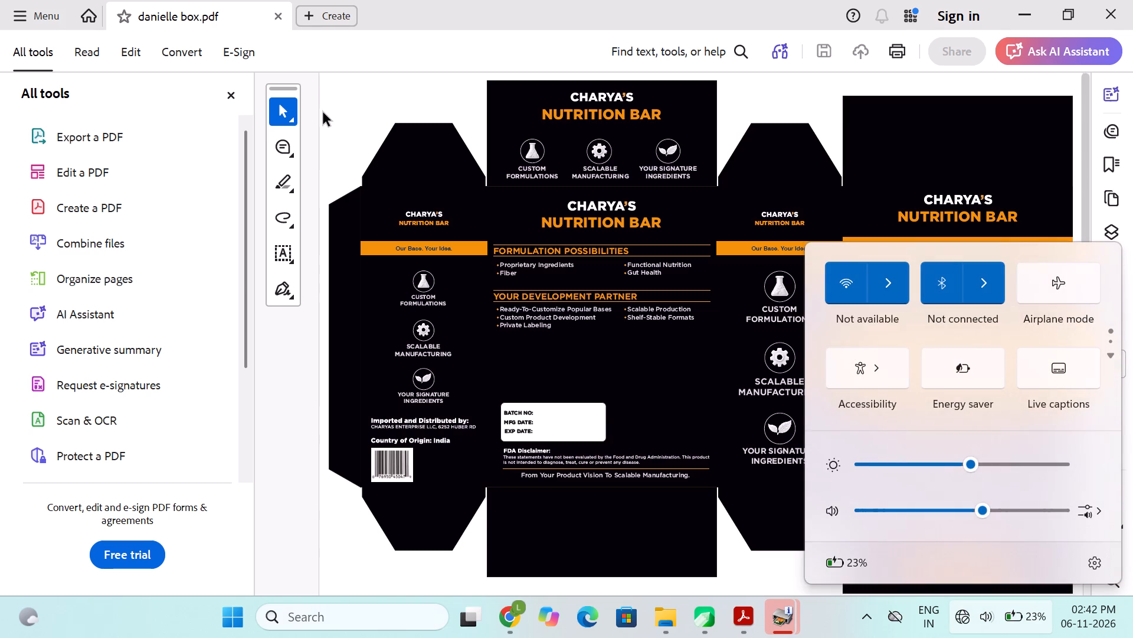
{"action": "left_click", "coordinate": [328, 109]}
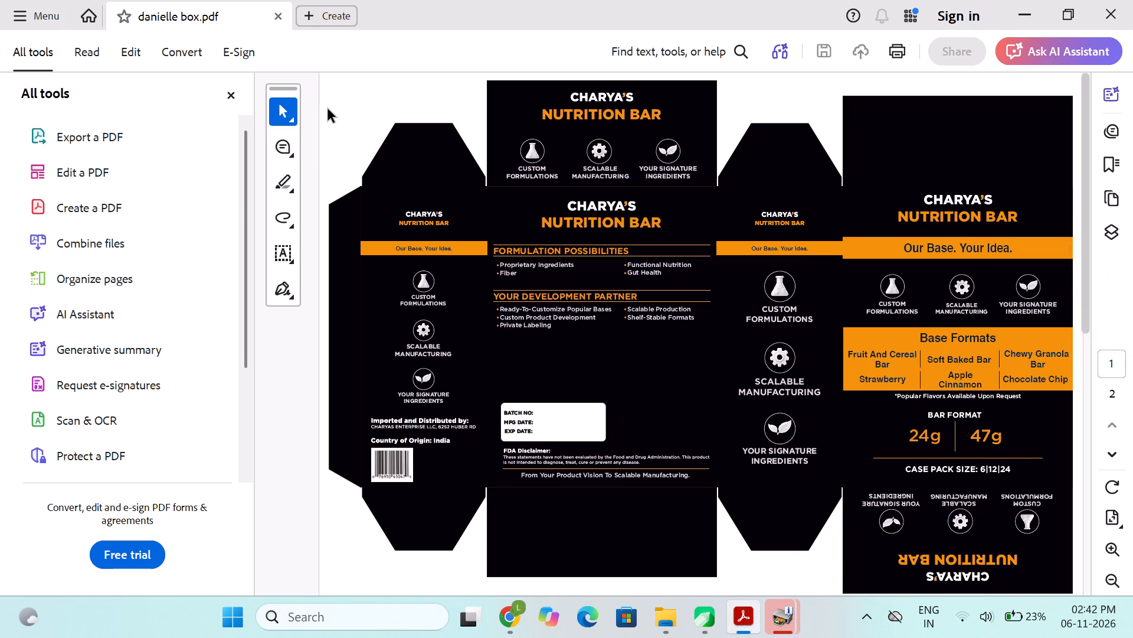